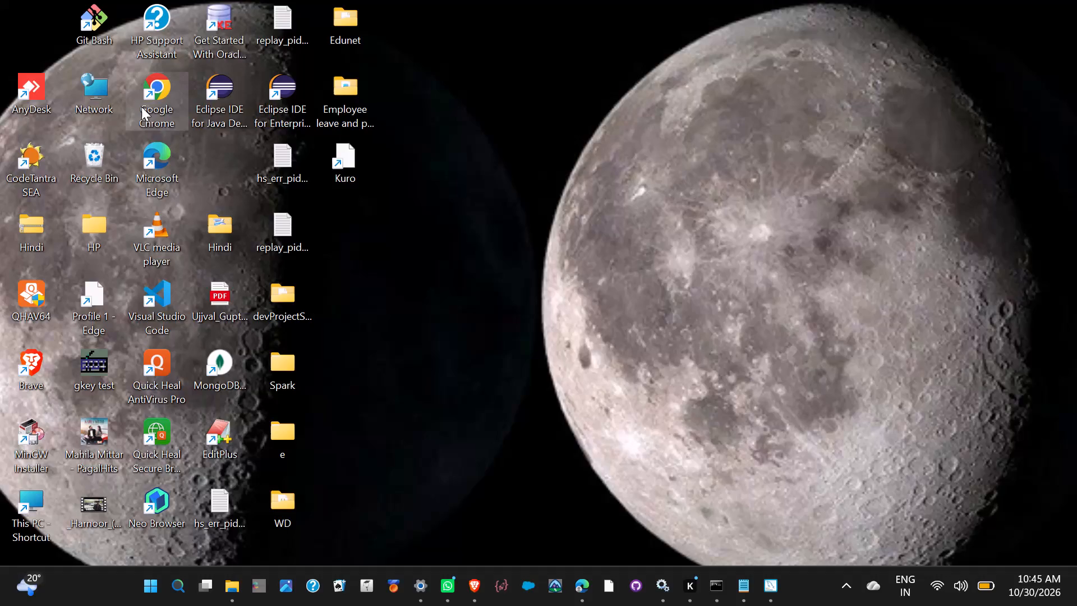
# Open Google Chrome from the desktop.
pyautogui.doubleClick(141, 107)
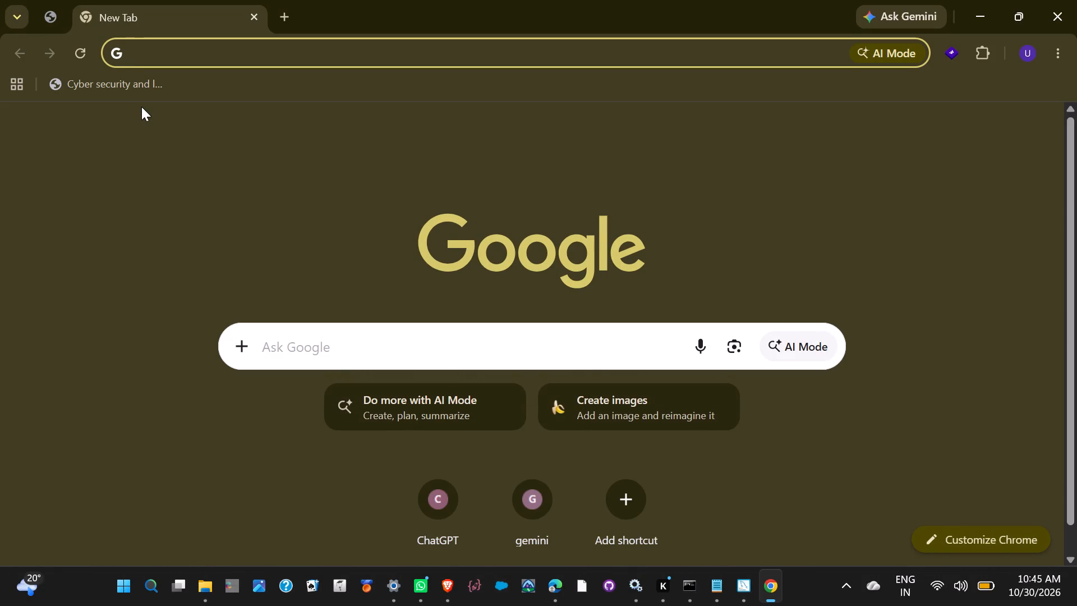
# Begin an address or search query with "k" in the new browser tab.
pyautogui.scroll(-1, 302, 339)
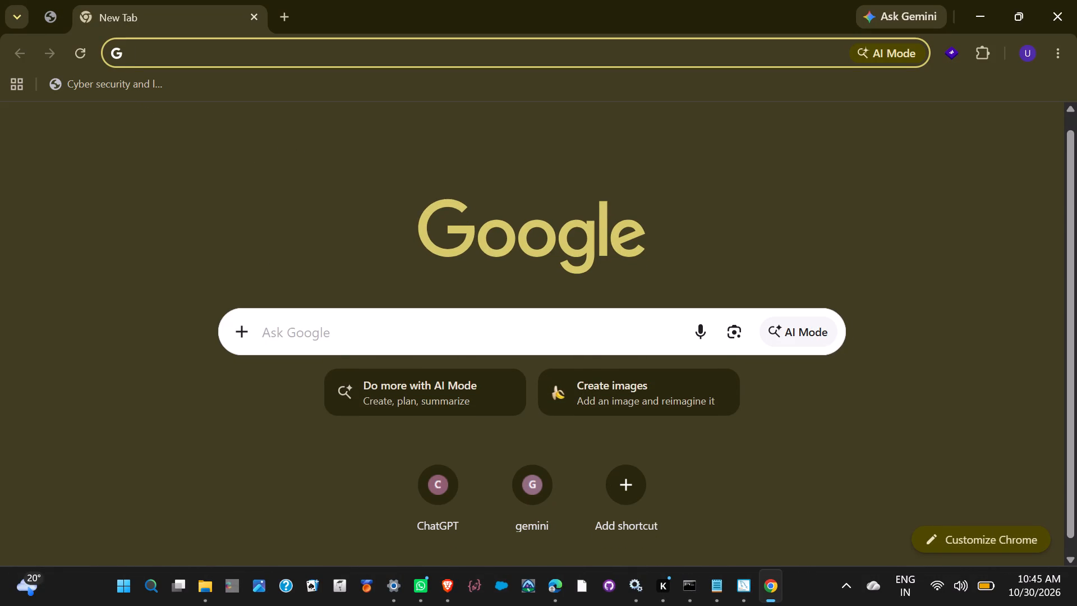
pyautogui.scroll(-1, 302, 339)
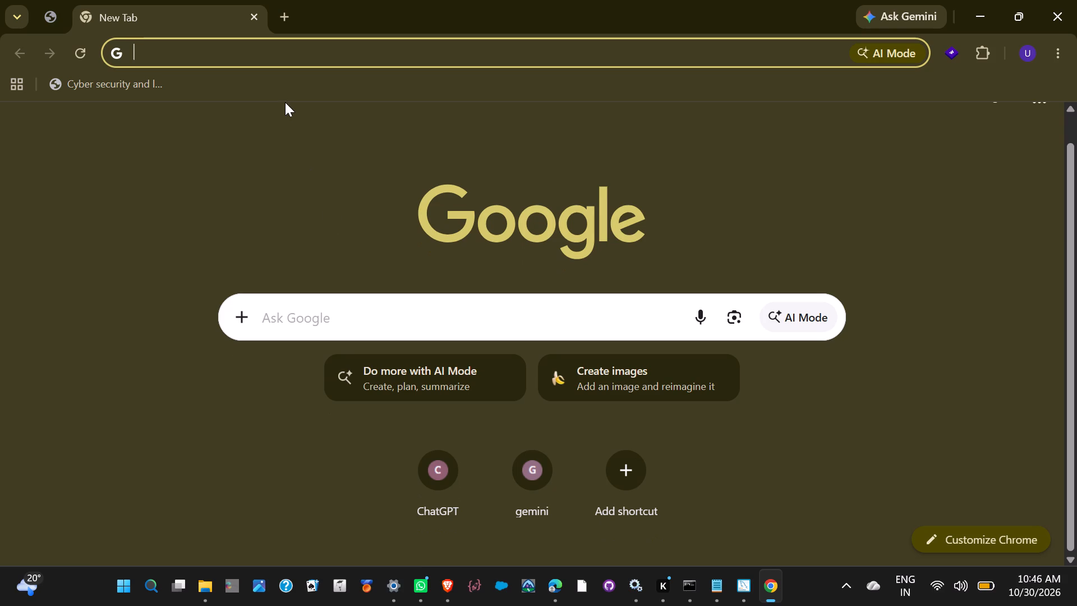
pyautogui.press('k')
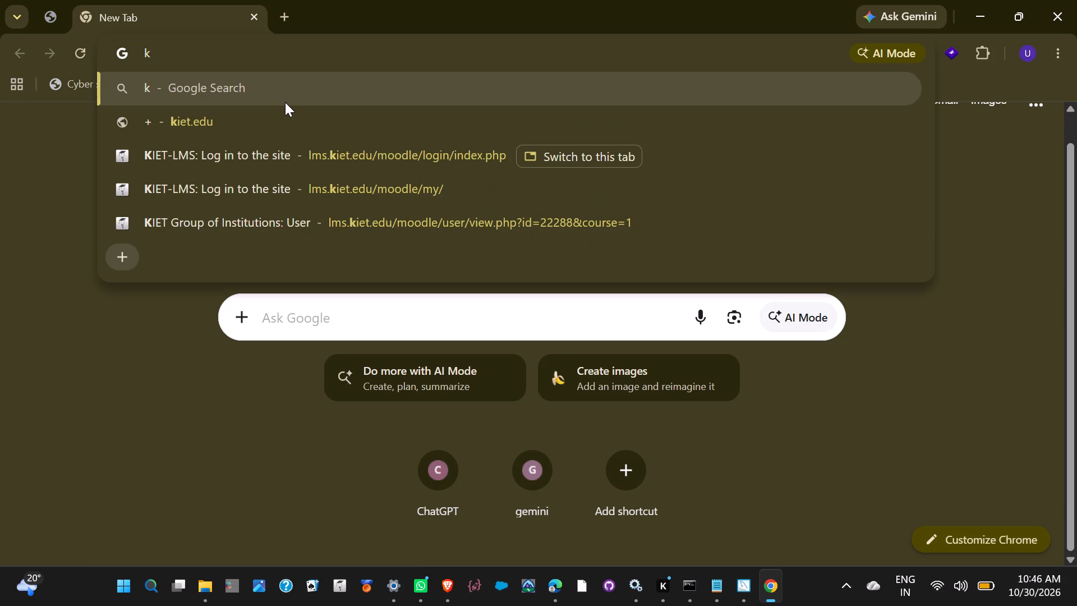
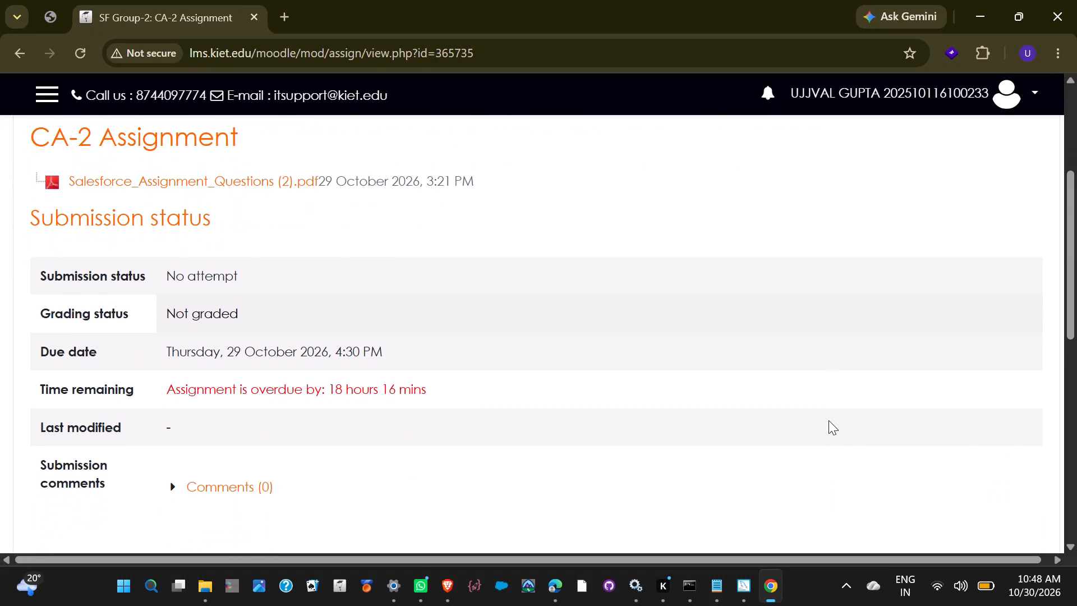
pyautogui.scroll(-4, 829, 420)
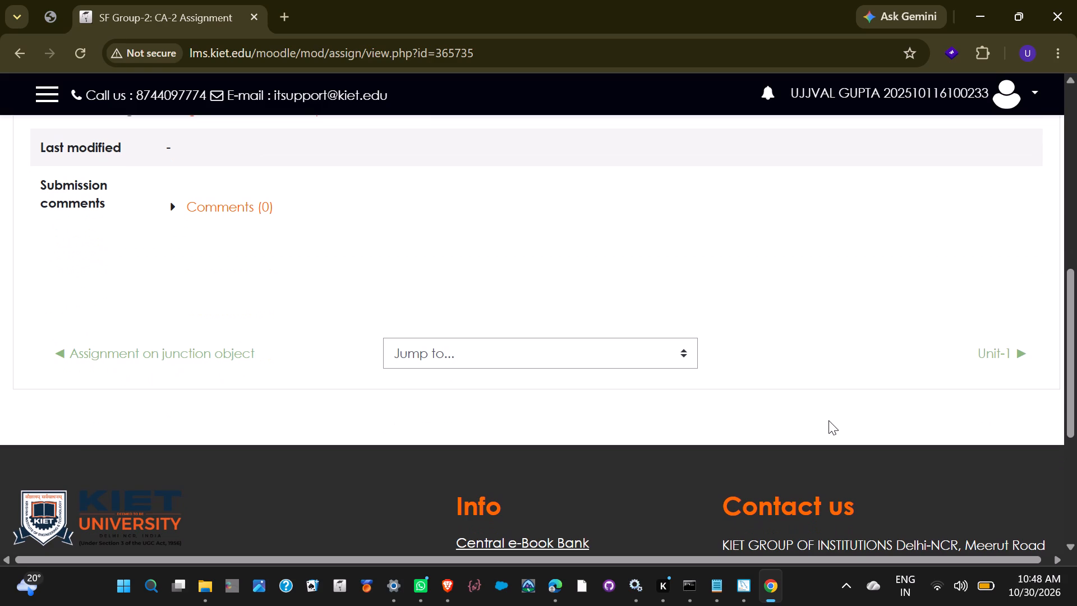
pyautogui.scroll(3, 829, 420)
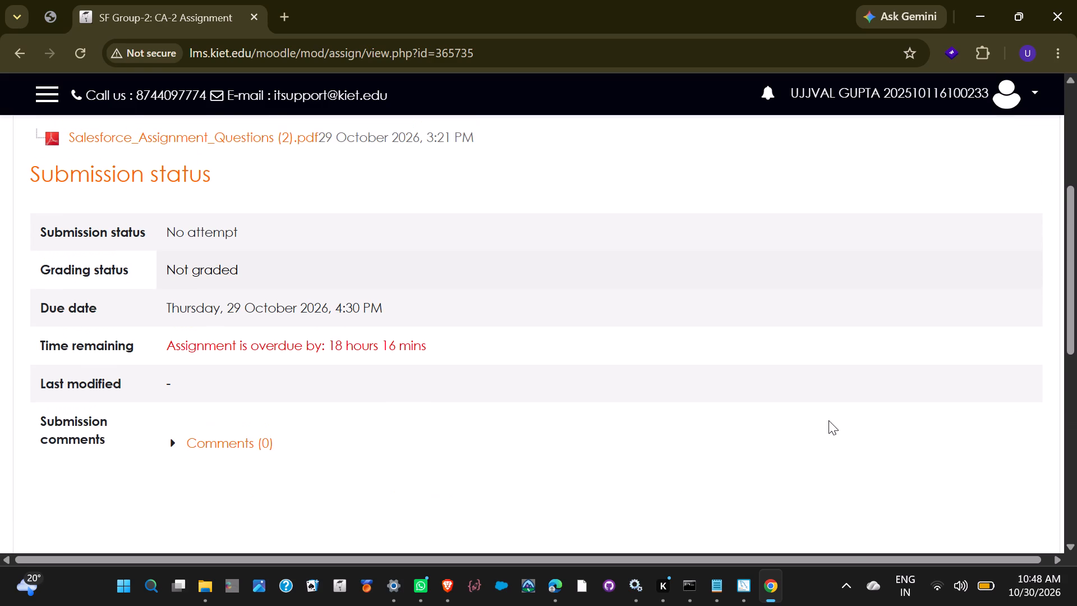
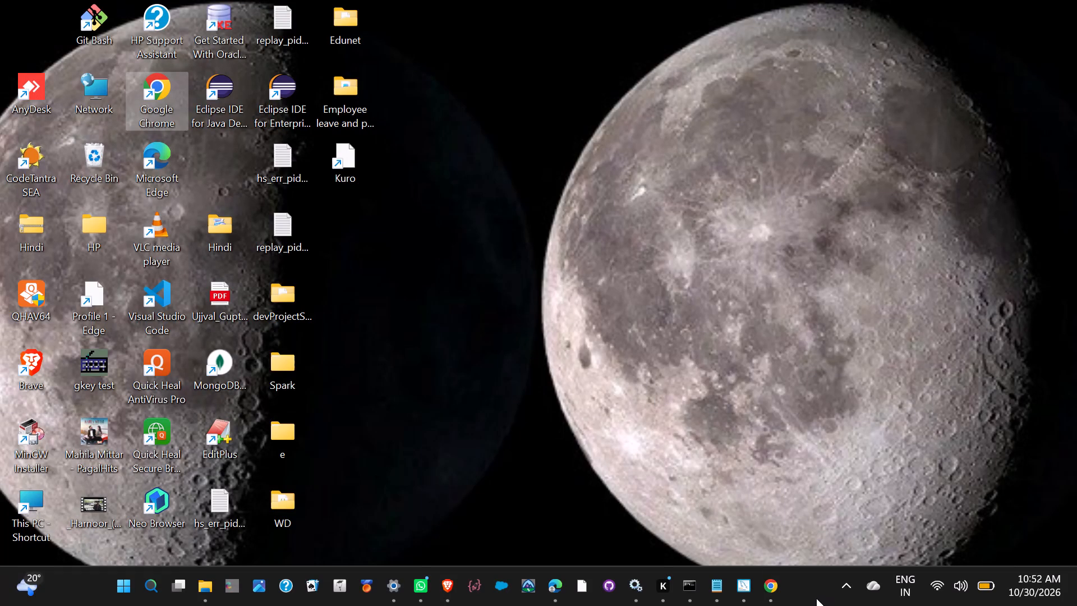
# Switch to Google Chrome and download Salesforce_Assignment_Questions (2).pdf from the SF Group-2 CA-2 Assignment page, allowing the insecure download.
pyautogui.click(781, 596)
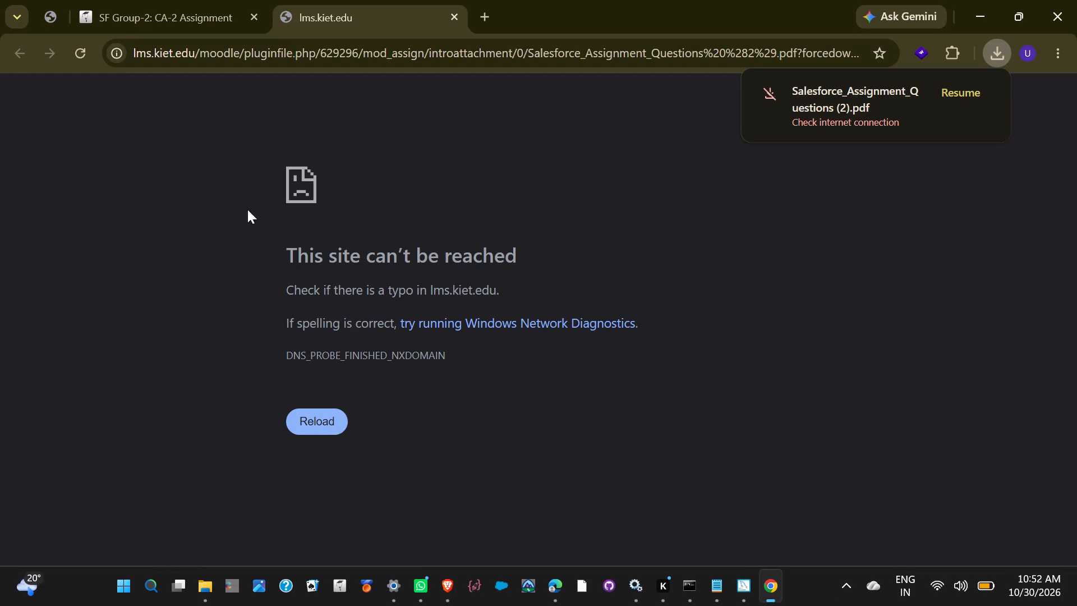
pyautogui.click(156, 11)
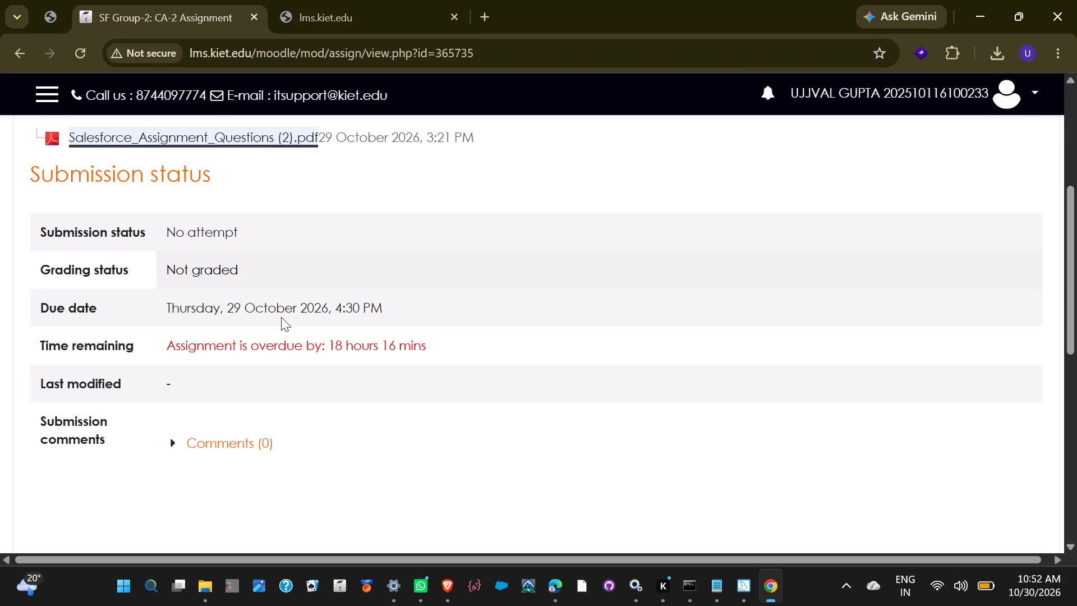
pyautogui.scroll(1, 281, 317)
pyautogui.click(237, 220)
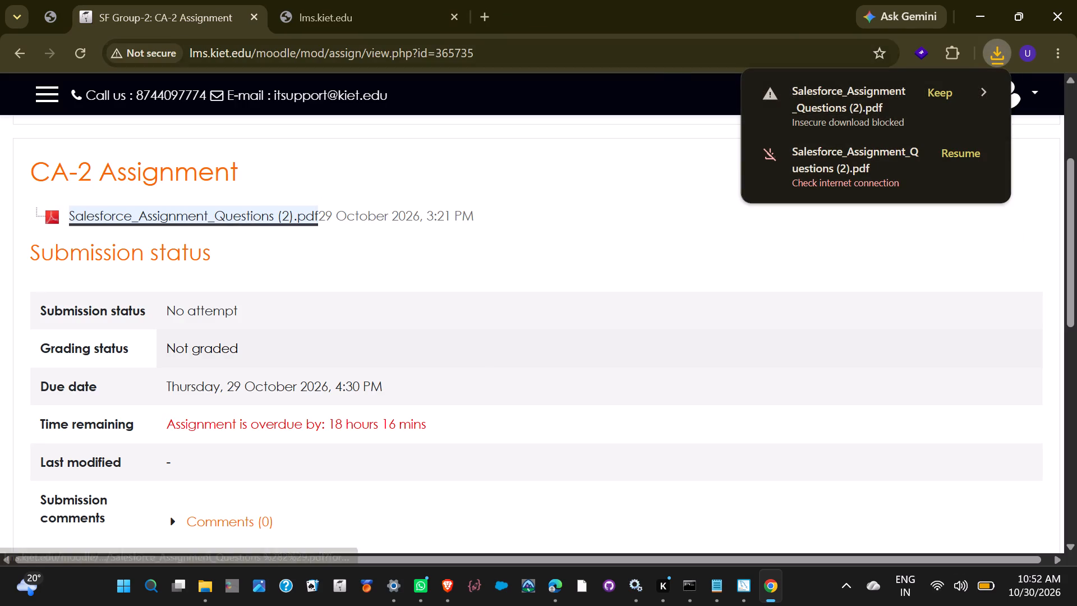
pyautogui.click(862, 104)
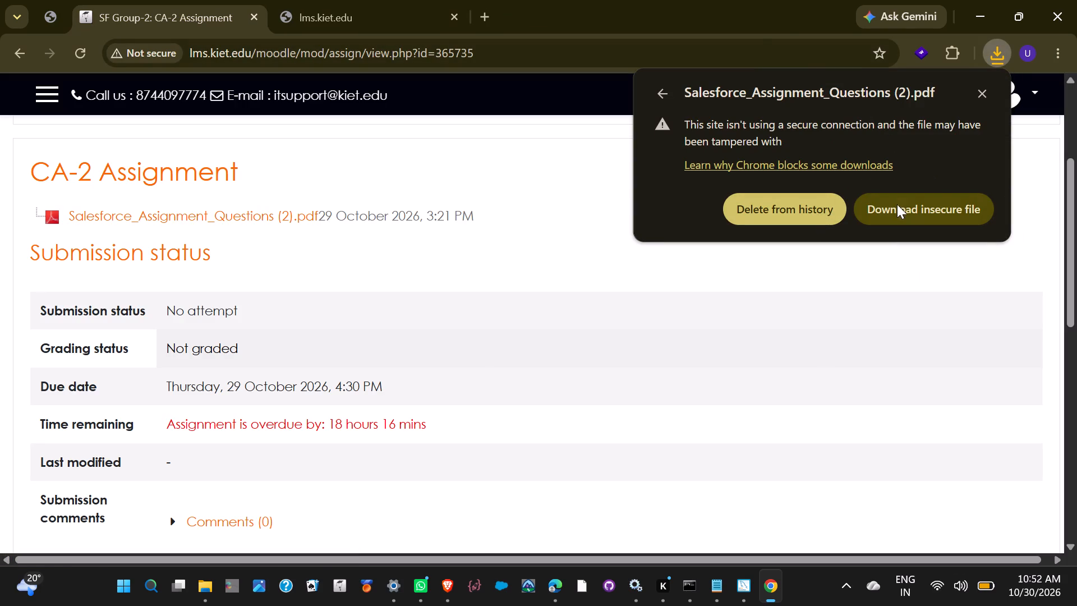
pyautogui.click(903, 203)
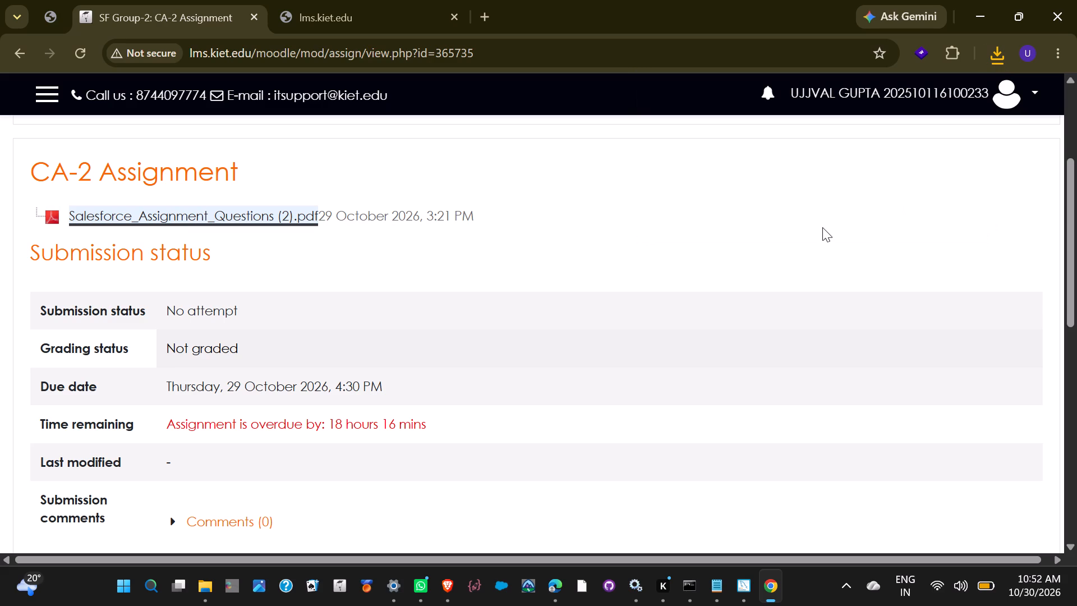
# Open the downloaded Salesforce_Assignment_Questions (2).pdf and read through the validation rule and Account page layout tasks.
pyautogui.click(992, 56)
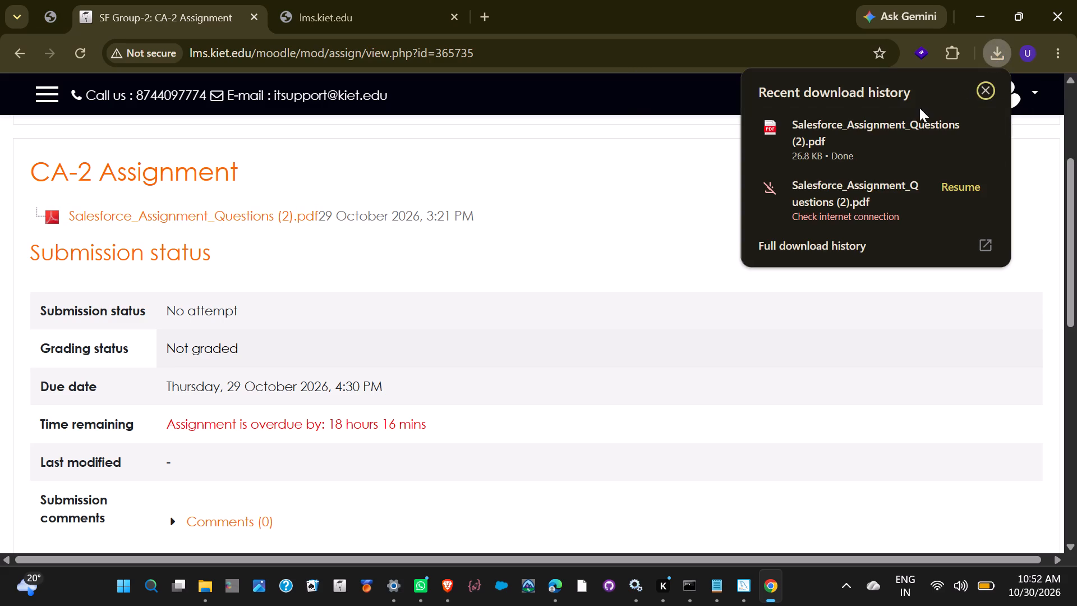
pyautogui.click(883, 137)
pyautogui.click(883, 137)
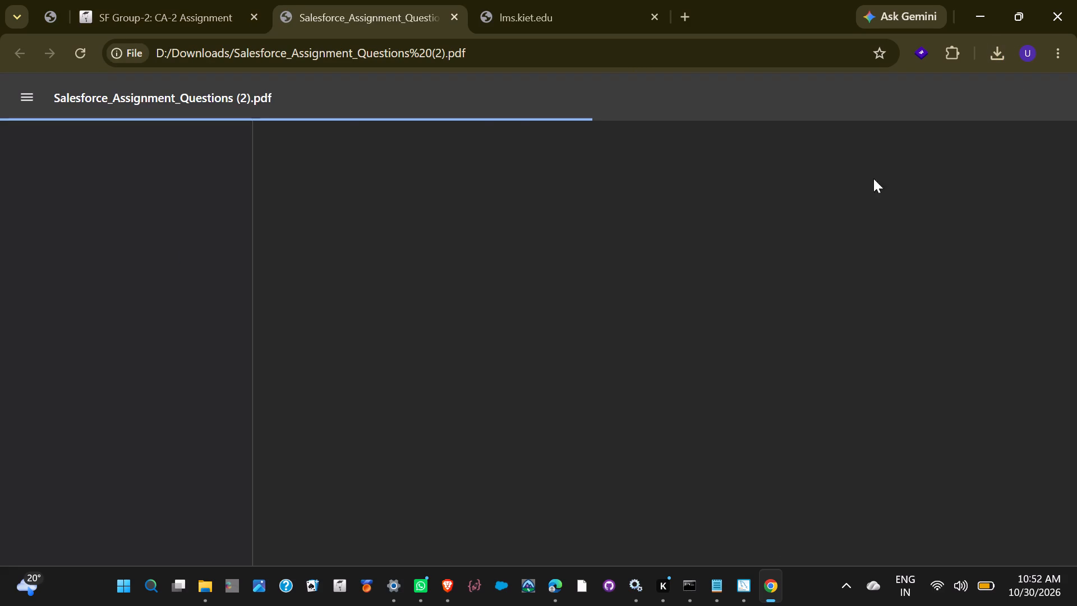
pyautogui.scroll(-9, 850, 227)
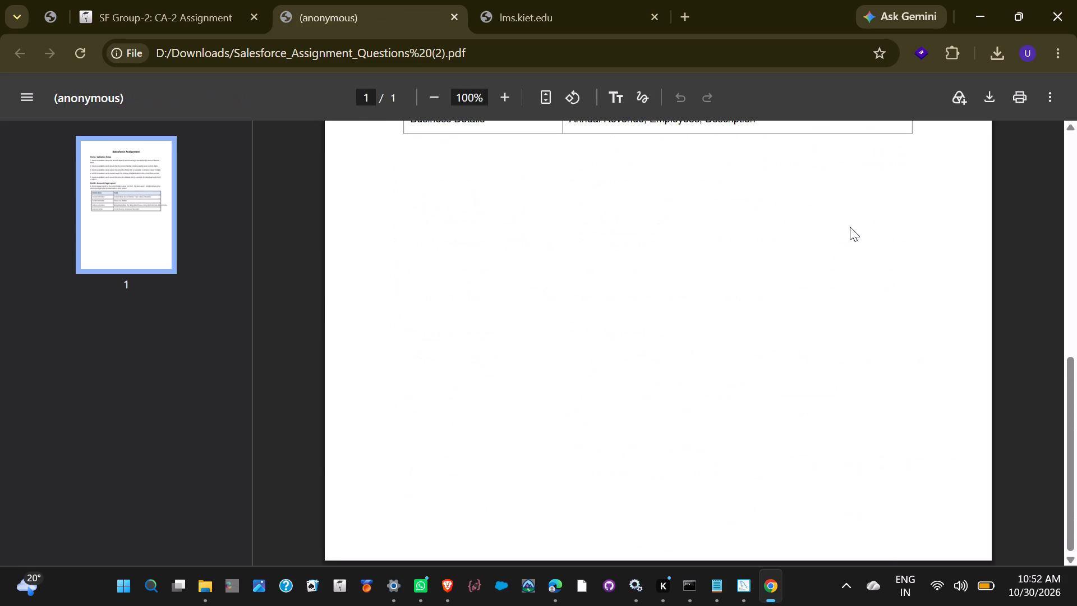
pyautogui.scroll(6, 850, 227)
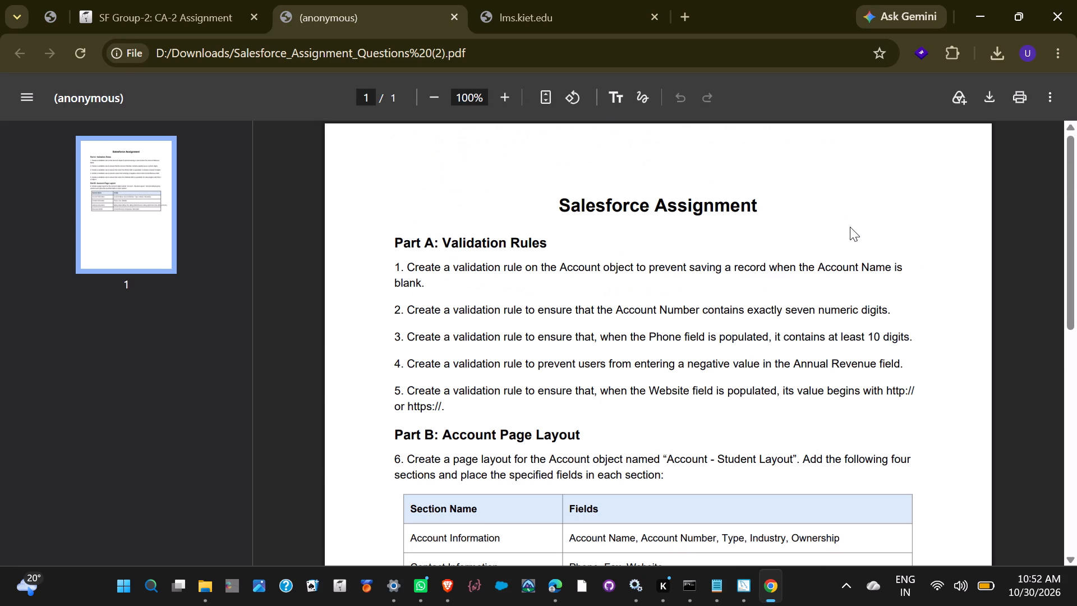
pyautogui.scroll(-1, 850, 227)
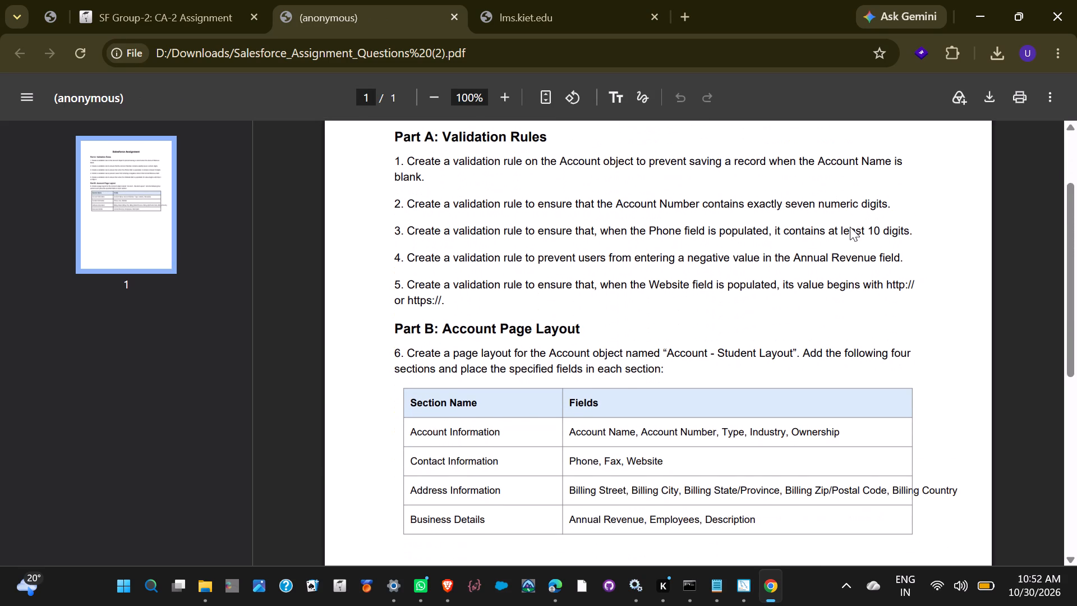
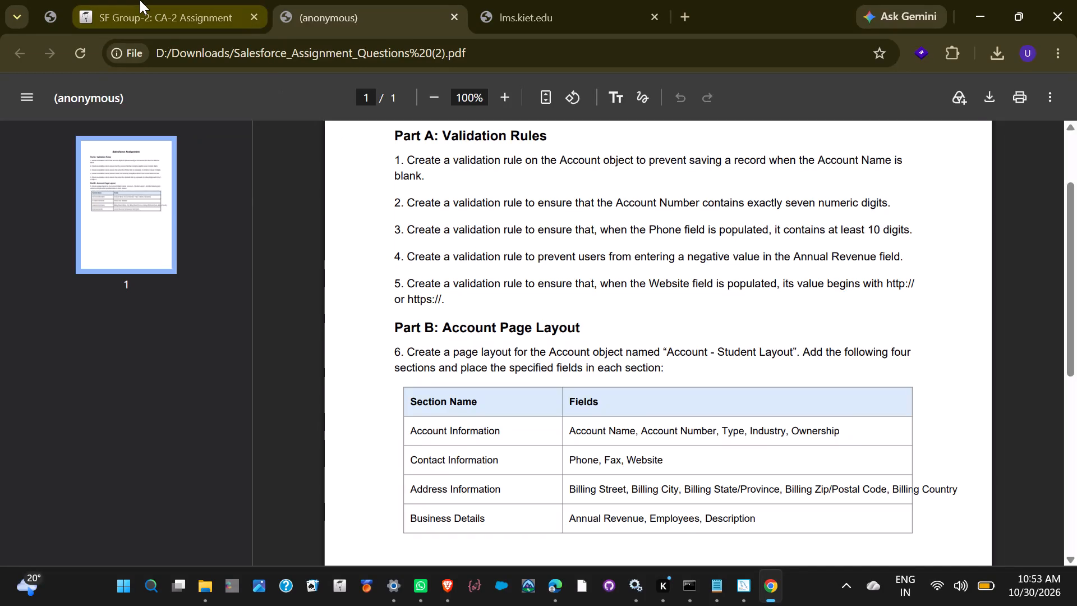
# Return to the SF Group-2 CA-2 Assignment page and look over its submission status and course heading.
pyautogui.click(140, 0)
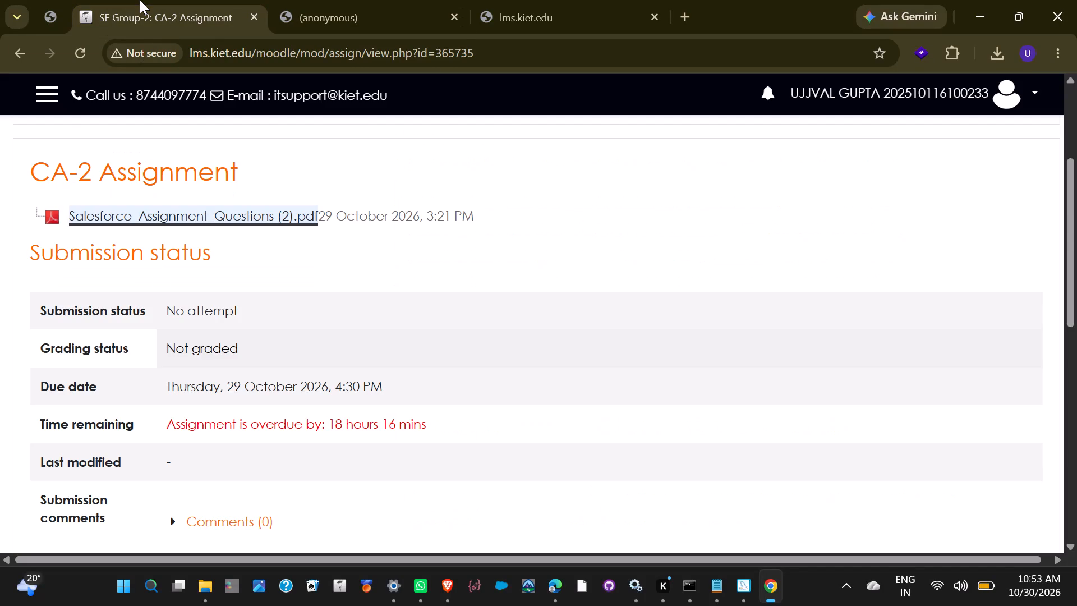
pyautogui.scroll(2, 231, 204)
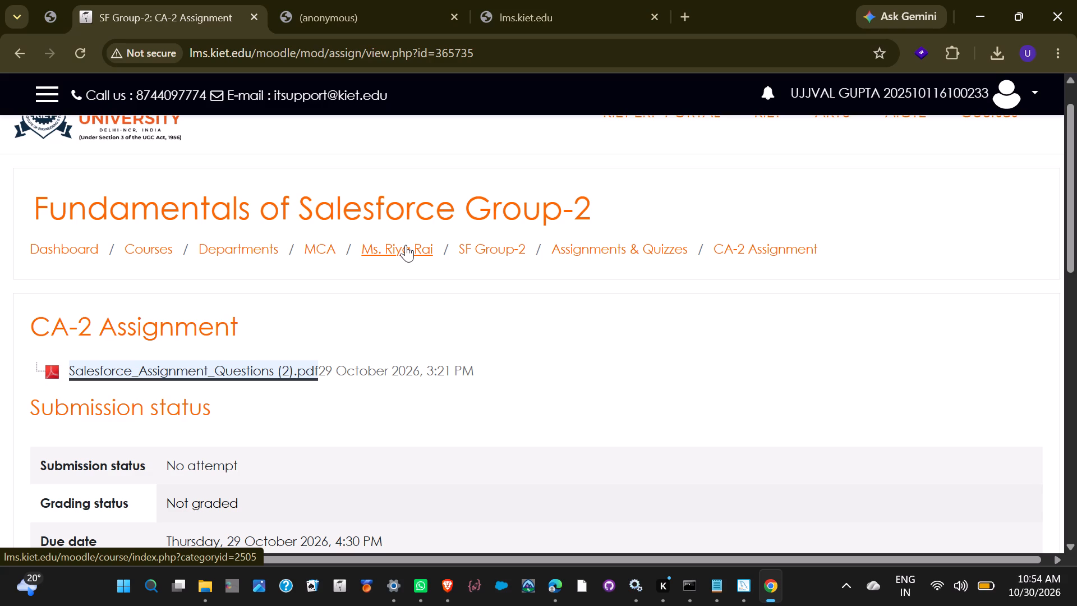
# Go to the course's Assignments & Quizzes section and look through the listed quizzes and assignments.
pyautogui.click(604, 247)
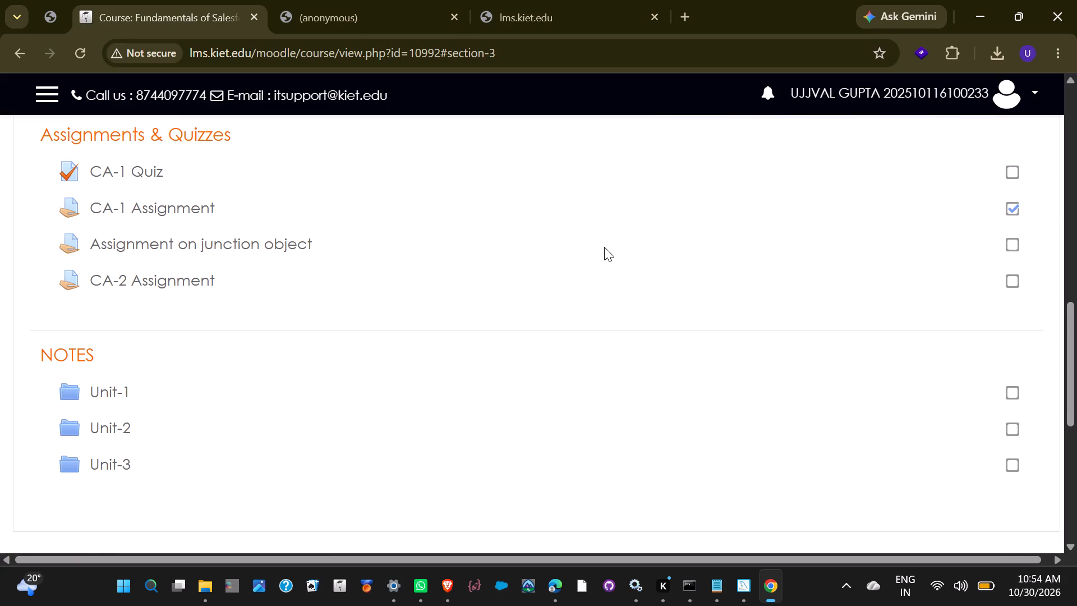
pyautogui.scroll(3, 604, 247)
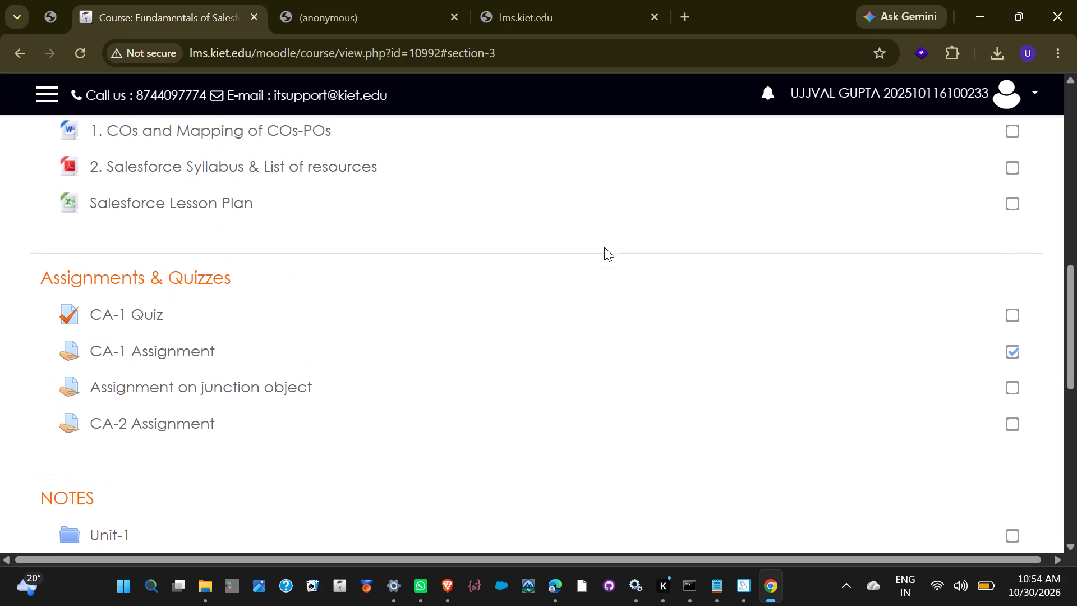
pyautogui.scroll(1, 604, 247)
pyautogui.scroll(-1, 604, 247)
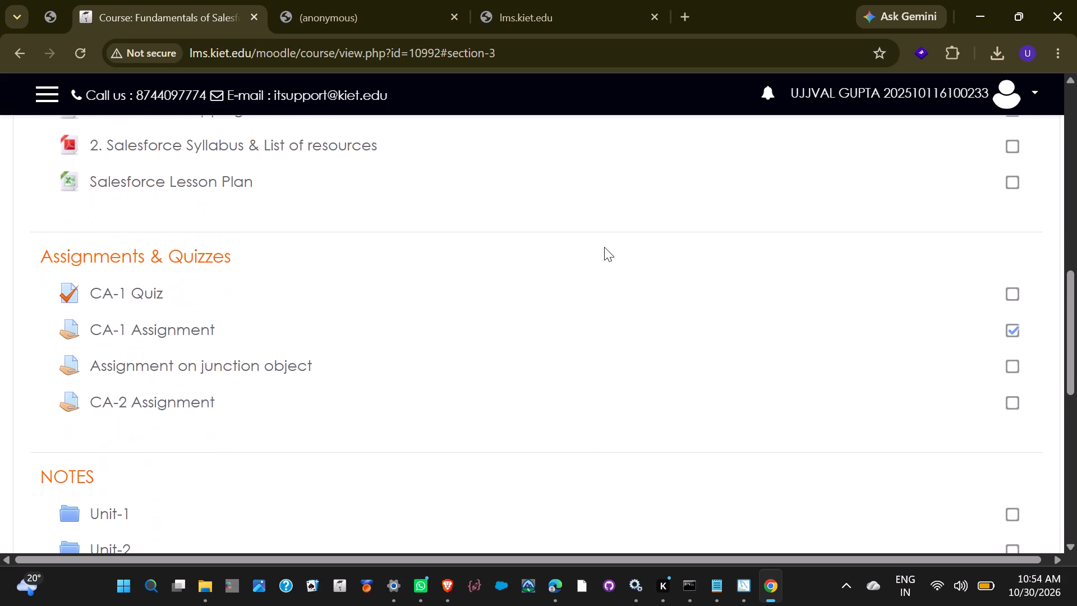
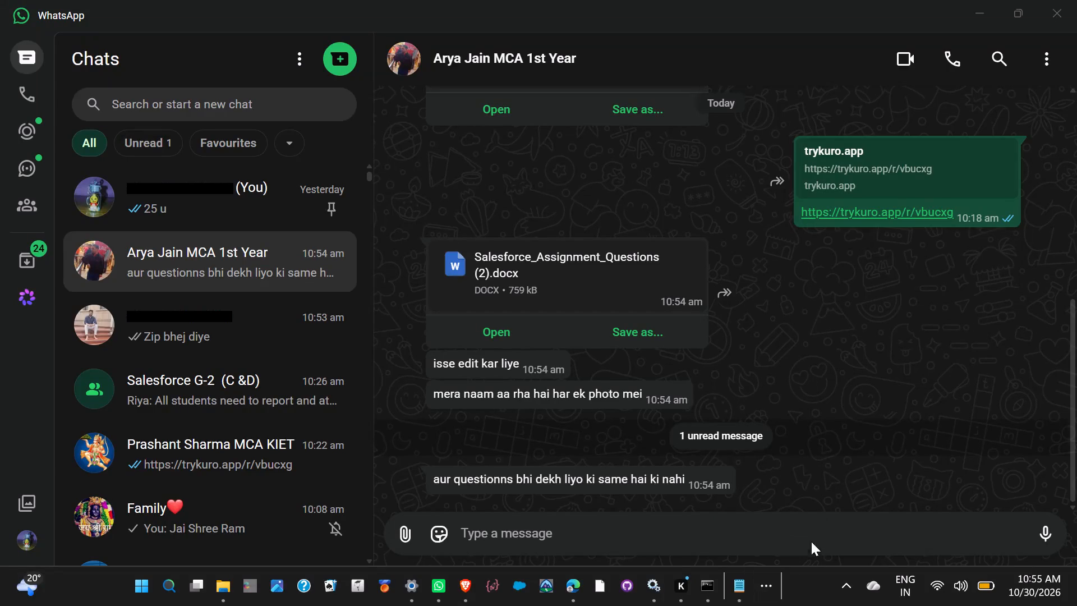
# Switch to the Salesforce_Assignment_Questions (2) document in Word and read through its validation rule and Account page layout questions and answer screenshots.
pyautogui.click(770, 575)
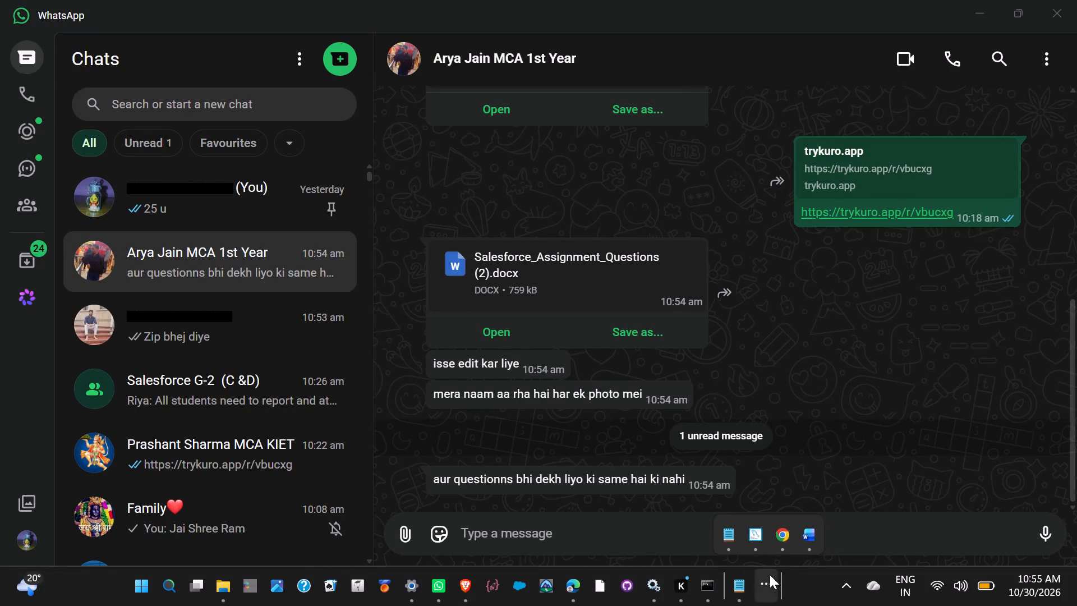
pyautogui.click(808, 534)
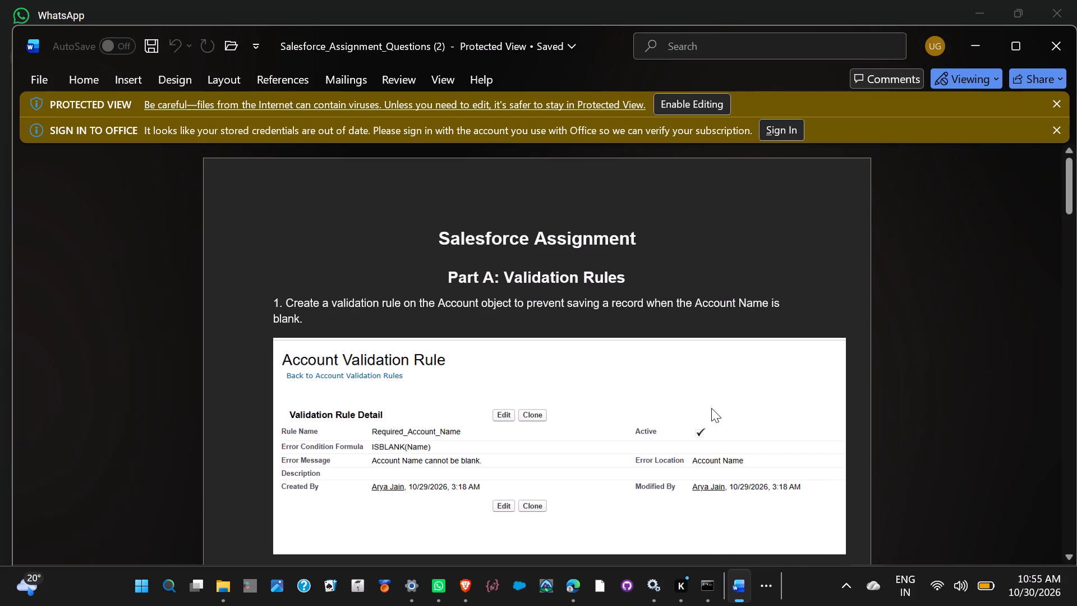
pyautogui.moveTo(405, 484); pyautogui.dragTo(367, 481)
pyautogui.scroll(-1, 367, 481)
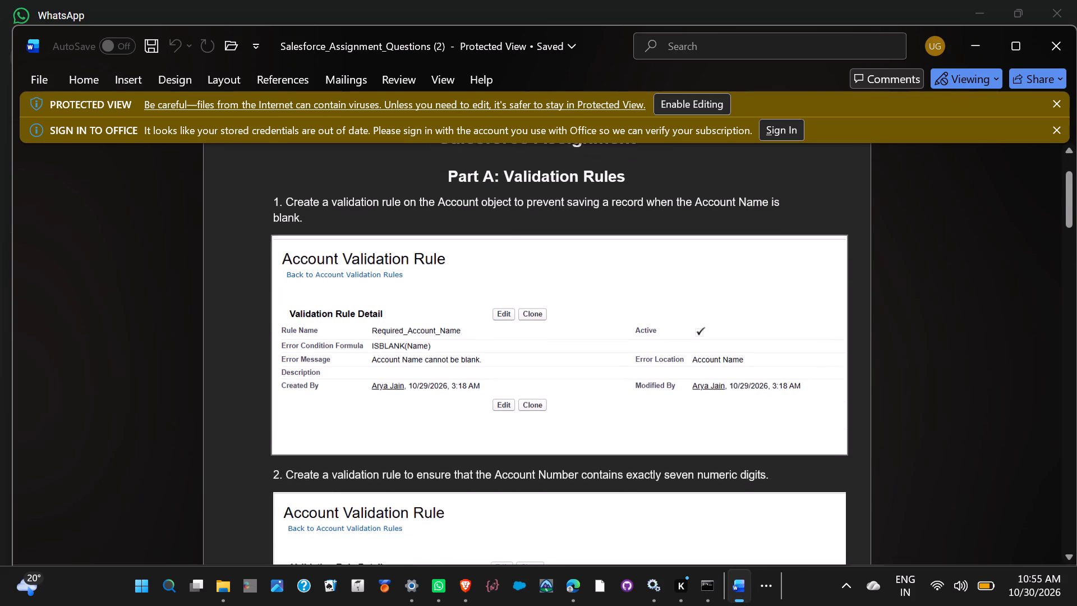
pyautogui.scroll(-1, 367, 481)
pyautogui.scroll(-1, 379, 401)
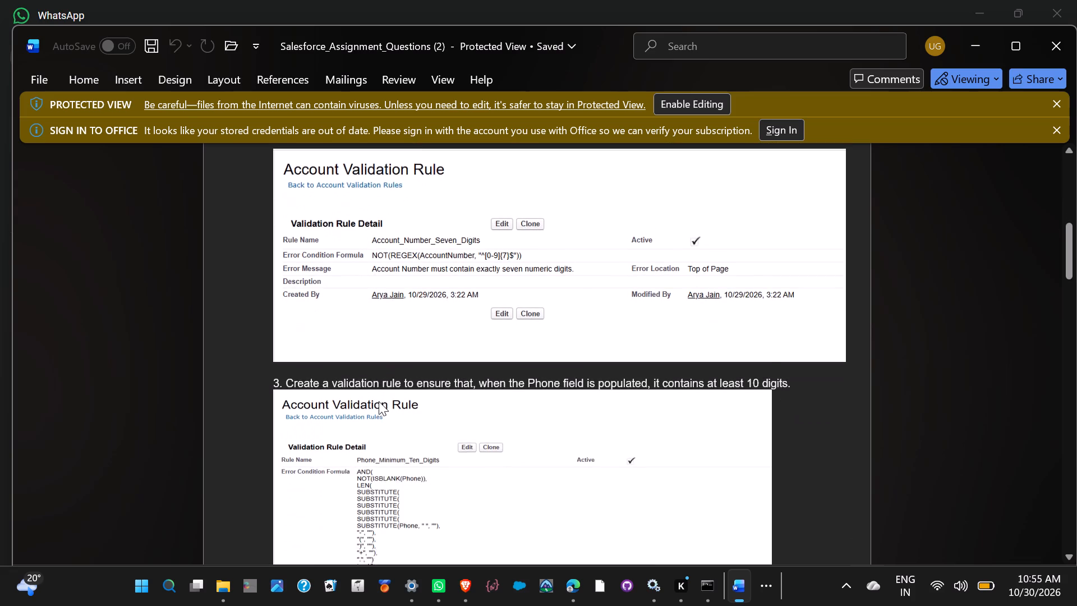
pyautogui.scroll(-3, 379, 401)
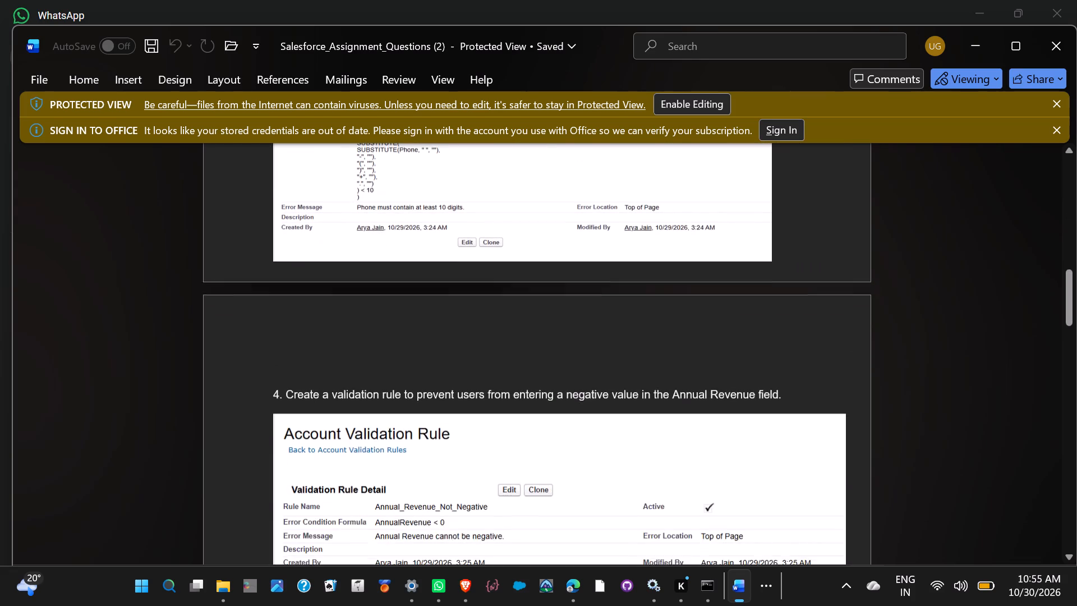
pyautogui.scroll(-4, 372, 406)
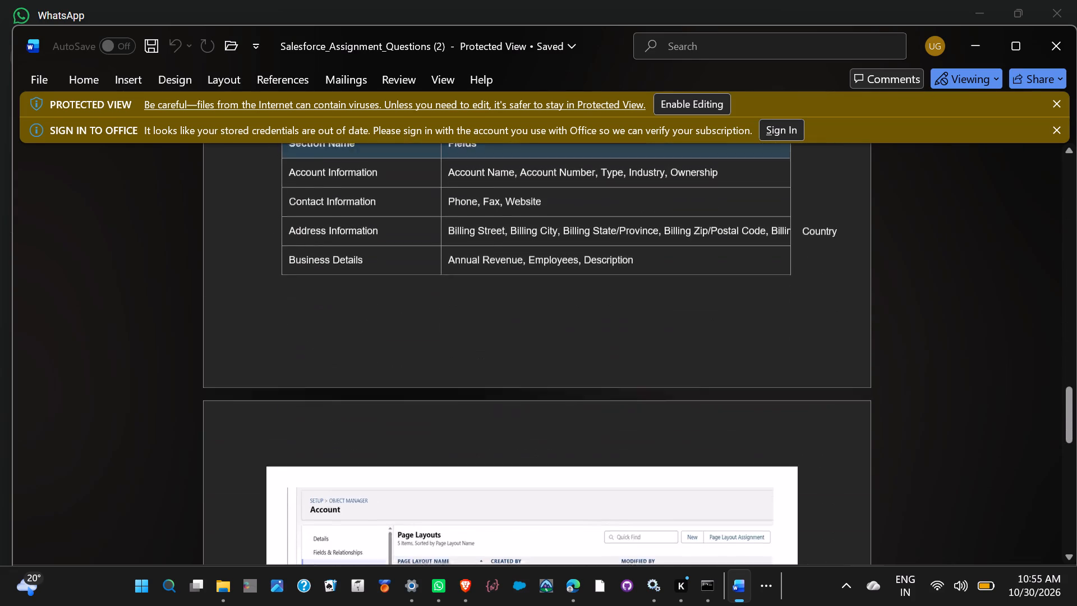
pyautogui.scroll(12, 372, 406)
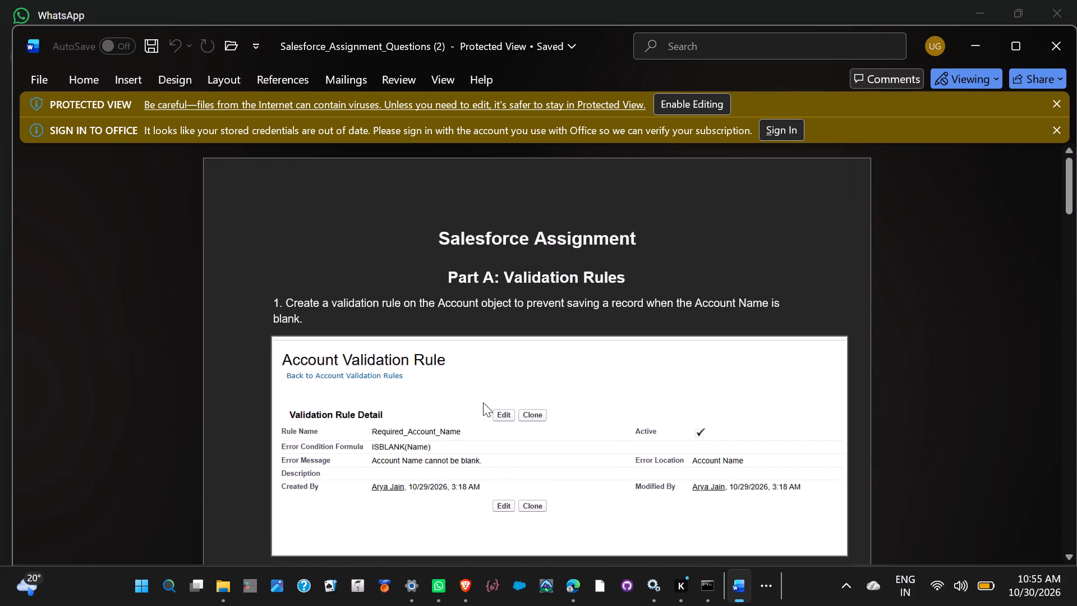
pyautogui.scroll(3, 466, 417)
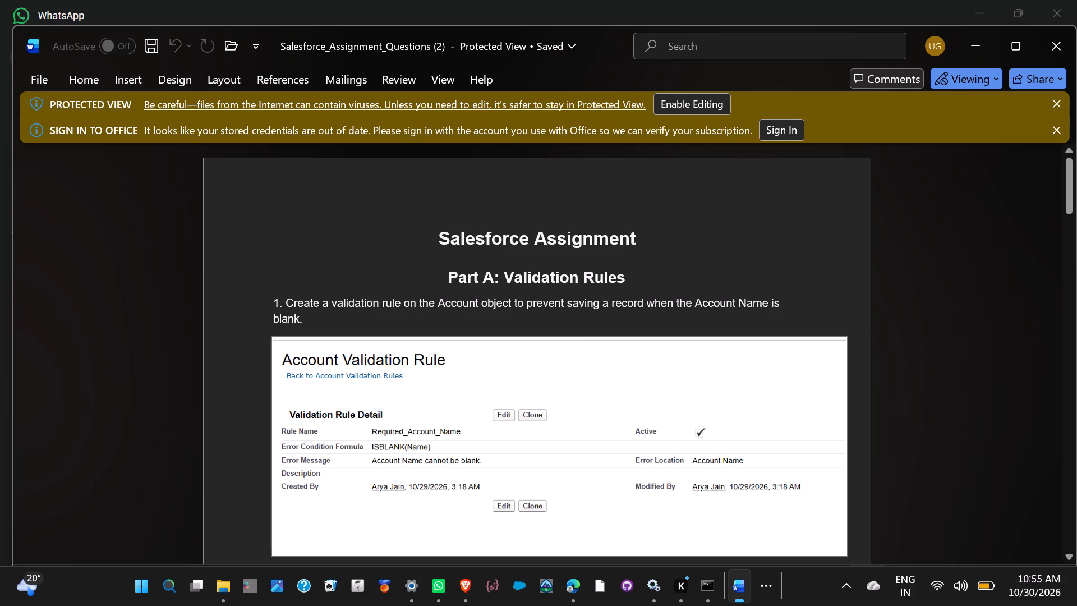
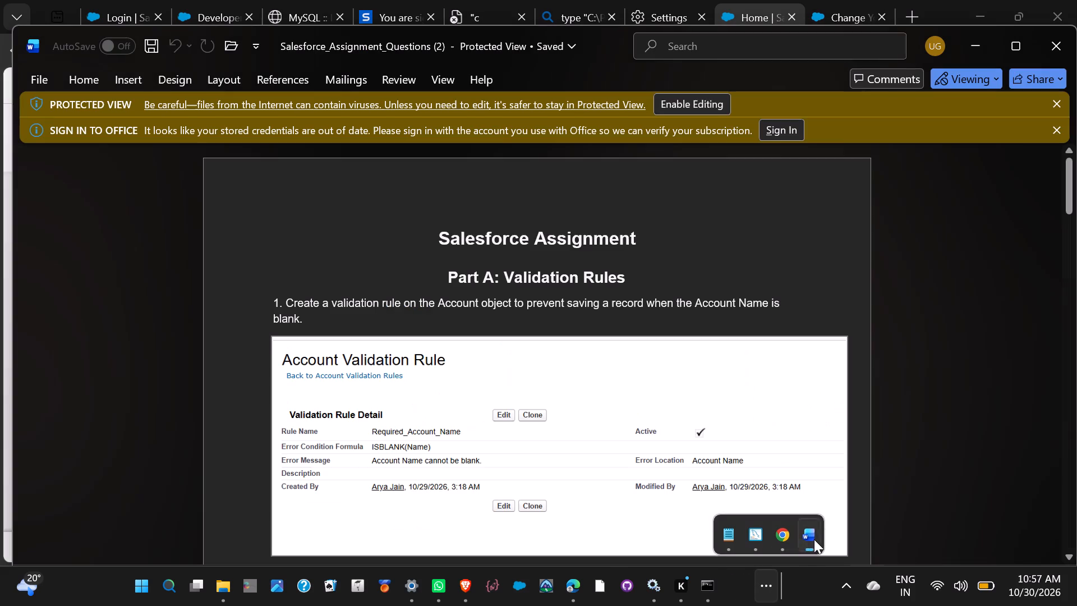
pyautogui.scroll(-2, 649, 429)
pyautogui.scroll(4, 649, 429)
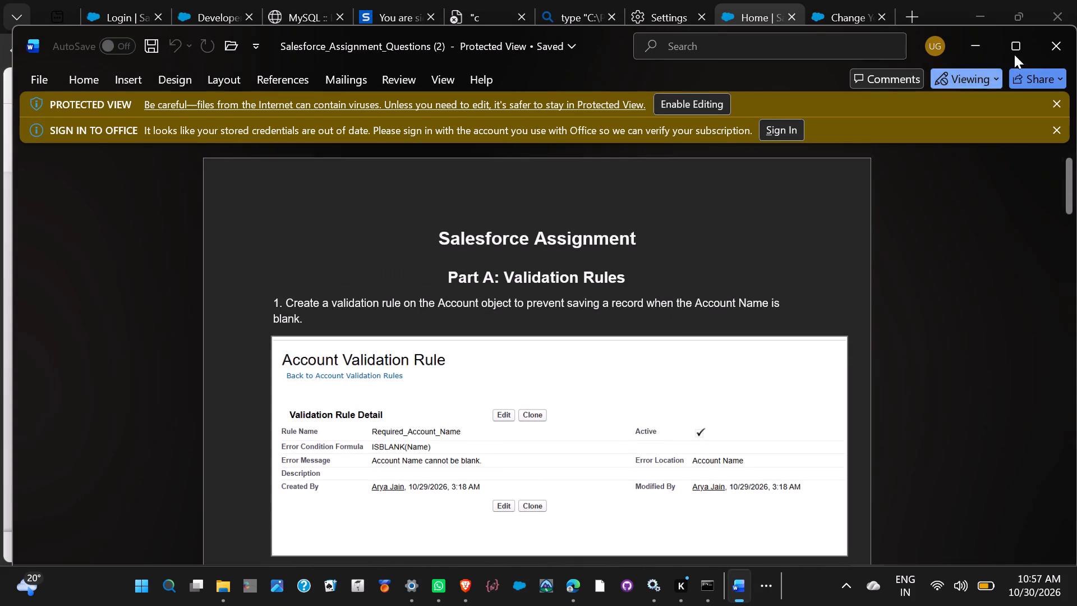
pyautogui.click(965, 53)
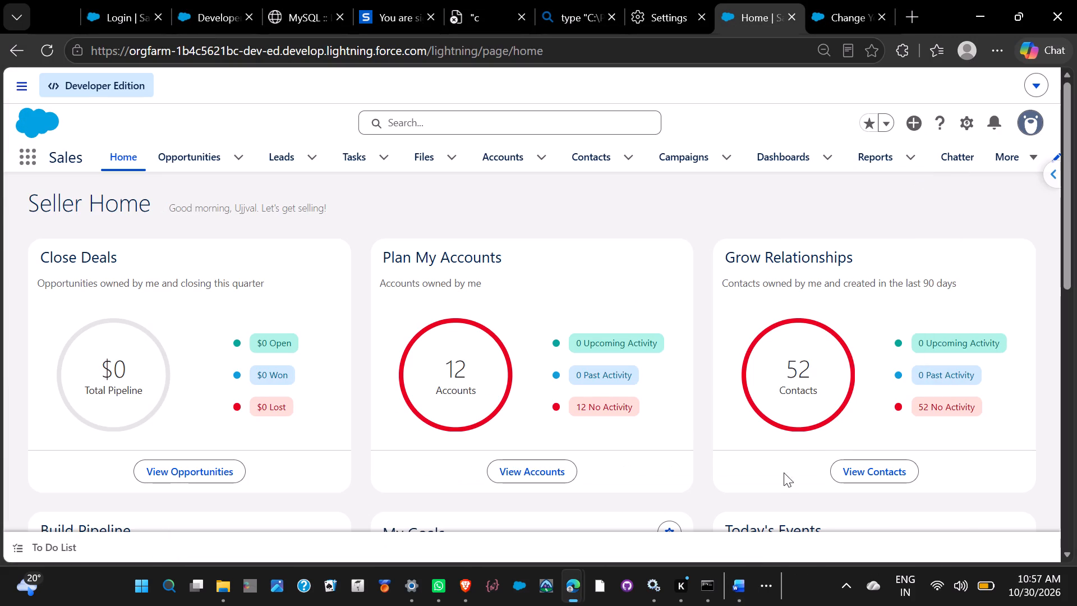
pyautogui.click(740, 590)
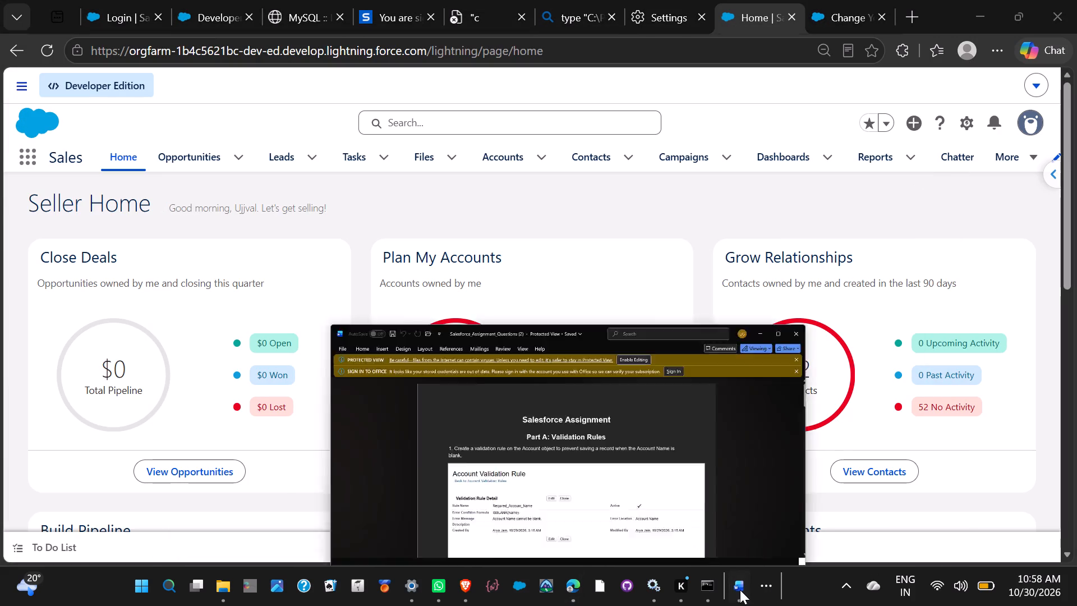
pyautogui.scroll(-4, 673, 388)
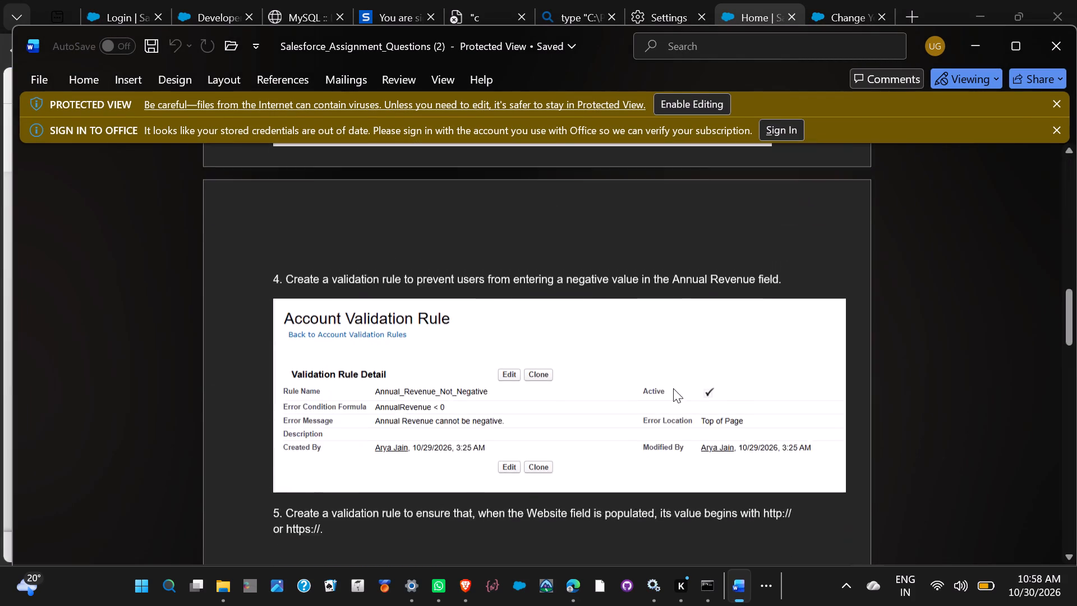
pyautogui.scroll(-4, 673, 388)
pyautogui.scroll(1, 673, 388)
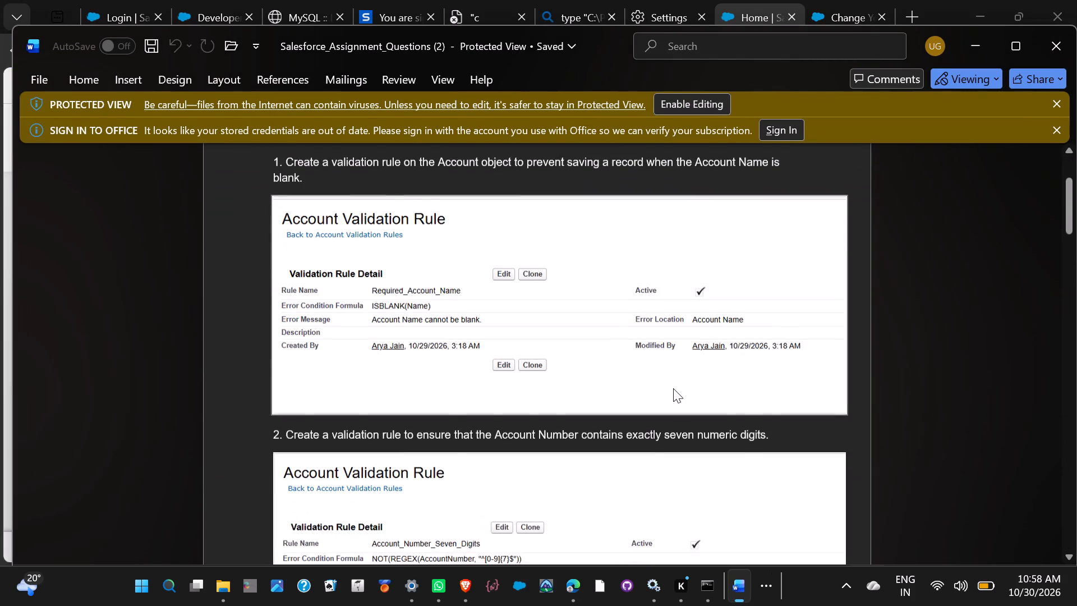
pyautogui.scroll(2, 673, 388)
pyautogui.scroll(-1, 673, 388)
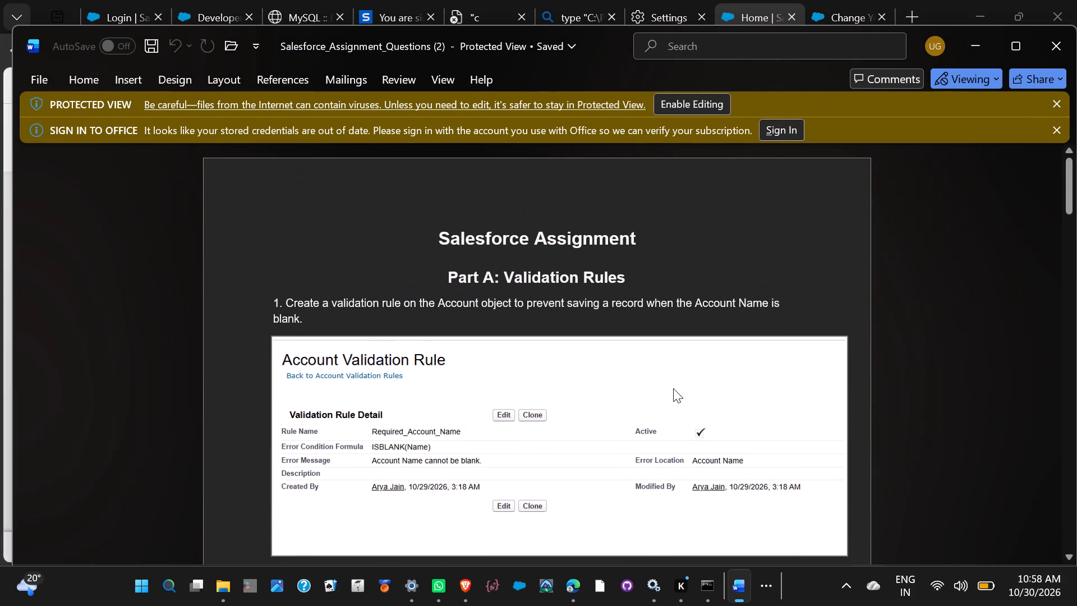
pyautogui.scroll(-1, 673, 388)
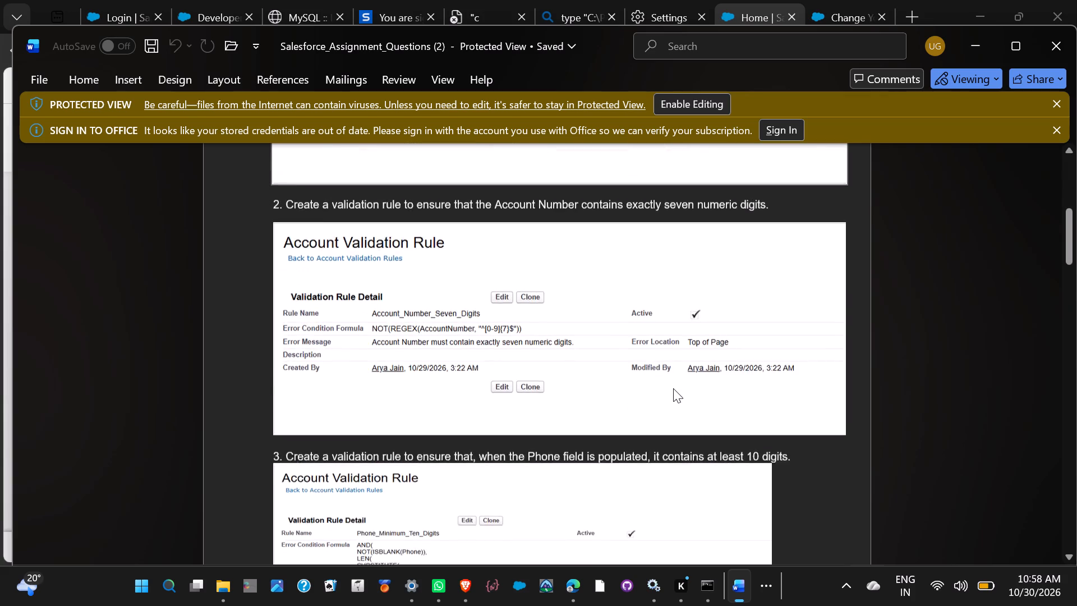
pyautogui.click(975, 56)
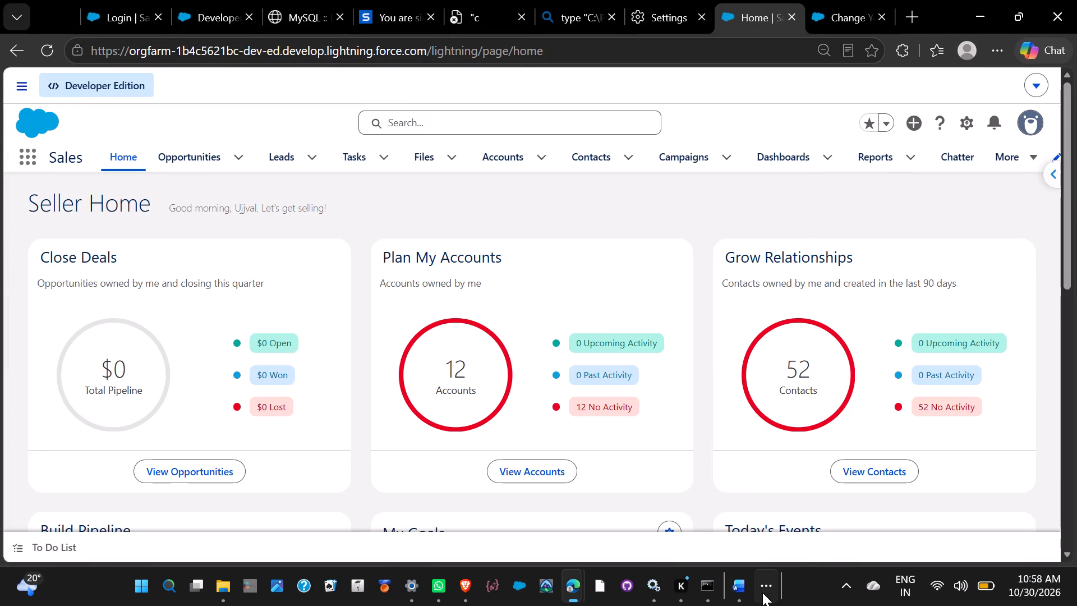
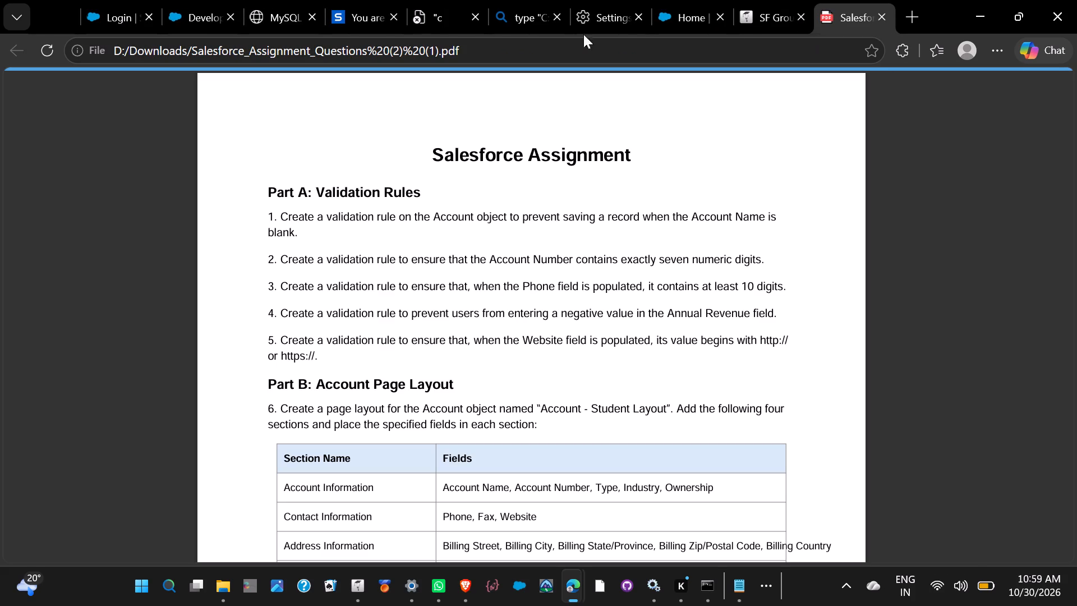
# Close the two search-related tabs and the Settings tab, keeping the Salesforce assignment PDF in front.
pyautogui.click(472, 16)
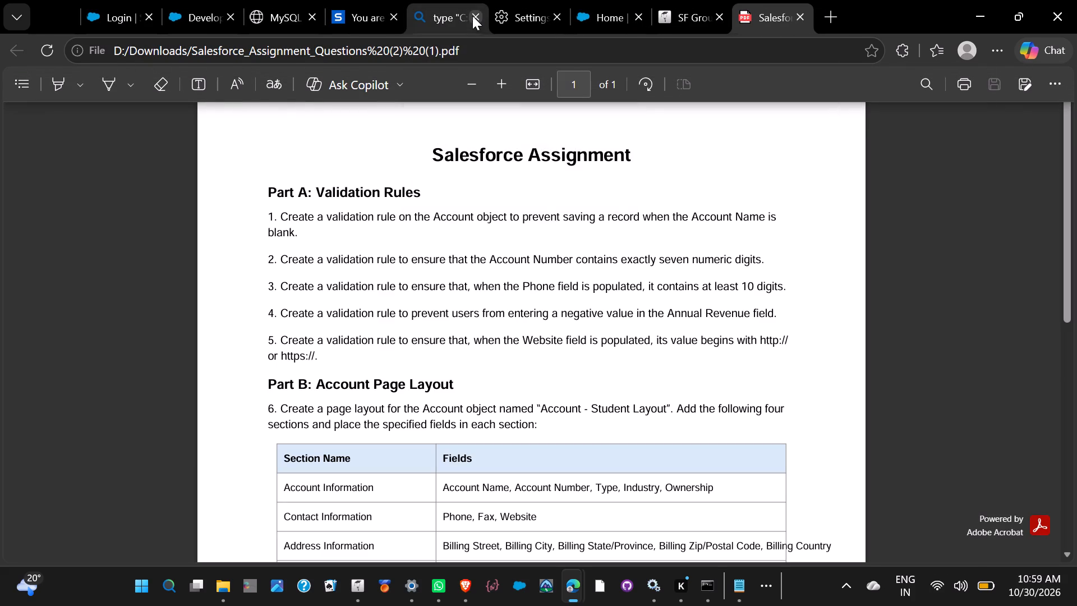
pyautogui.click(472, 16)
pyautogui.click(472, 16)
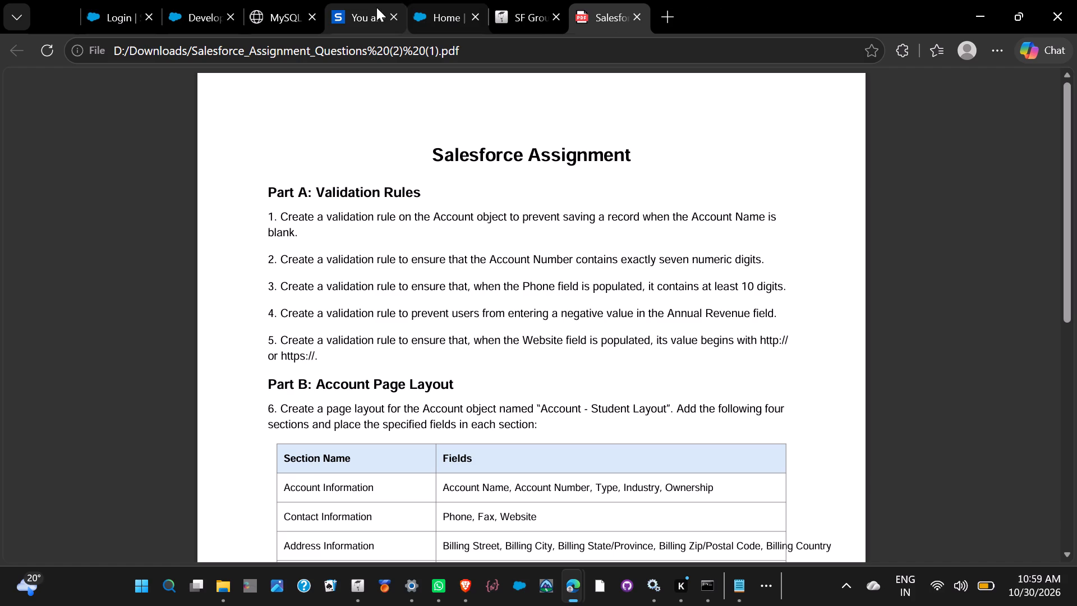
pyautogui.click(292, 17)
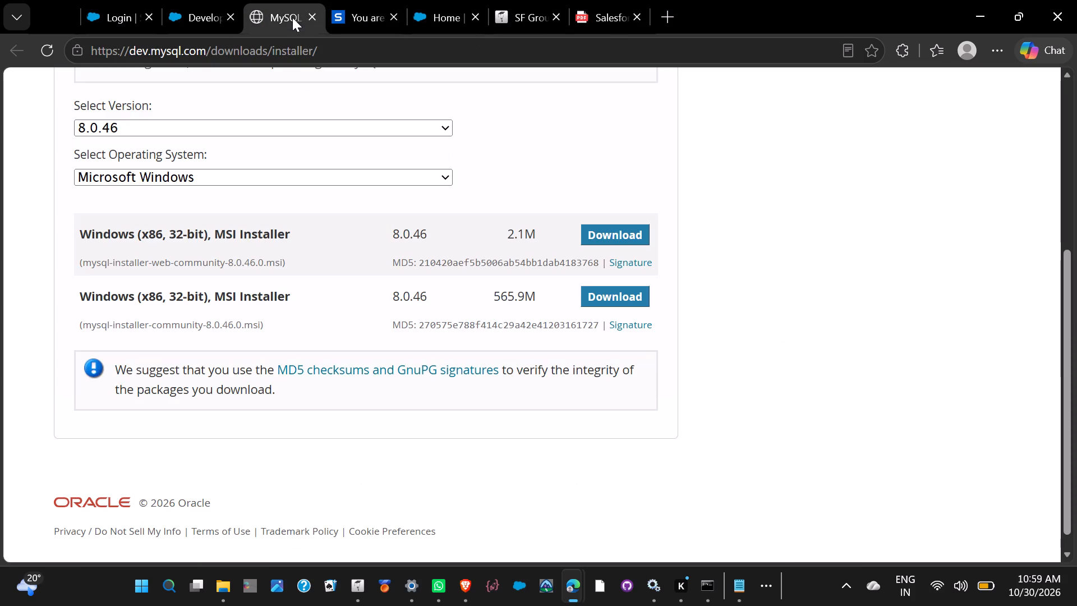
pyautogui.click(586, 14)
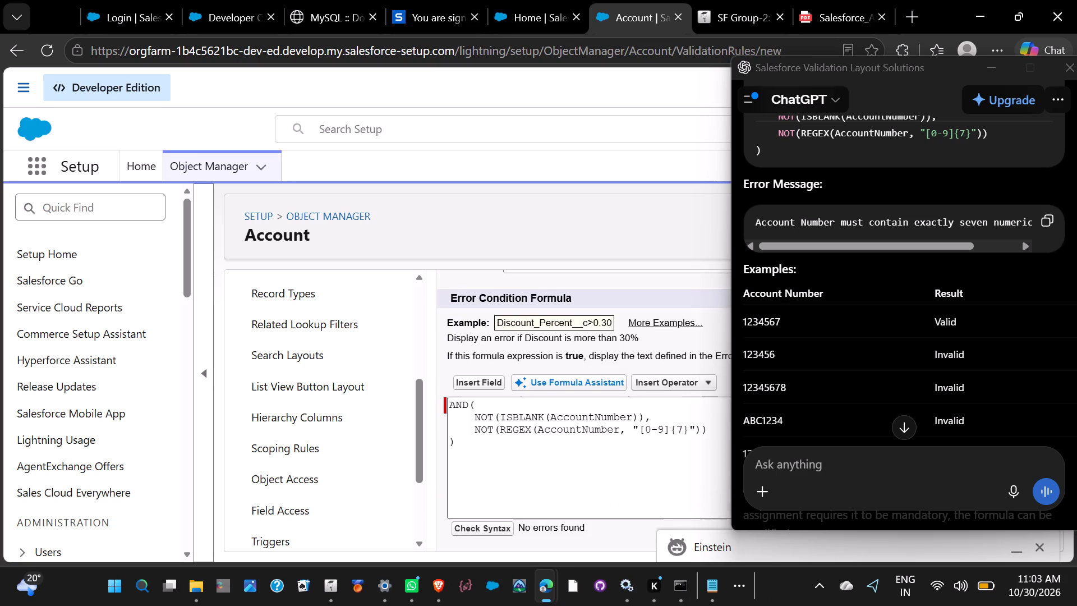
pyautogui.scroll(-1, 538, 514)
pyautogui.click(554, 526)
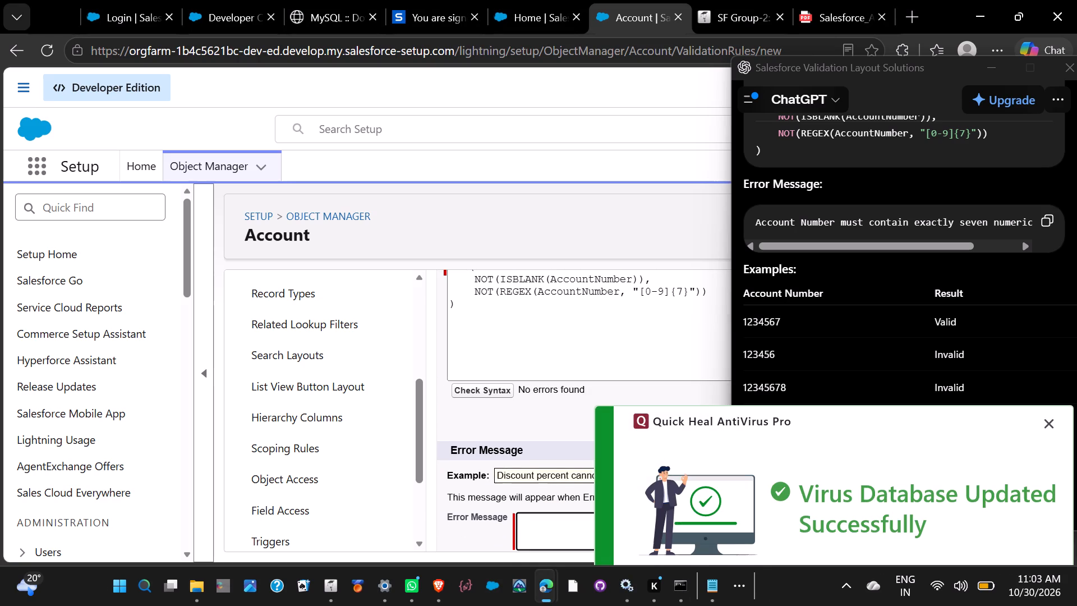
pyautogui.hotkey('ctrl', 'v')
pyautogui.scroll(-3, 554, 526)
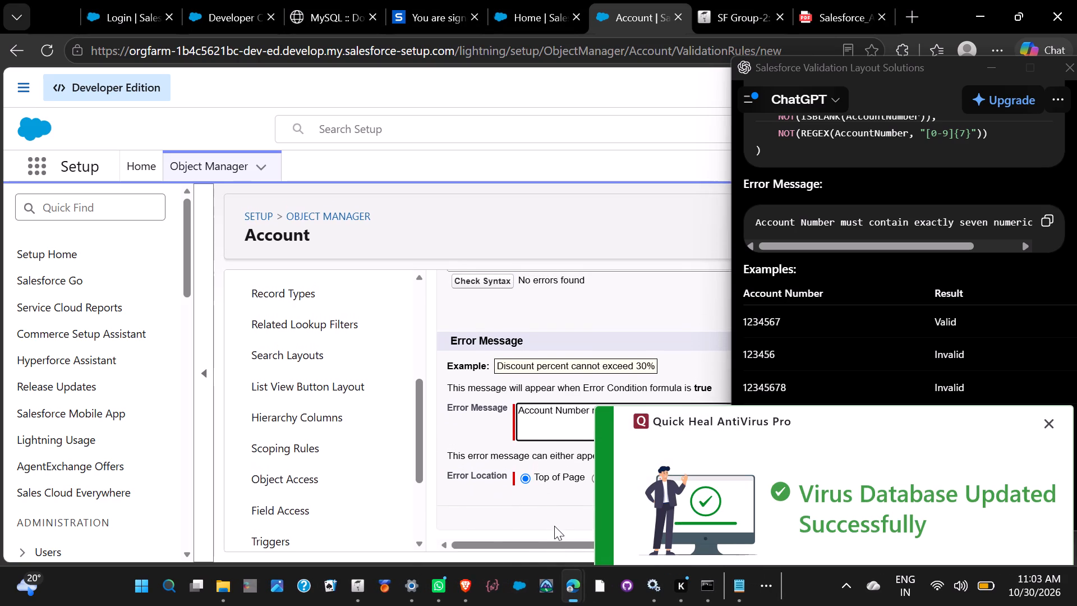
# Save the Account_Number_Seven_Digits validation rule and open another blank rule form.
pyautogui.hotkey('alt', 'space')
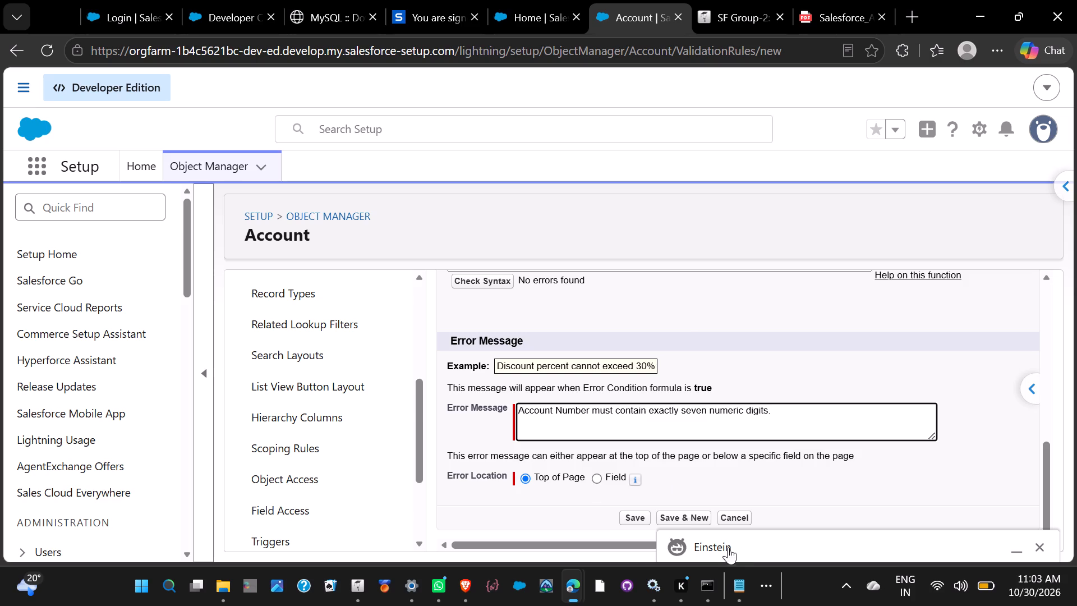
pyautogui.click(684, 515)
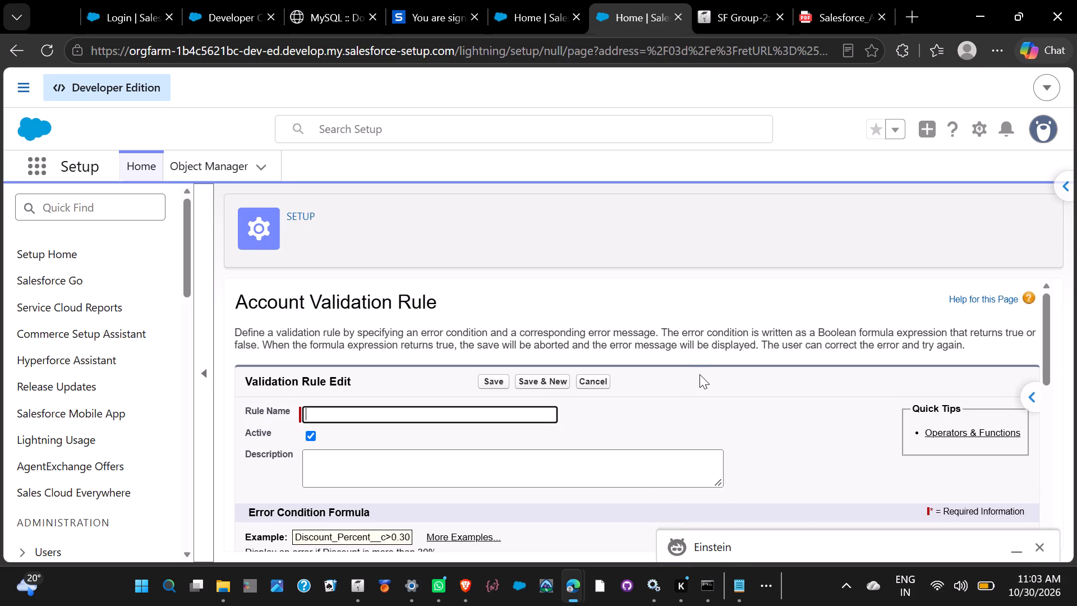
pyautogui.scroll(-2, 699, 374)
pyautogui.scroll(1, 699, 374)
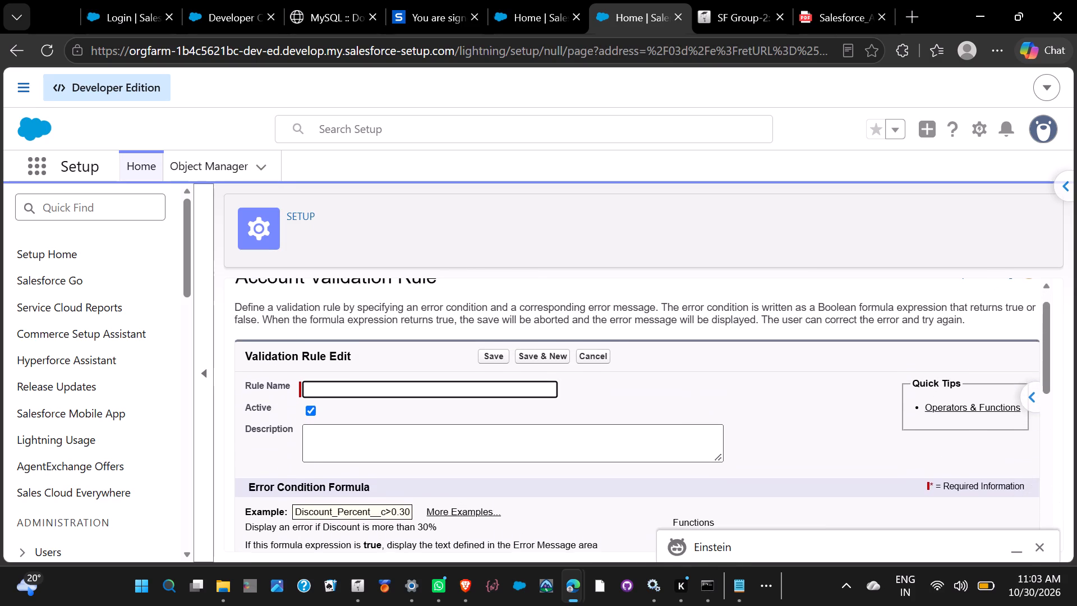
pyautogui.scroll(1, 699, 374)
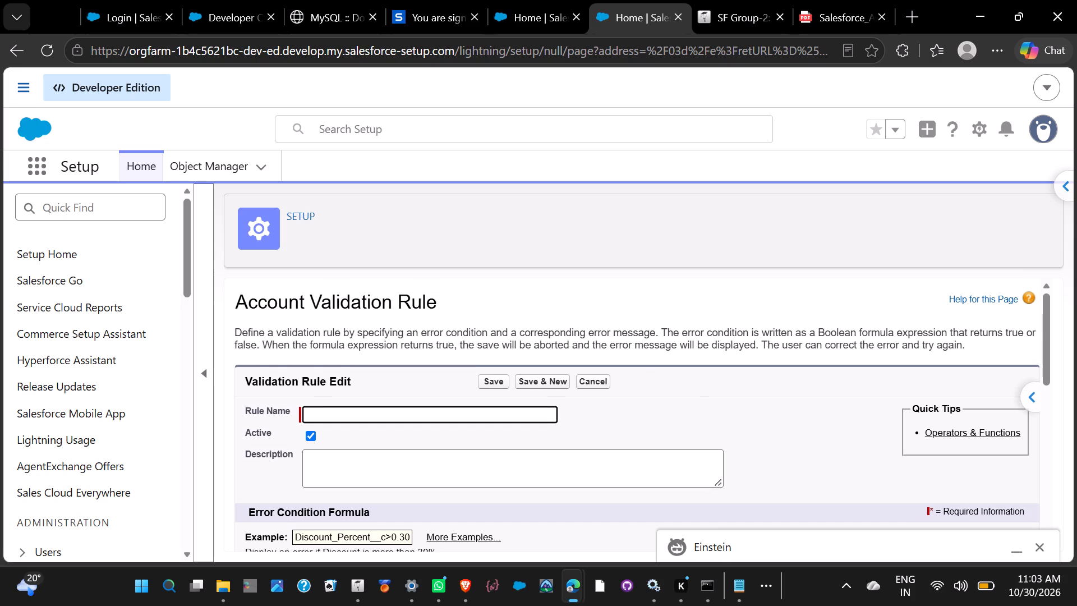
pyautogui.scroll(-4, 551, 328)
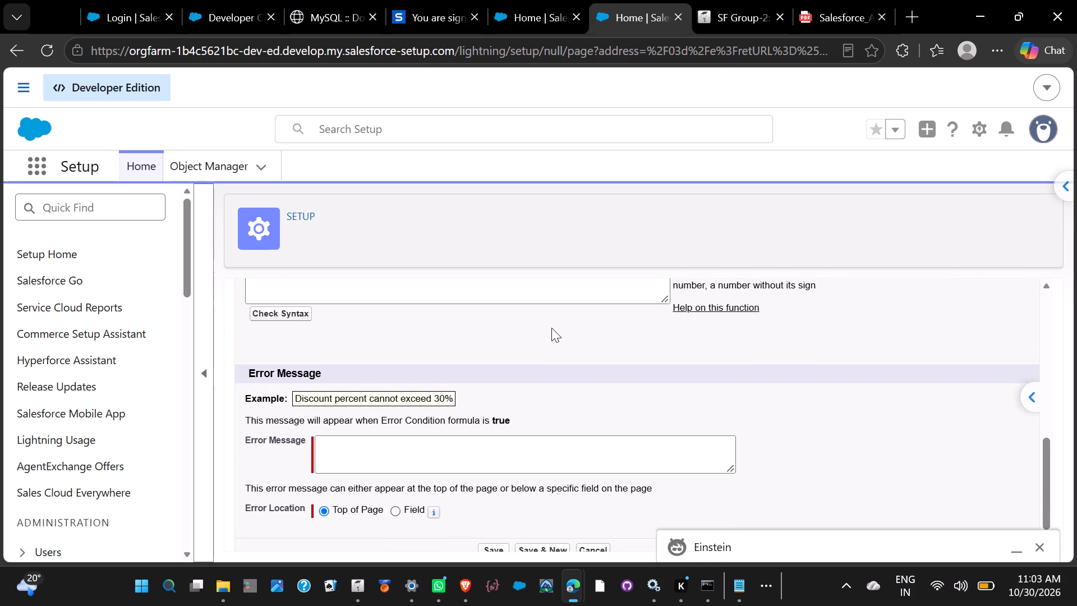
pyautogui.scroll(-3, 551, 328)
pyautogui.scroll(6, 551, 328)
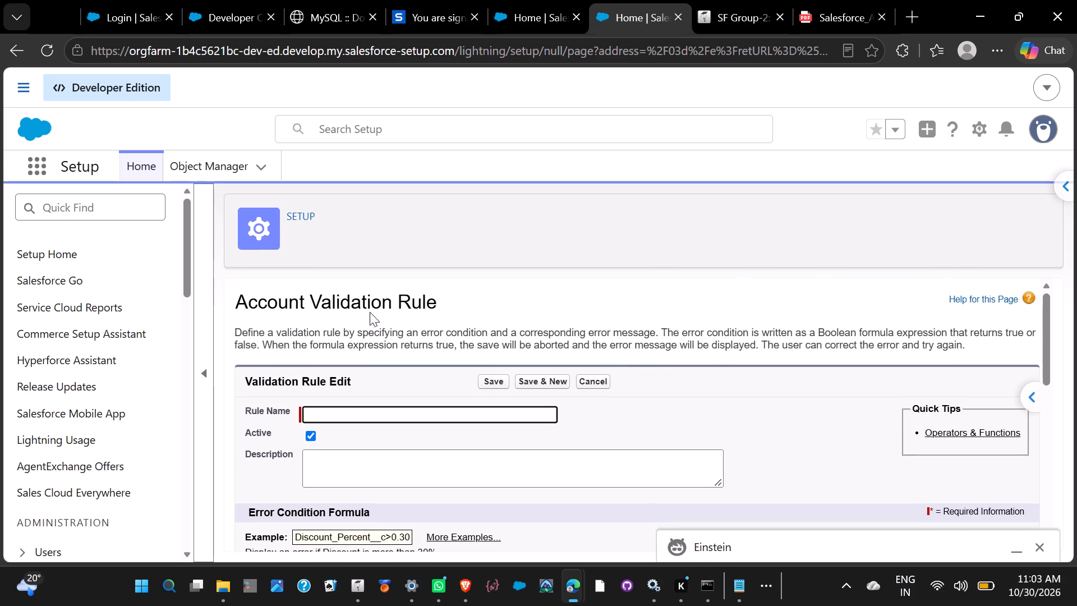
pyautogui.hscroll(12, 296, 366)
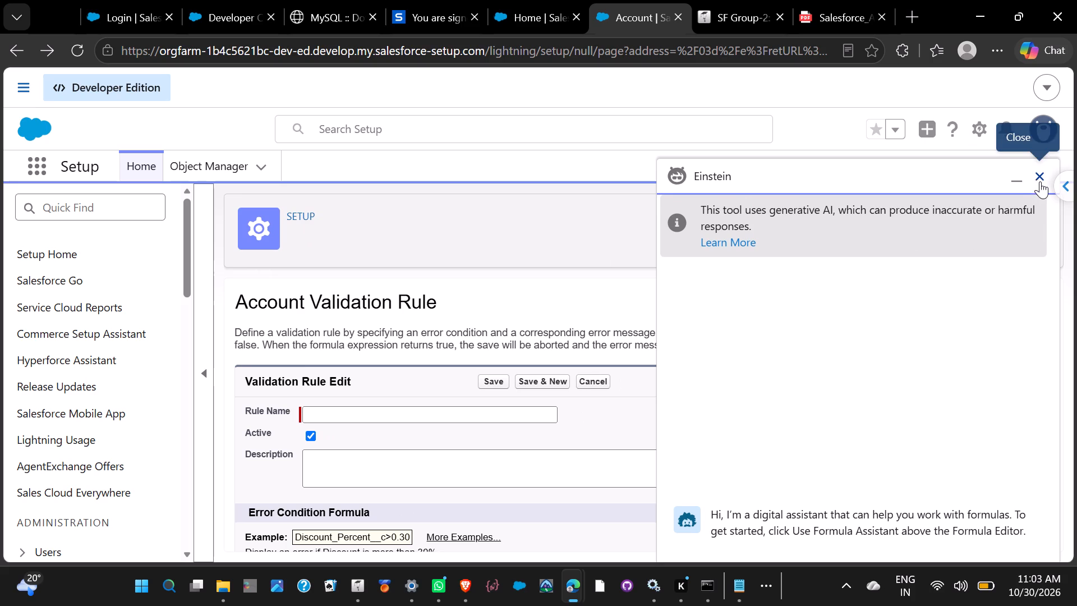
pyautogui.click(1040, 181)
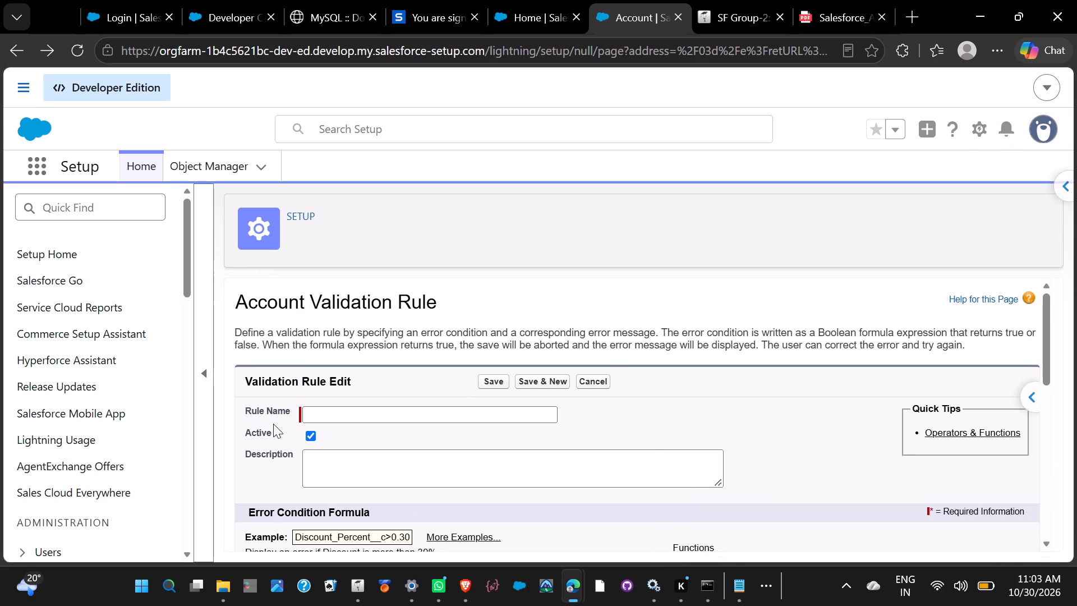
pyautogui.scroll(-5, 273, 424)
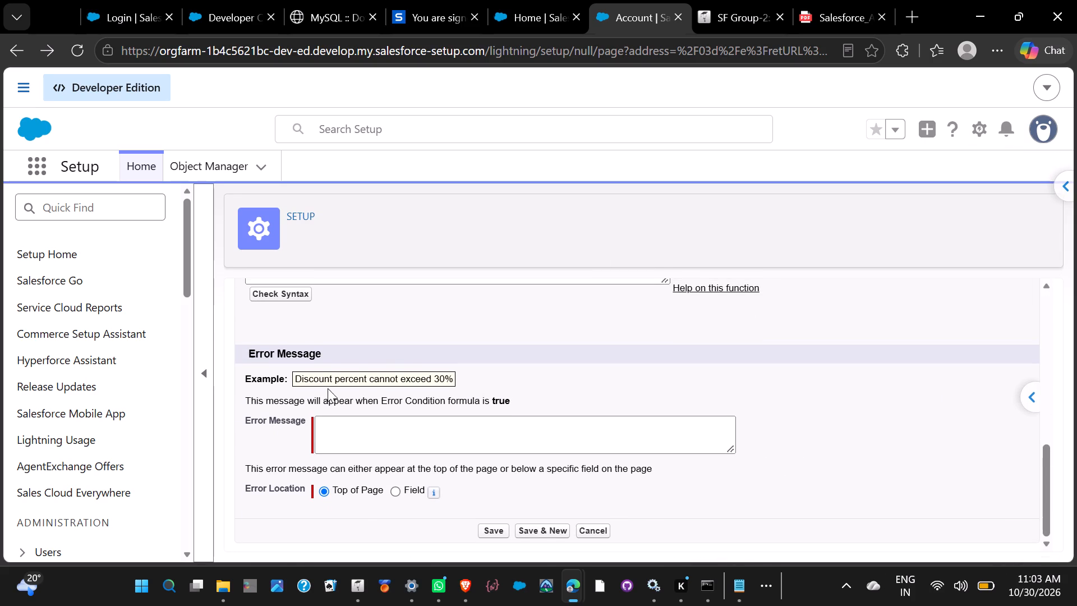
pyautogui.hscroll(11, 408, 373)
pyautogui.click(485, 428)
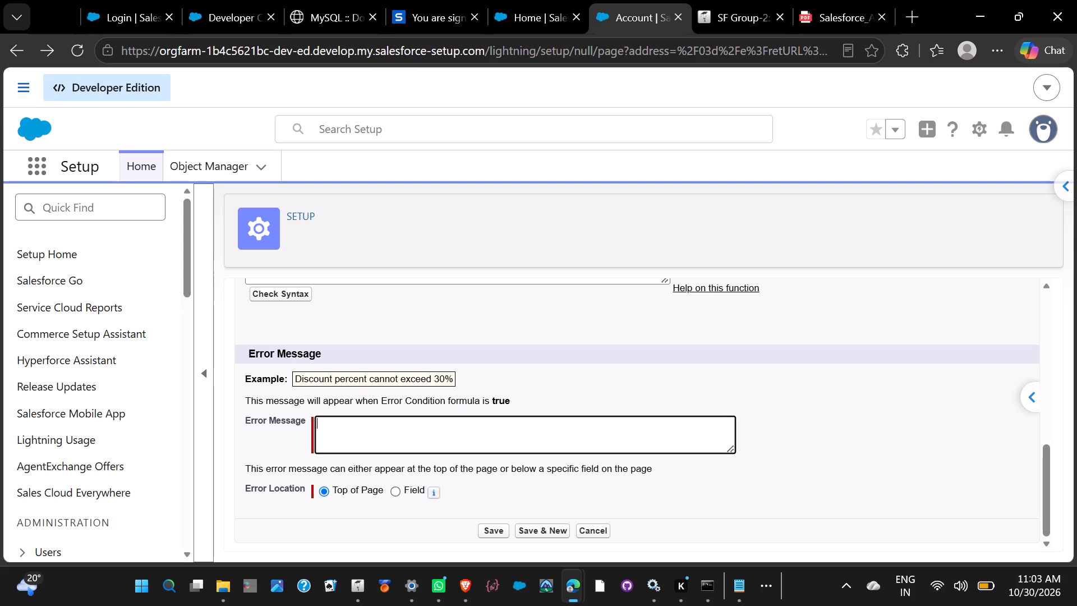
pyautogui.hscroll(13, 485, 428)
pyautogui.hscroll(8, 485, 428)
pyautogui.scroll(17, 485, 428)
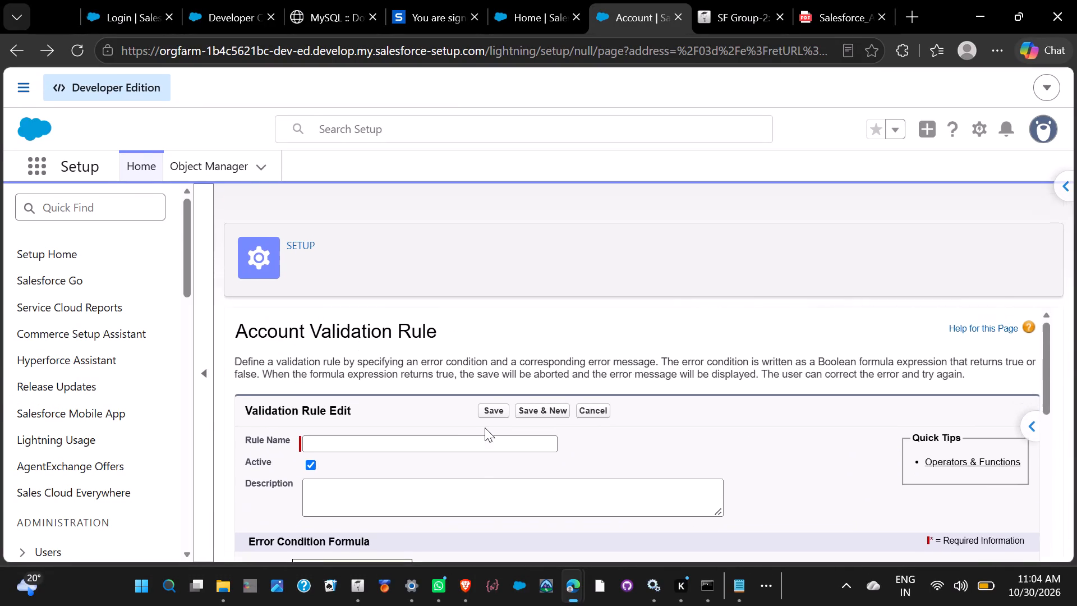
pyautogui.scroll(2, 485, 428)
# Return to the Account object's validation rules list and reload the page.
pyautogui.hscroll(11, 485, 428)
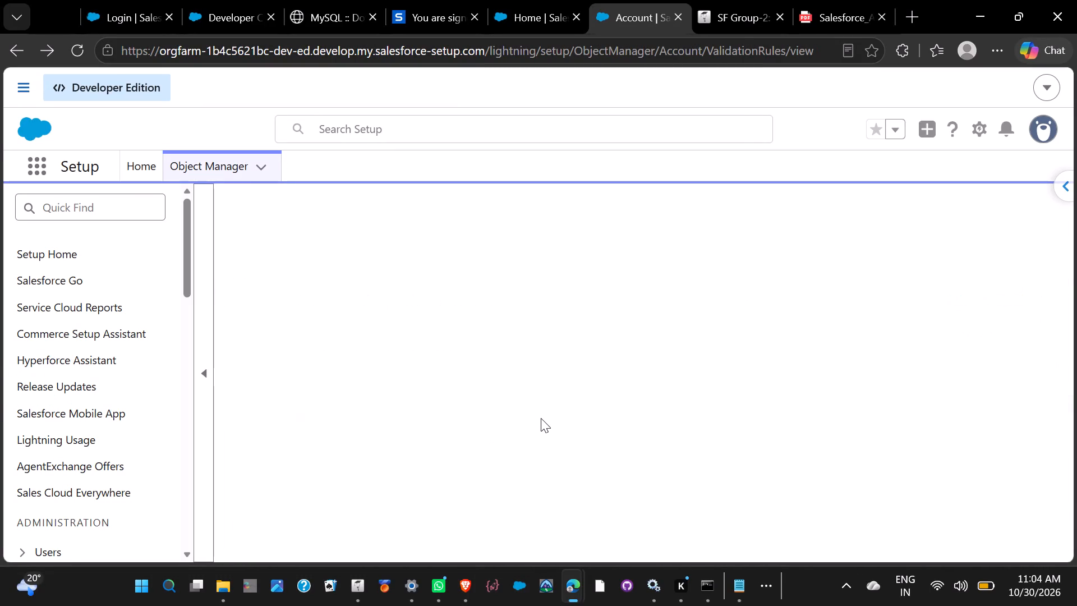
pyautogui.scroll(-1, 541, 418)
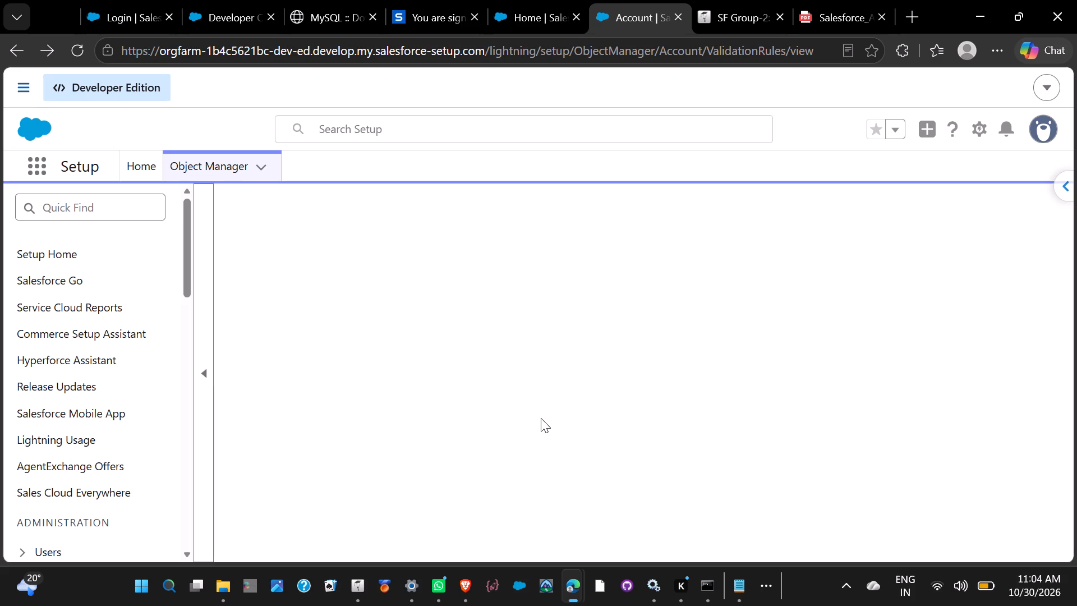
pyautogui.scroll(-2, 541, 418)
pyautogui.click(72, 47)
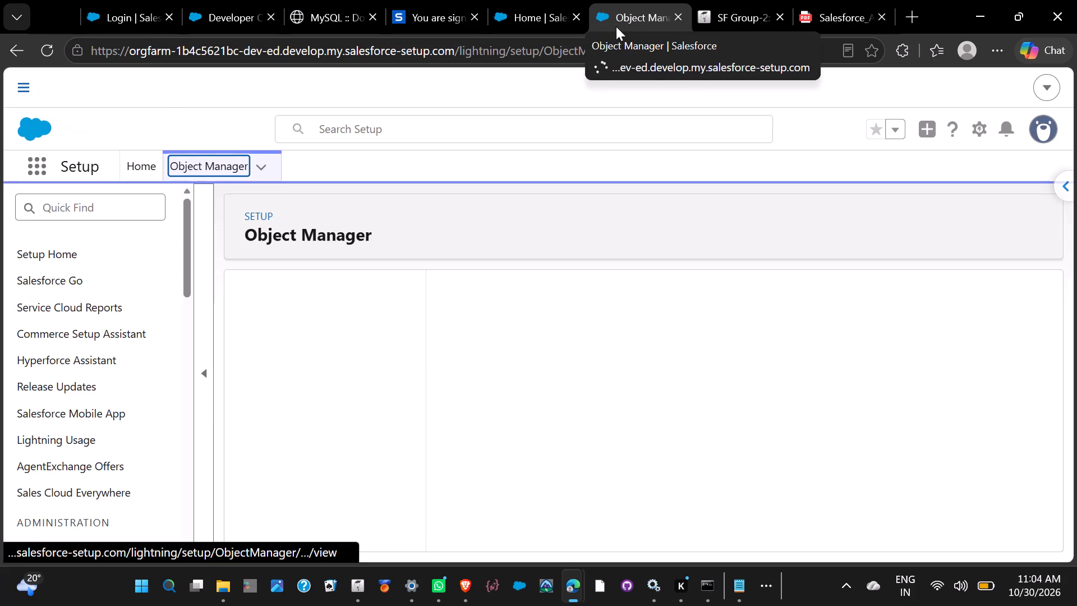
pyautogui.scroll(-1, 622, 300)
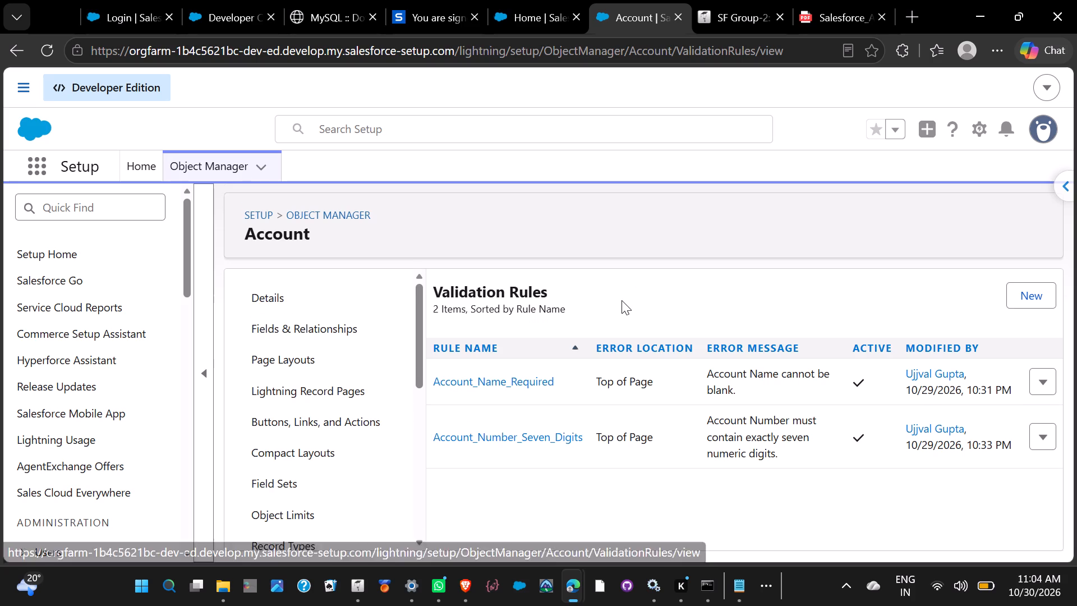
pyautogui.scroll(-1, 622, 300)
pyautogui.hscroll(-1, 622, 300)
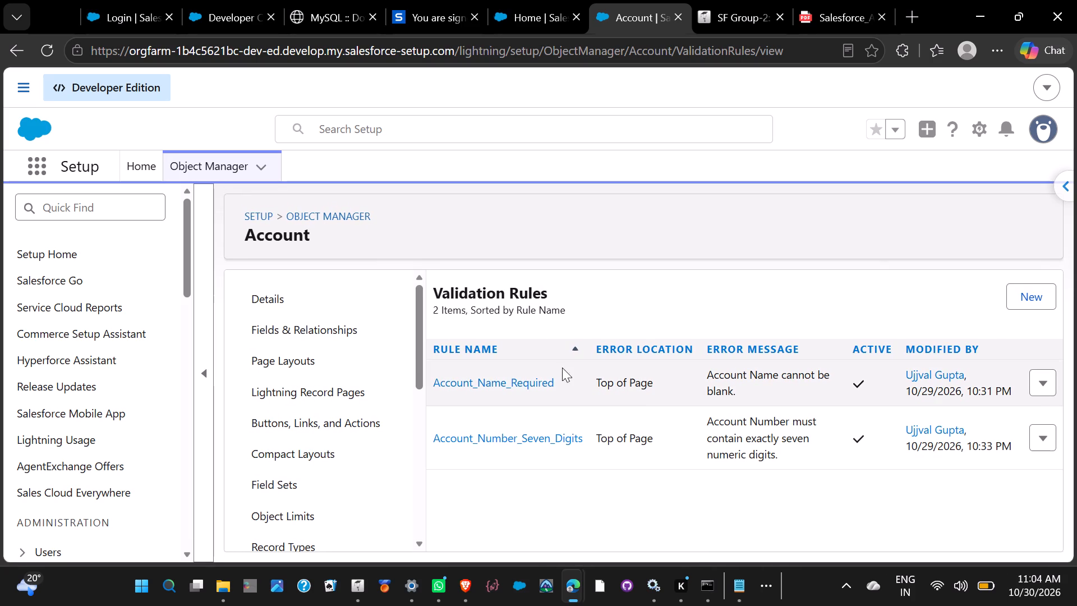
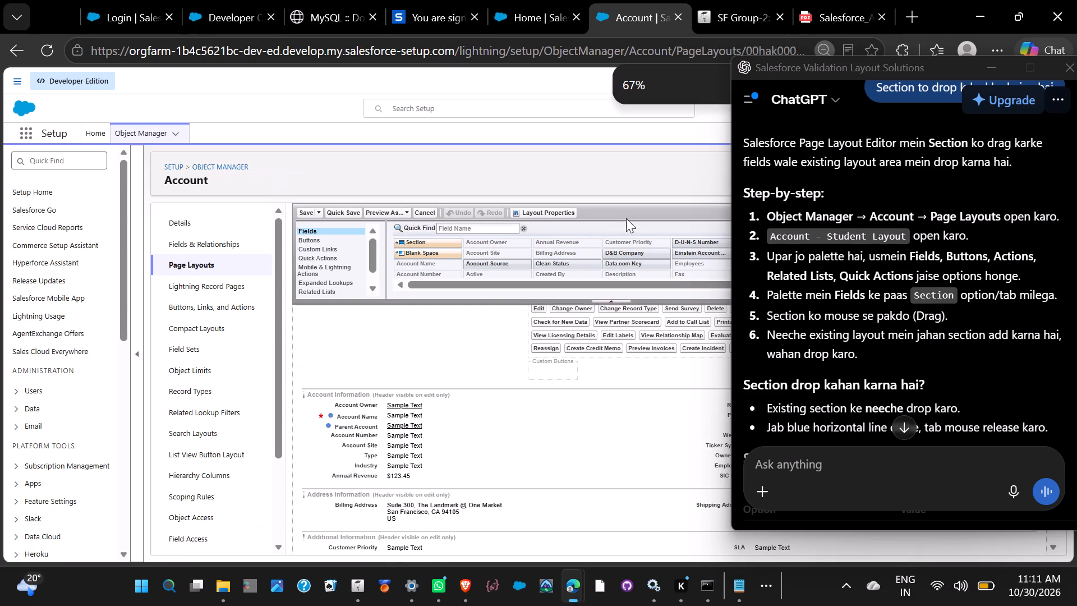
pyautogui.scroll(-3, 542, 327)
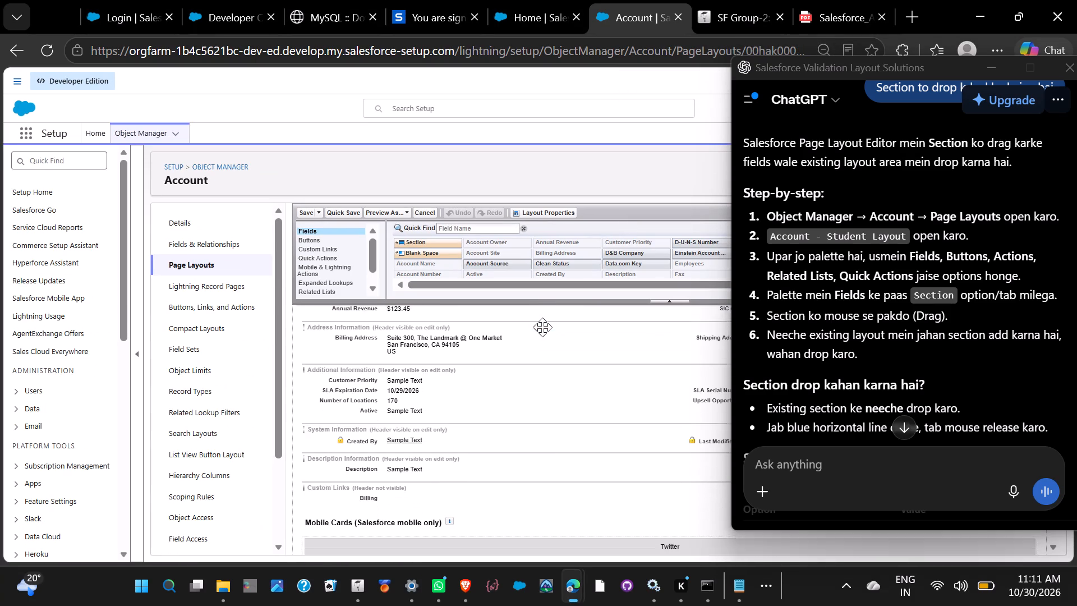
pyautogui.scroll(-2, 542, 327)
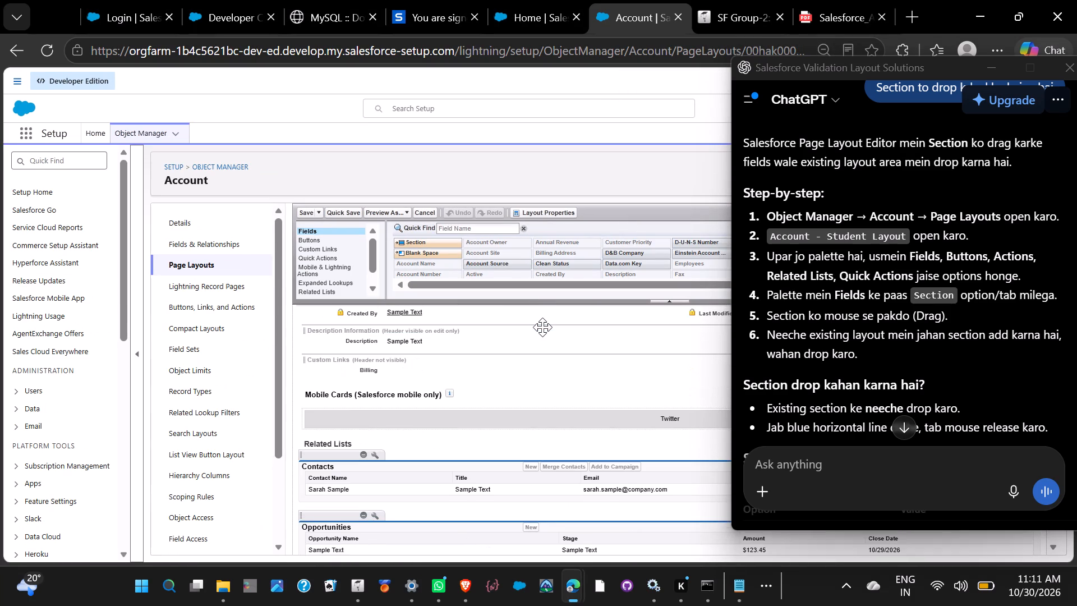
pyautogui.scroll(-3, 542, 327)
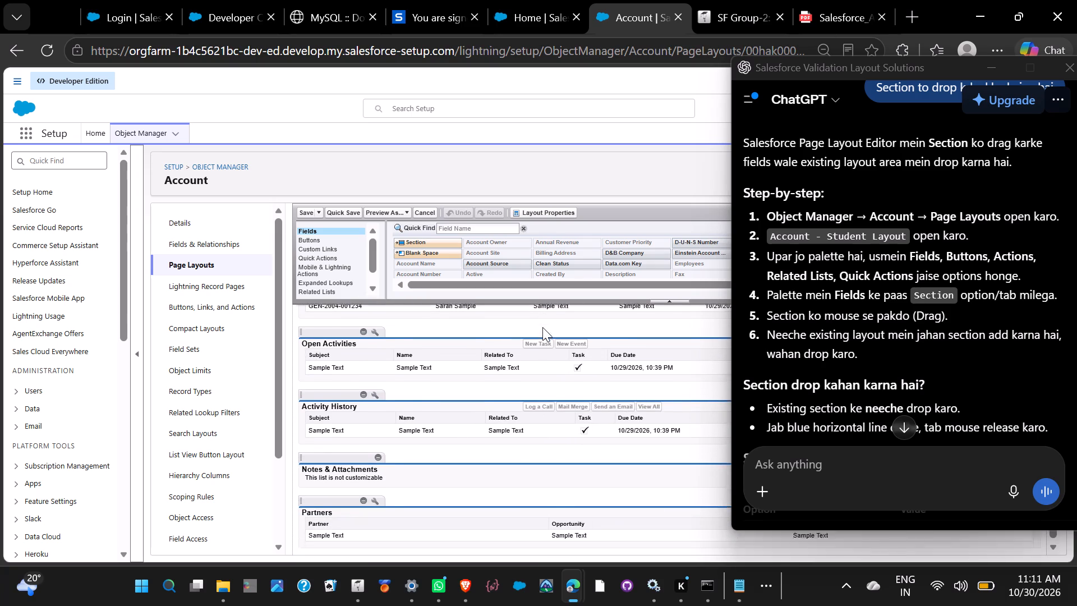
pyautogui.scroll(-2, 542, 327)
pyautogui.scroll(1, 542, 327)
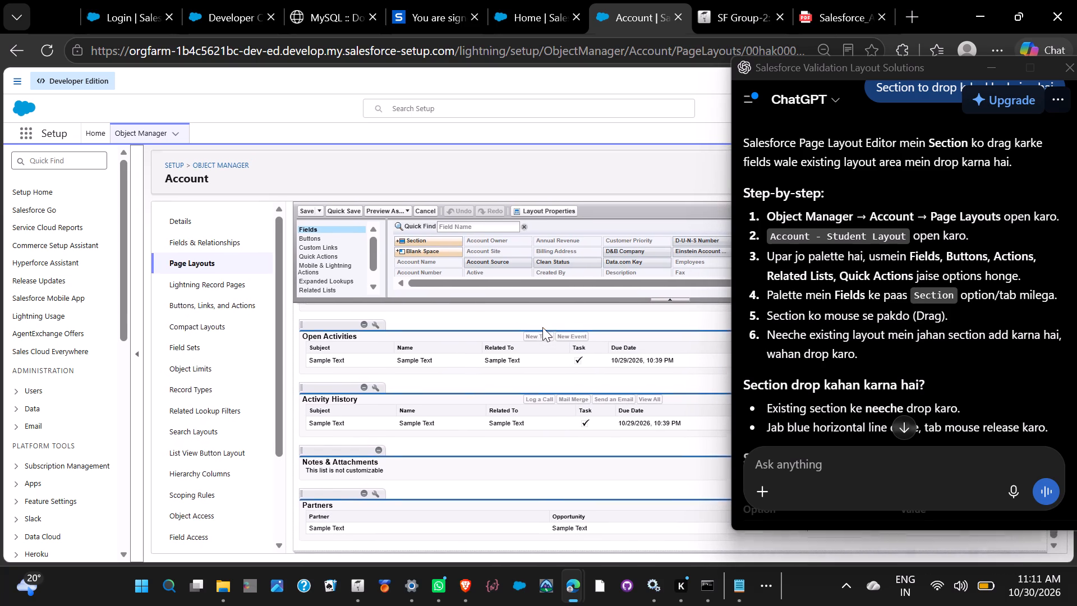
pyautogui.scroll(3, 542, 327)
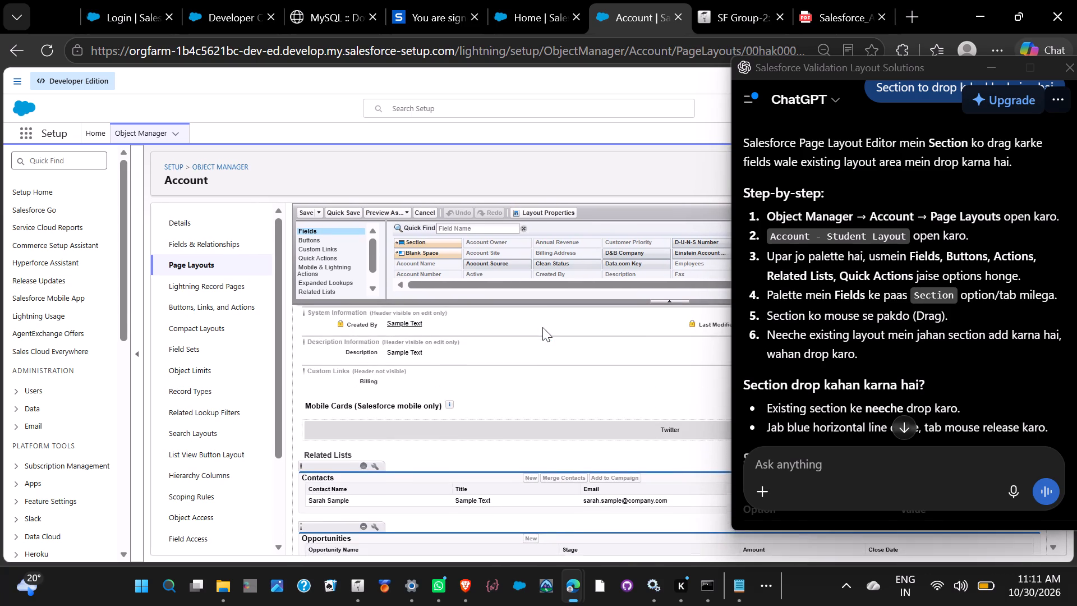
pyautogui.scroll(3, 542, 327)
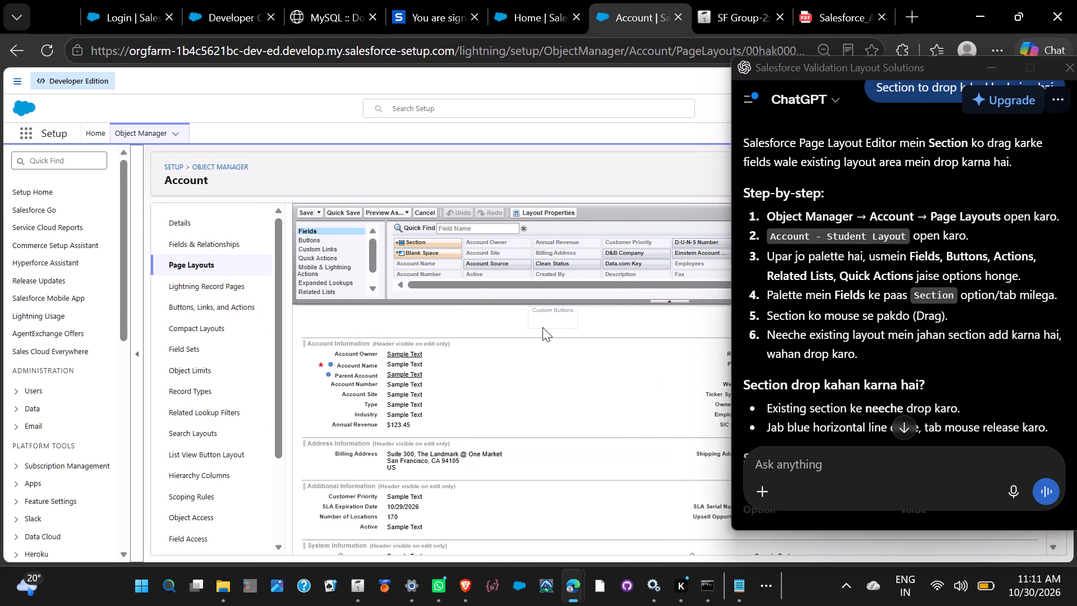
pyautogui.scroll(1, 542, 327)
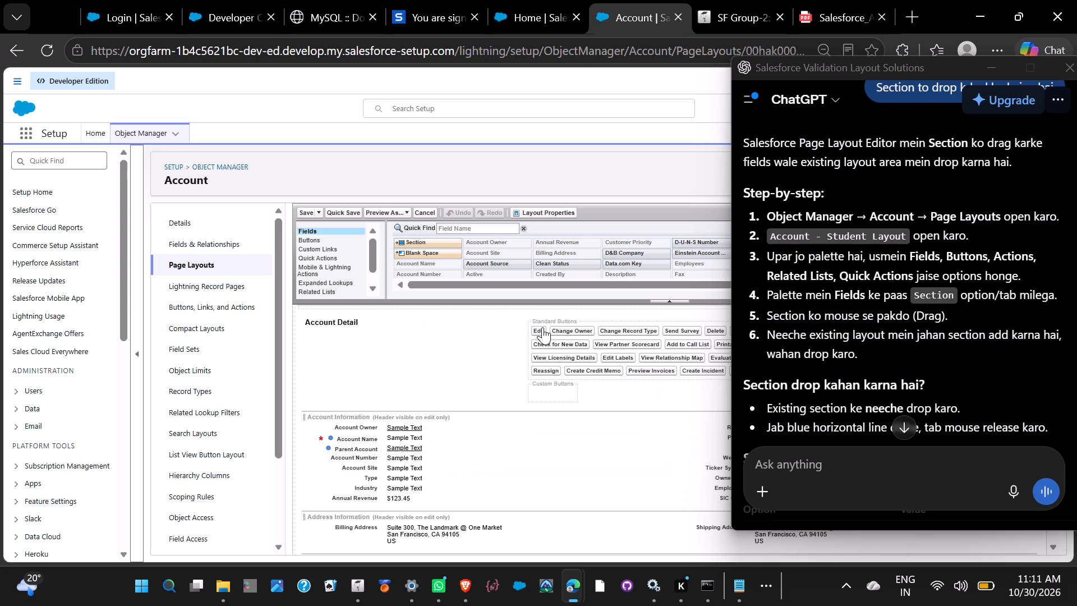
pyautogui.scroll(2, 542, 327)
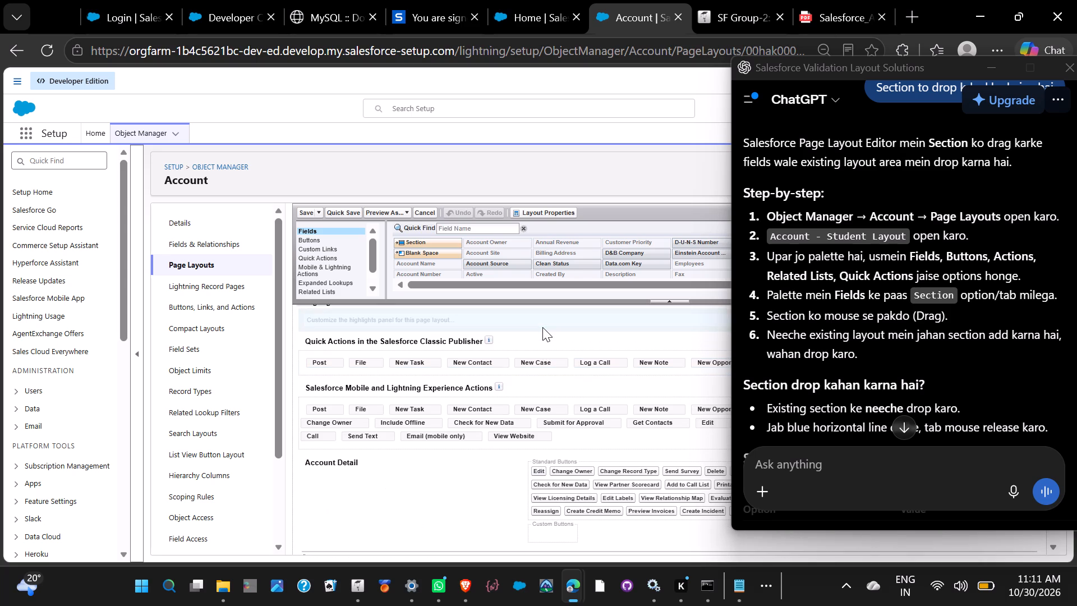
pyautogui.scroll(1, 542, 327)
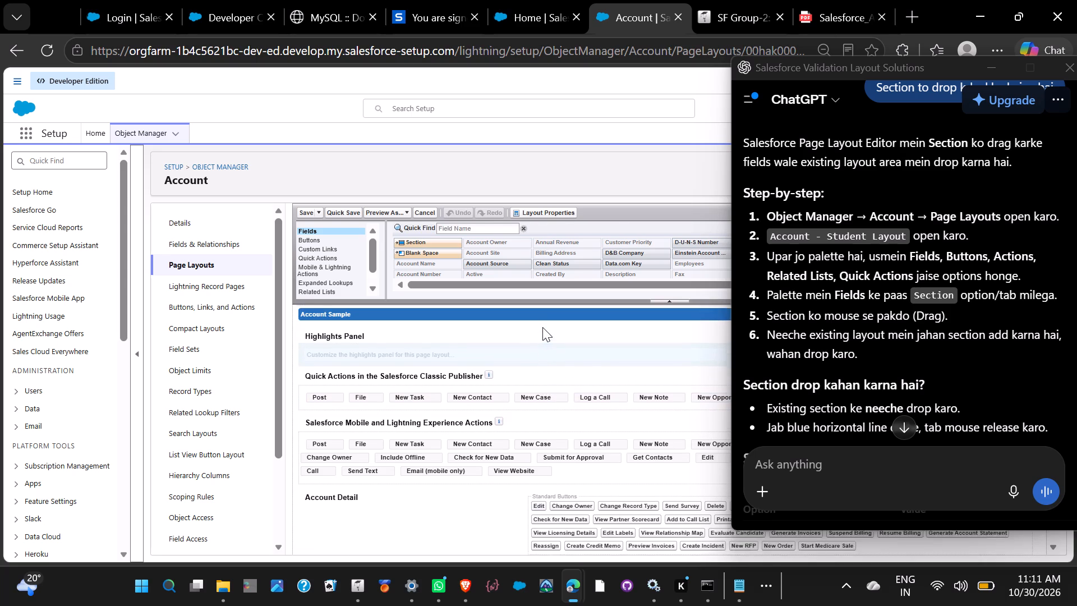
pyautogui.scroll(3, 542, 327)
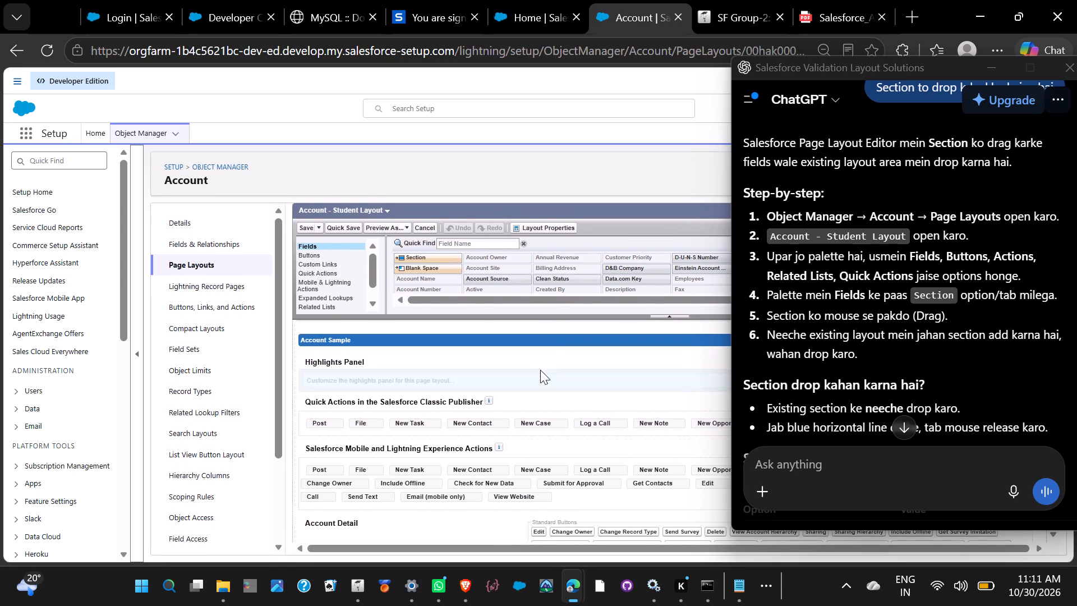
pyautogui.scroll(1, 540, 370)
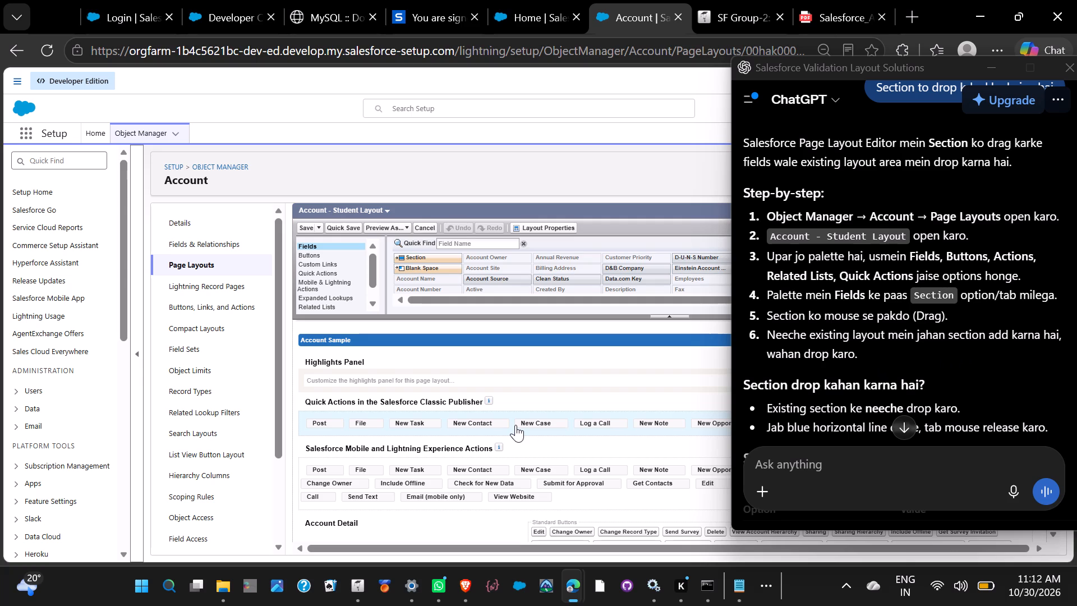
# Compare the layout's existing Account Detail sections with ChatGPT's guidance on where to drop a new section.
pyautogui.scroll(-1, 516, 425)
pyautogui.scroll(1, 516, 425)
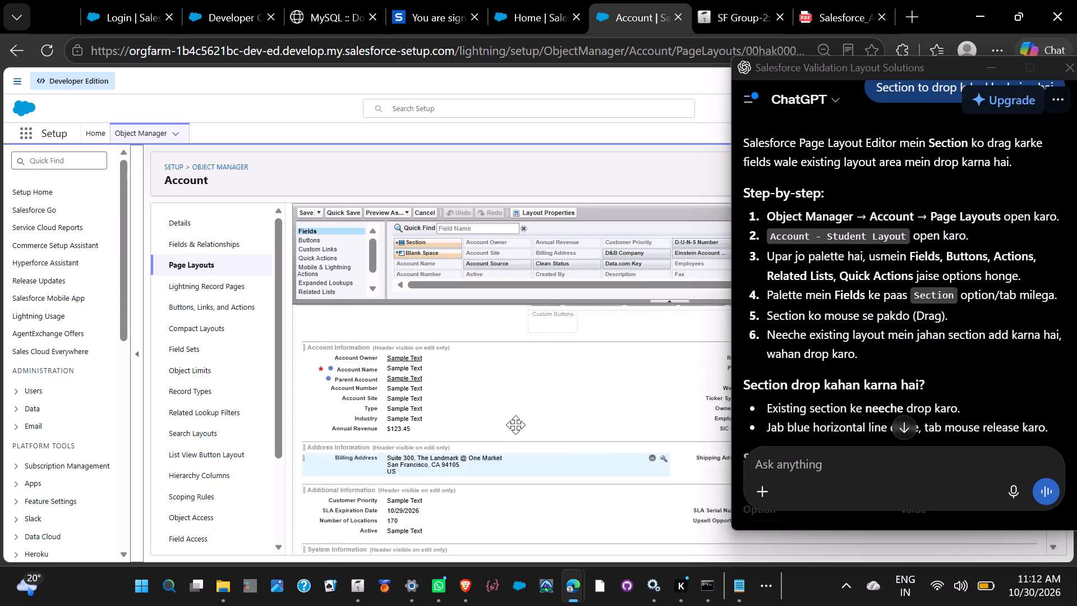
pyautogui.scroll(2, 516, 425)
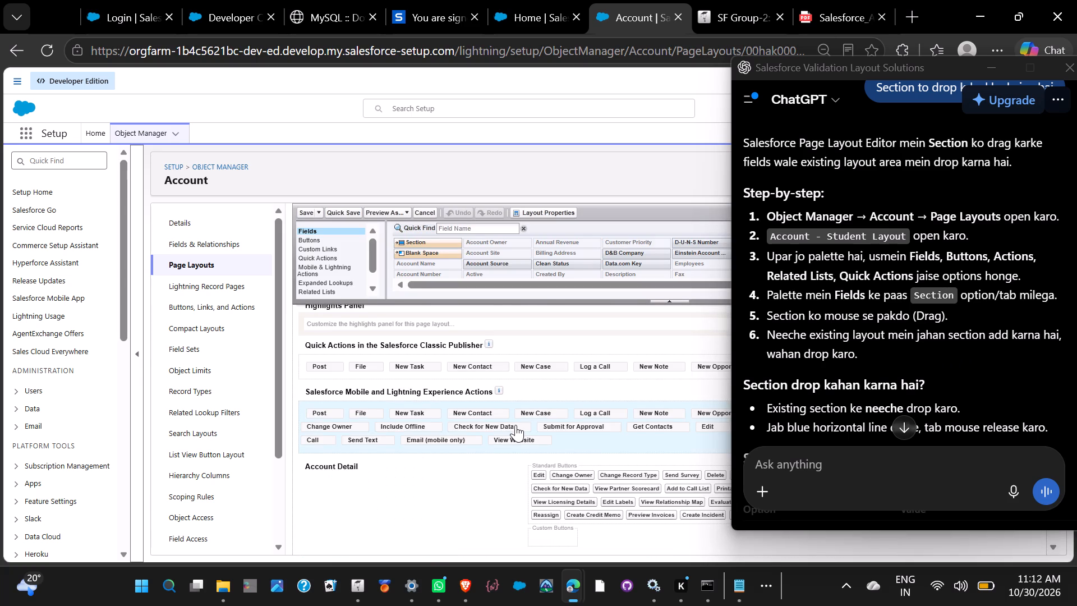
pyautogui.scroll(-3, 516, 425)
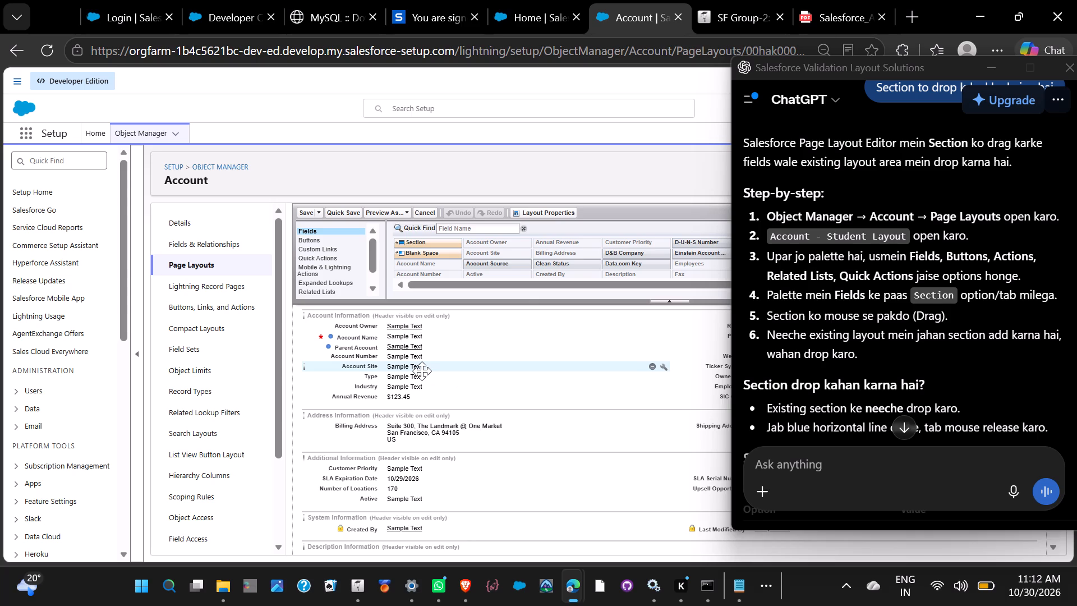
pyautogui.hscroll(-2, 422, 371)
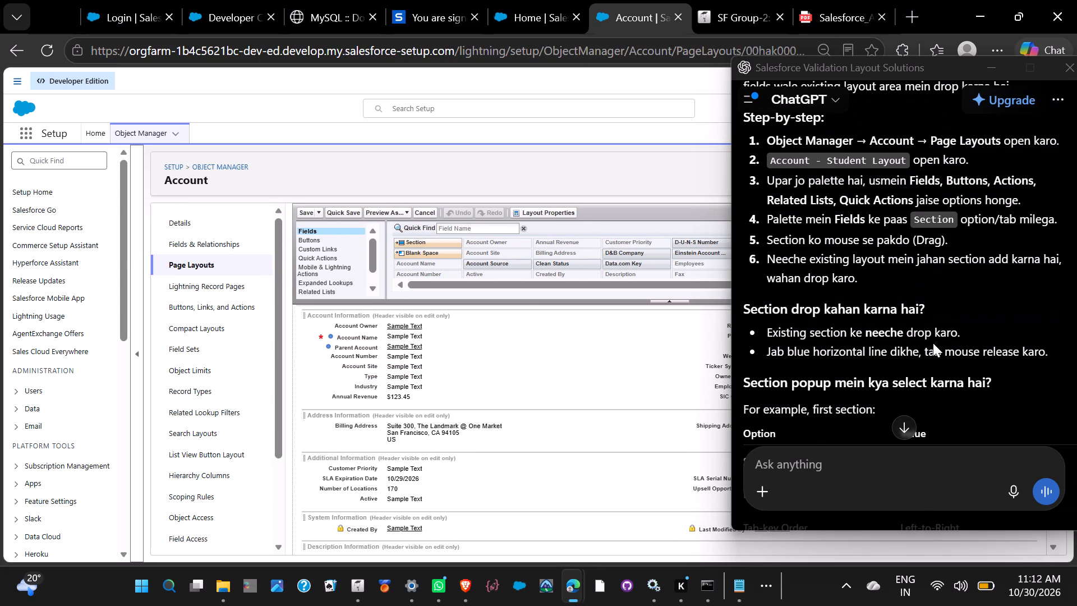
pyautogui.scroll(1, 578, 394)
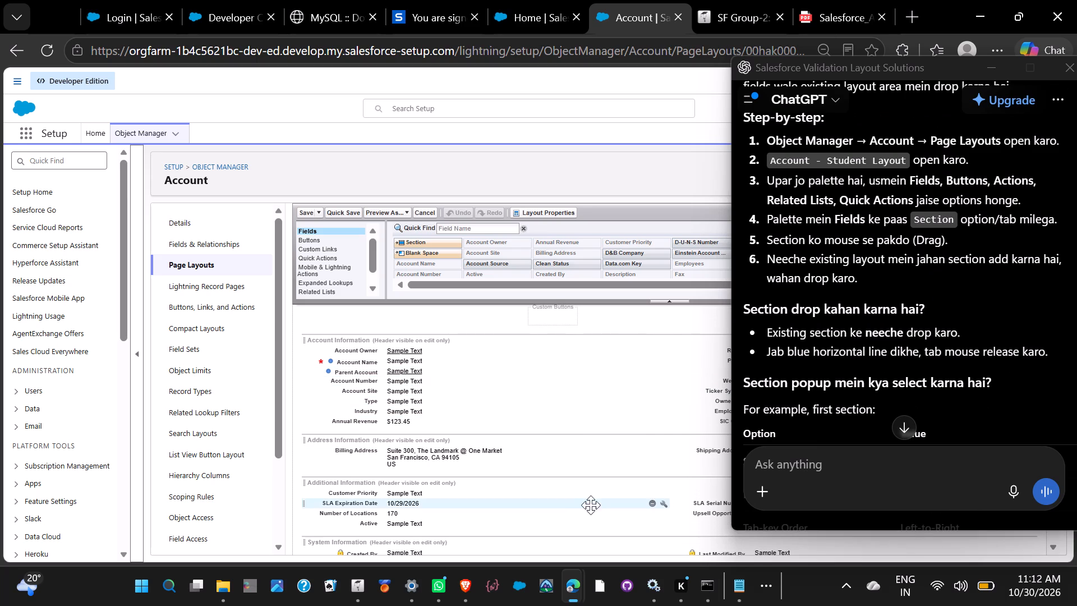
pyautogui.scroll(-1, 558, 416)
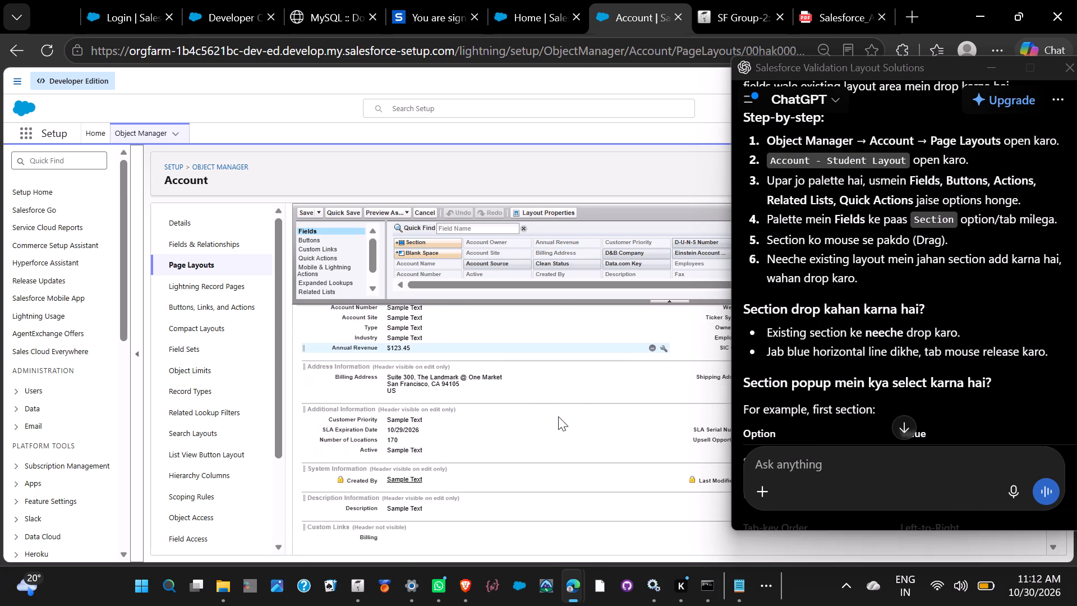
pyautogui.scroll(-1, 558, 416)
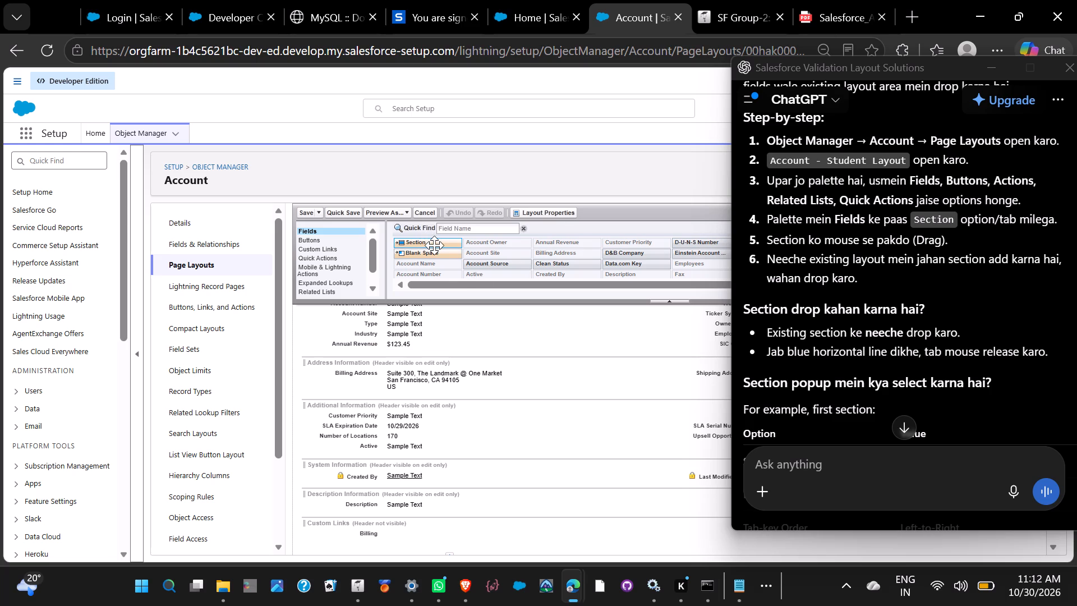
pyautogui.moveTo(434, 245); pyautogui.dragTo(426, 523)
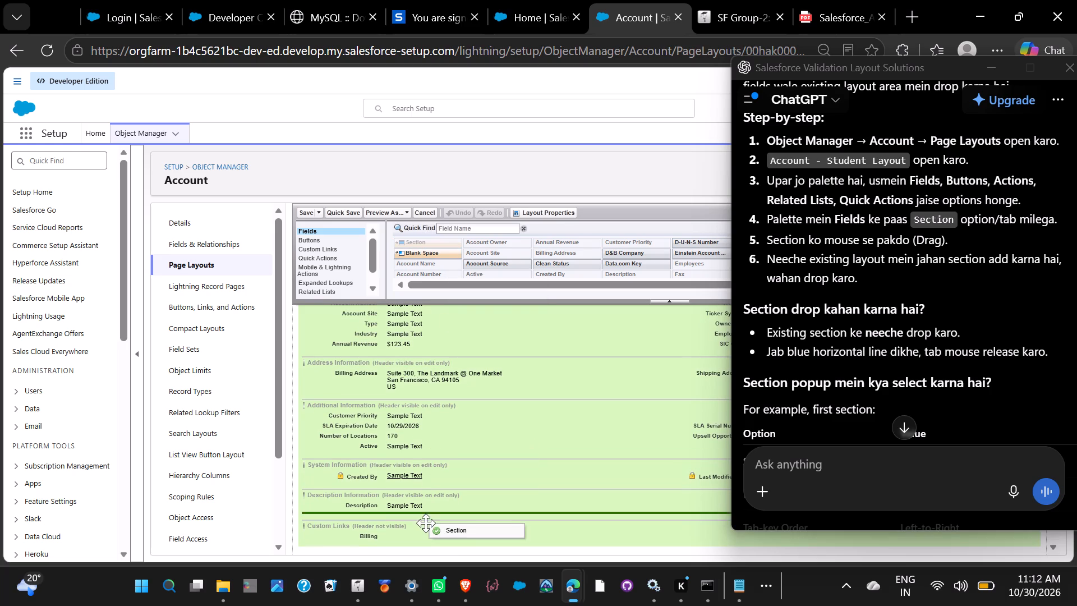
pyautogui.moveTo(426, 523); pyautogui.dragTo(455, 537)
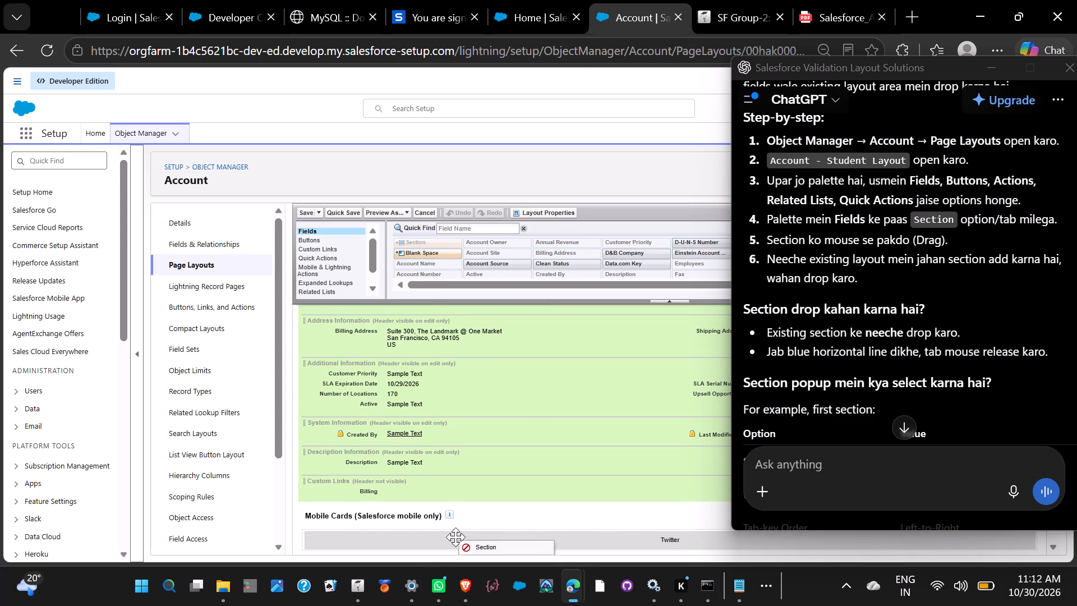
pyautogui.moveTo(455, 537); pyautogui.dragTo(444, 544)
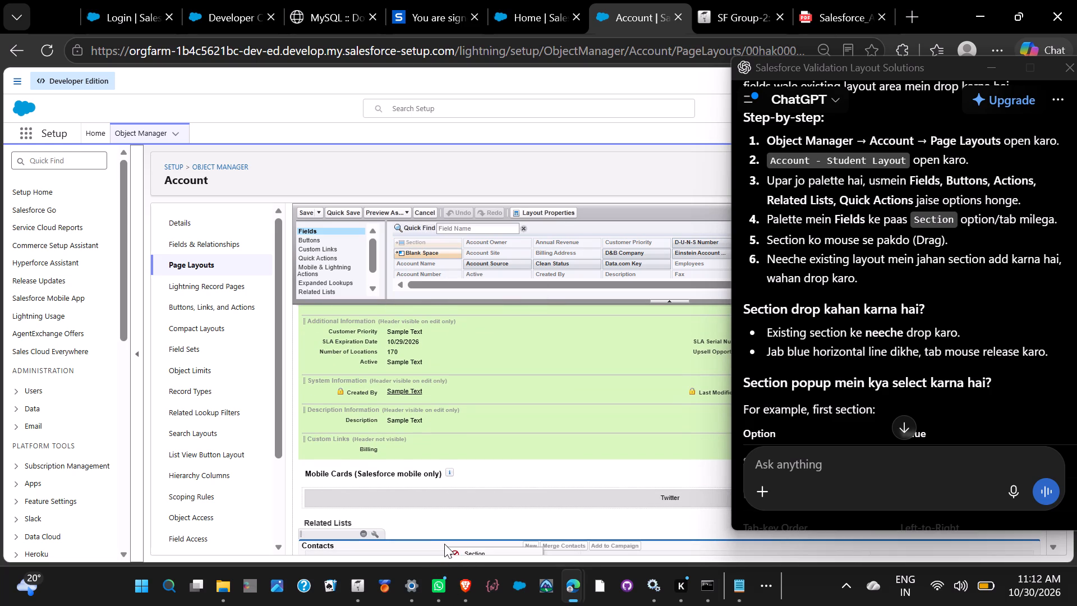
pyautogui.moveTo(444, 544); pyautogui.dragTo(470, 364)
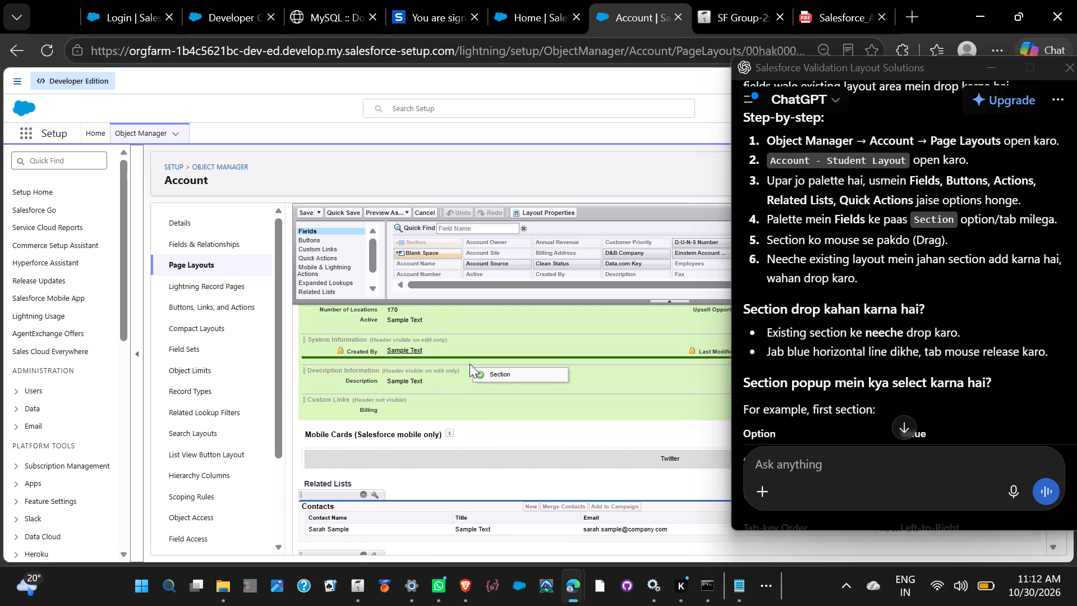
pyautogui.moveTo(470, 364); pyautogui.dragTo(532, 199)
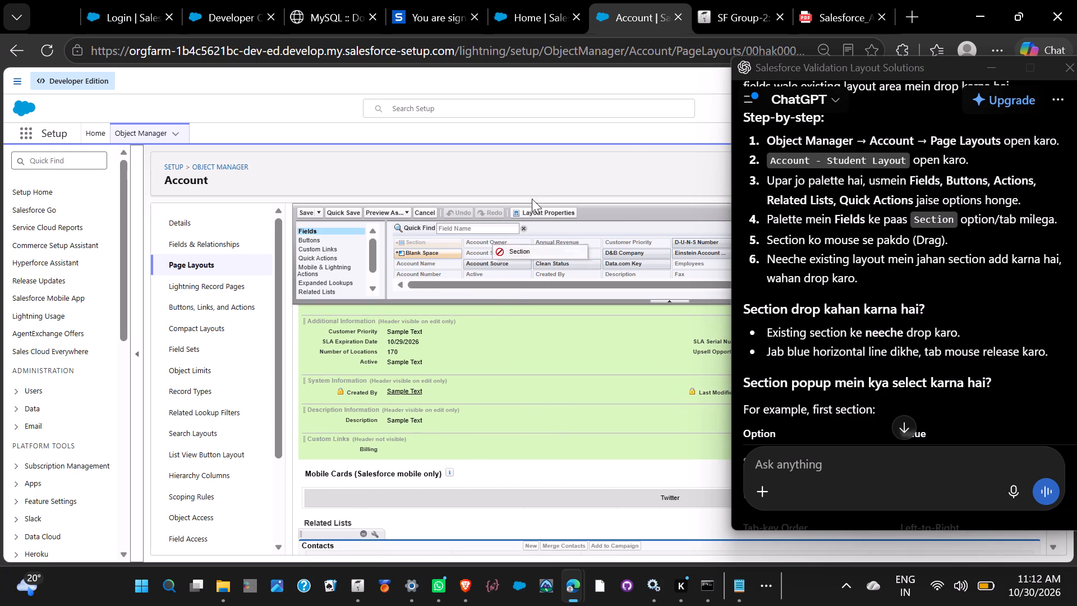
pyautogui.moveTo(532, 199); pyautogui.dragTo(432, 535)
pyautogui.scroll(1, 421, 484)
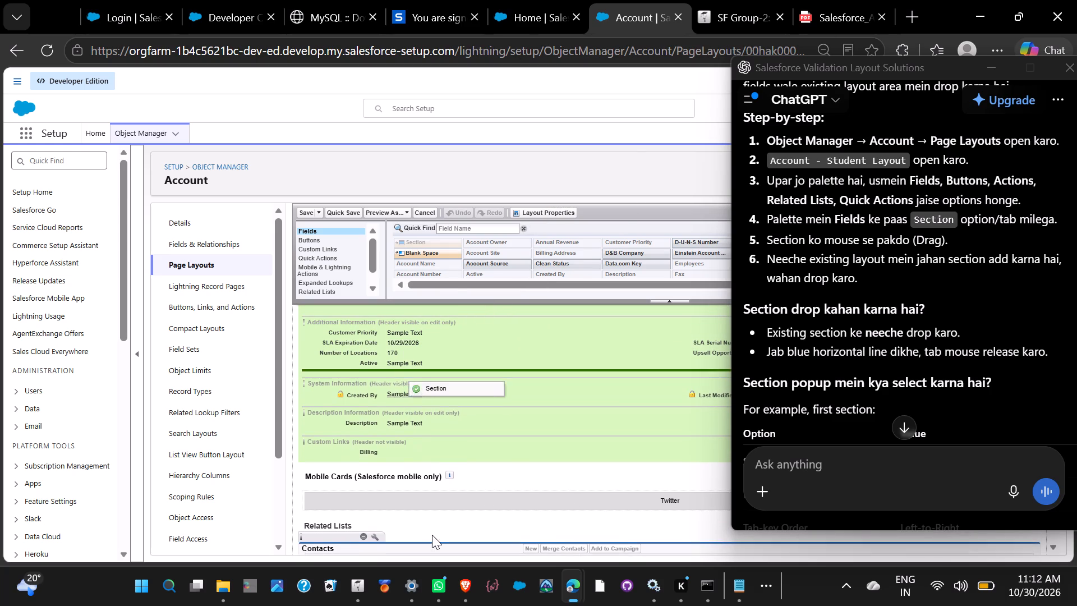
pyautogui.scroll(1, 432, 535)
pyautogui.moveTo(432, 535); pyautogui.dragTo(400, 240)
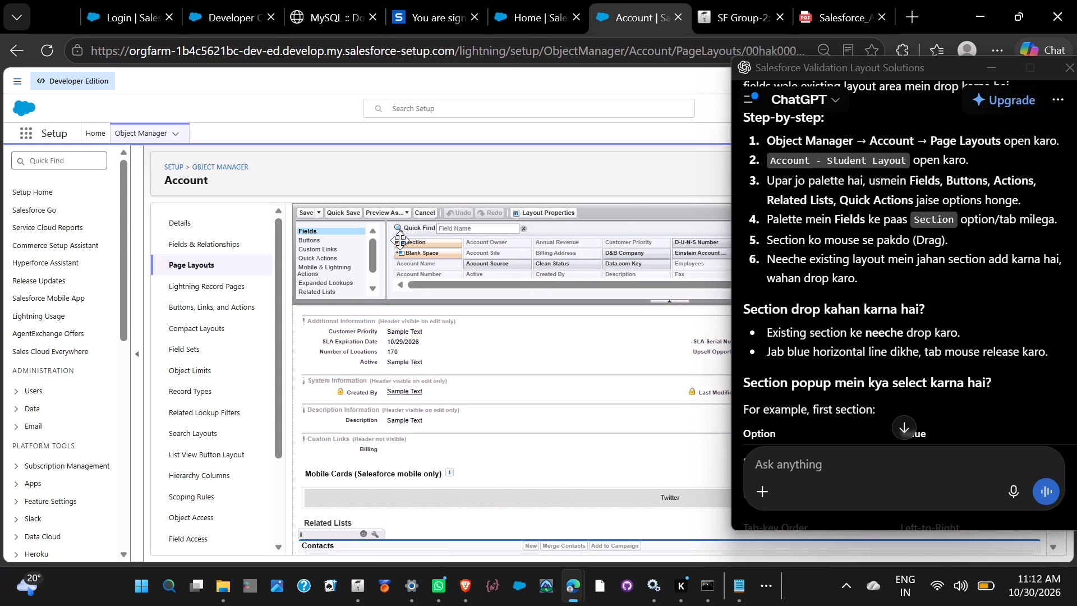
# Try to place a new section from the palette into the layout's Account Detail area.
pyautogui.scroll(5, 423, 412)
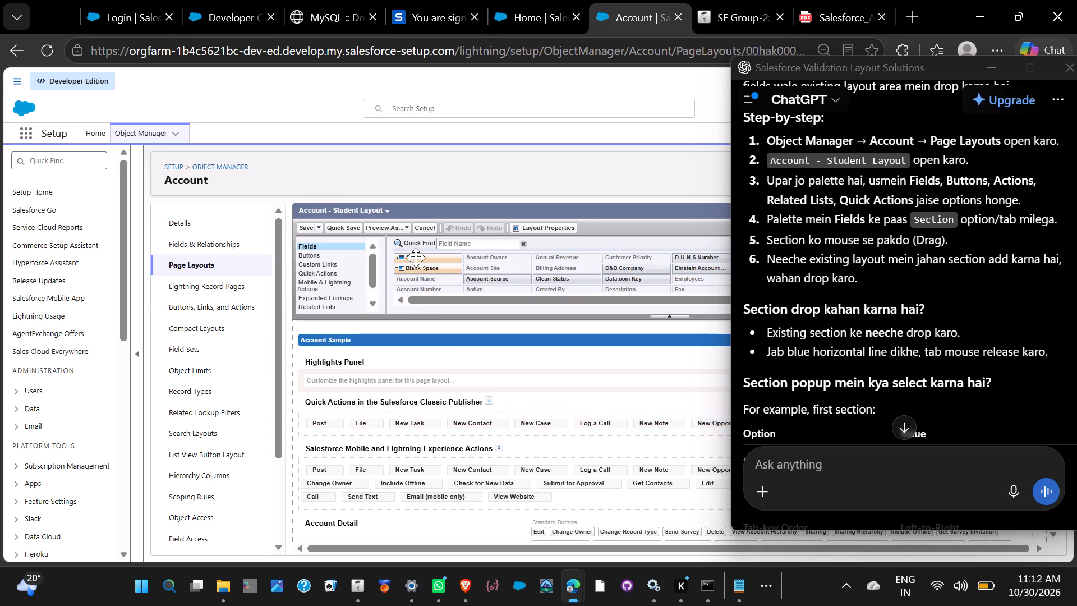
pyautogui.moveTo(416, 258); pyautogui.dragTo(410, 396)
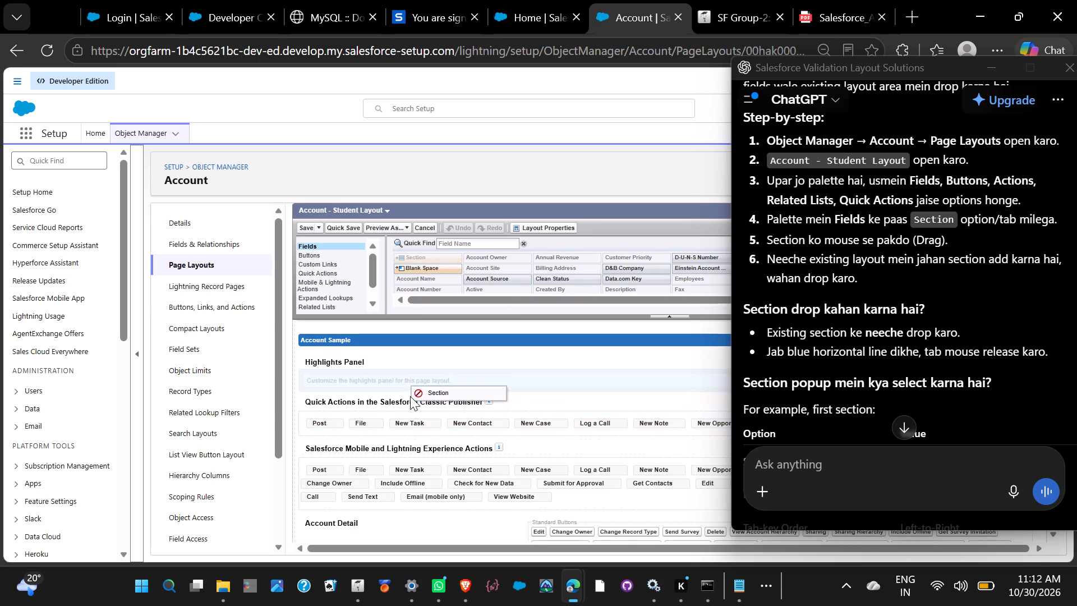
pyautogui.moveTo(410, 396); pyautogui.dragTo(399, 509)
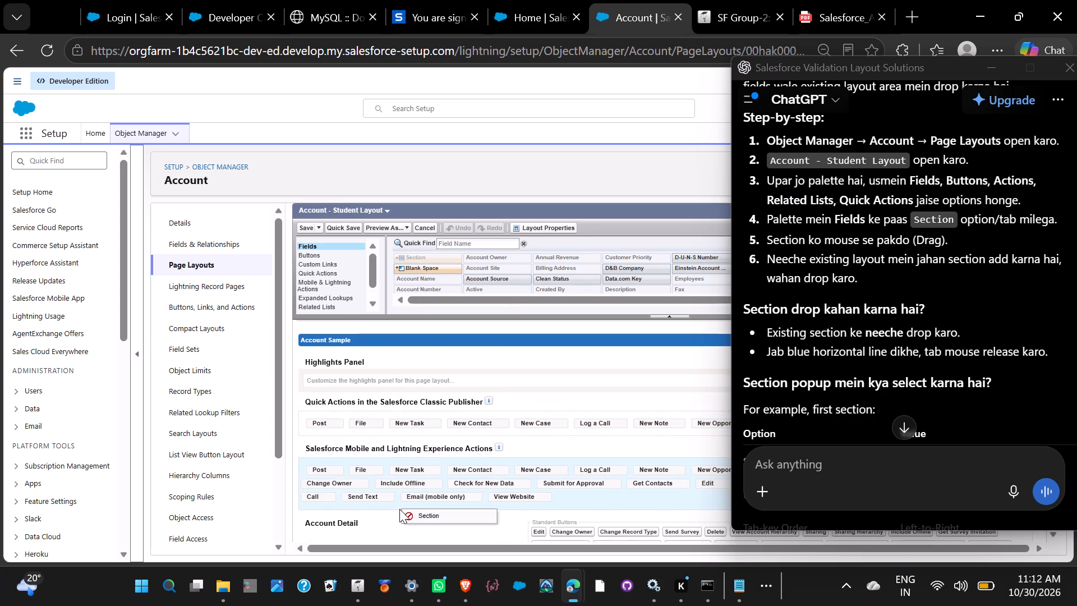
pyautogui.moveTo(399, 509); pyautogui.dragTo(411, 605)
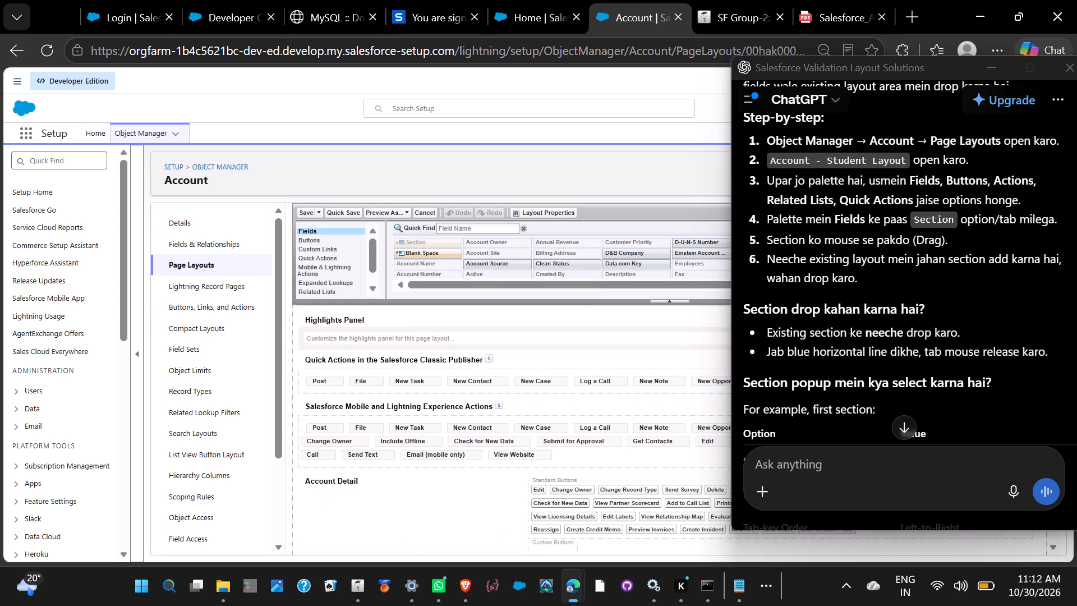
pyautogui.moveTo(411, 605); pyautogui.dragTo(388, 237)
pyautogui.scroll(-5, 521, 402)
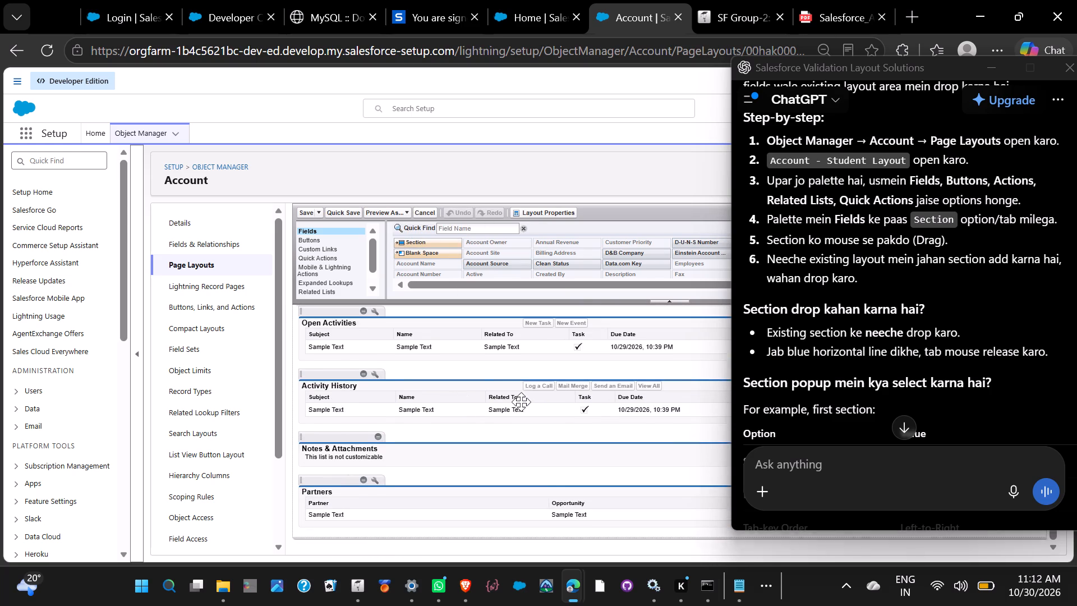
# Ask ChatGPT which box to drop the section in with the message "kon se box me drop kre".
pyautogui.click(810, 458)
pyautogui.write('kon se boc')
pyautogui.press('BackSpace')
pyautogui.write('x me drop kre')
pyautogui.press('Return')
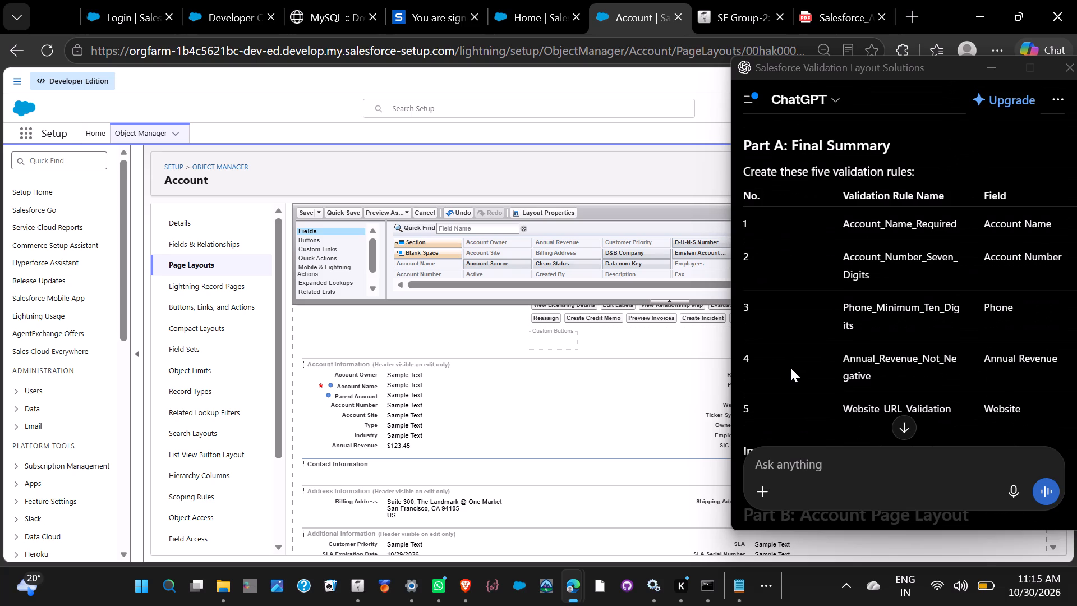
pyautogui.scroll(-2, 790, 368)
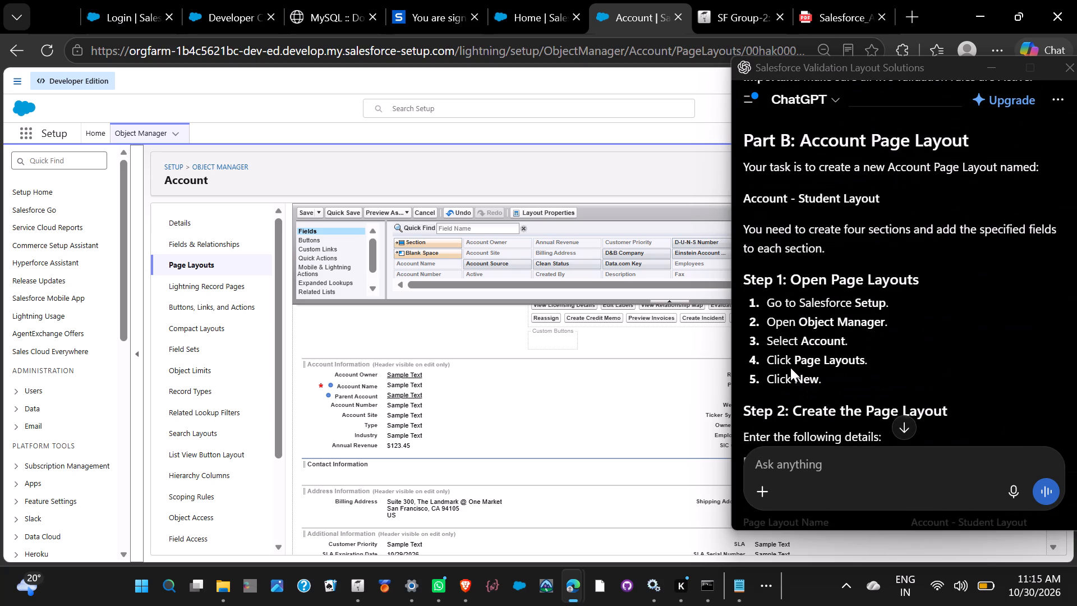
pyautogui.scroll(-3, 790, 368)
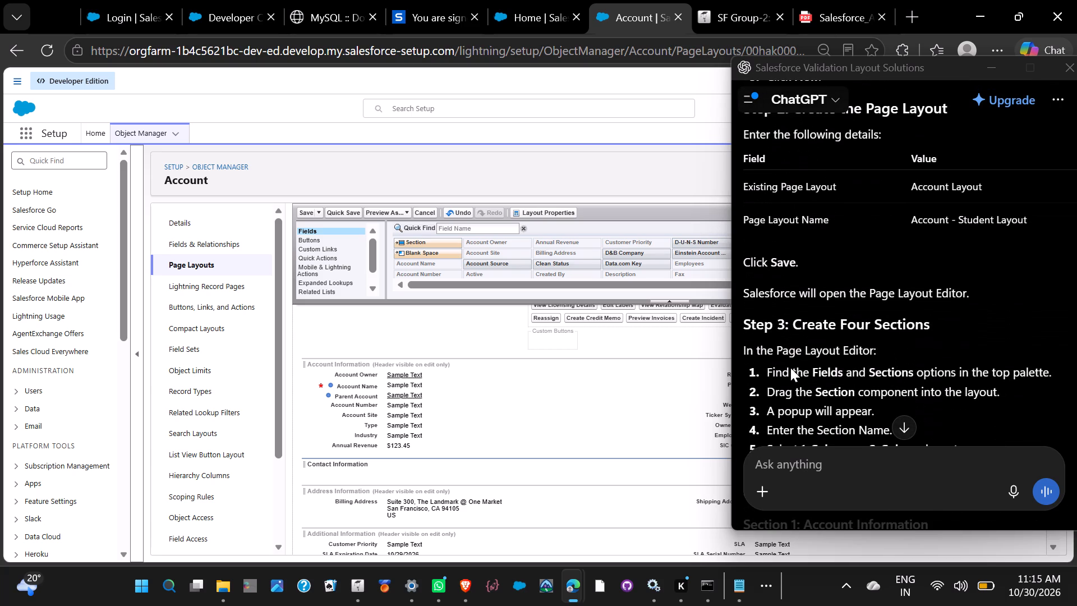
pyautogui.scroll(-2, 790, 368)
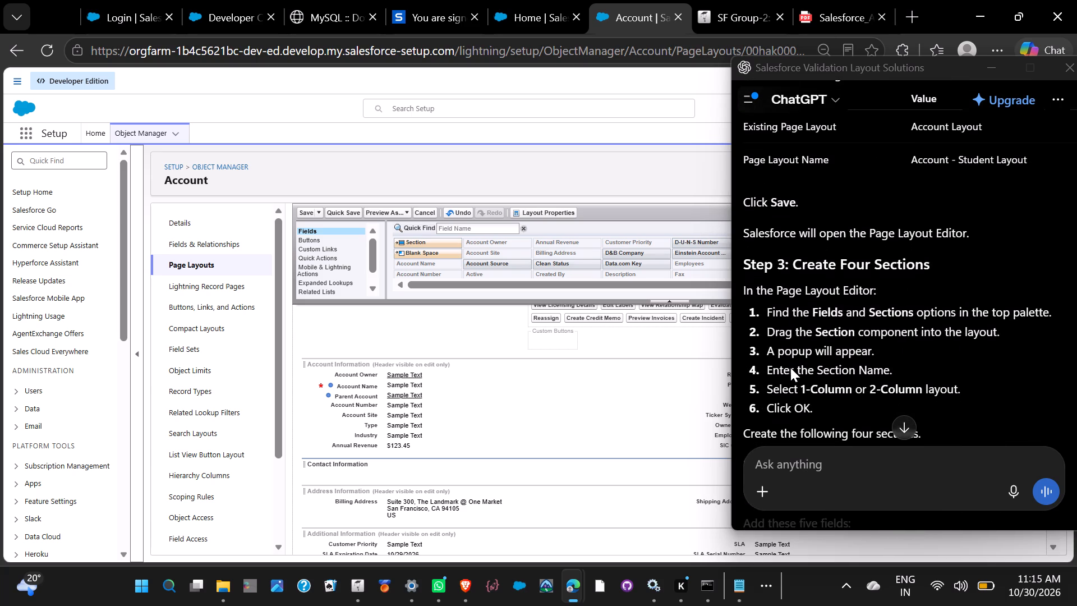
pyautogui.scroll(-2, 790, 368)
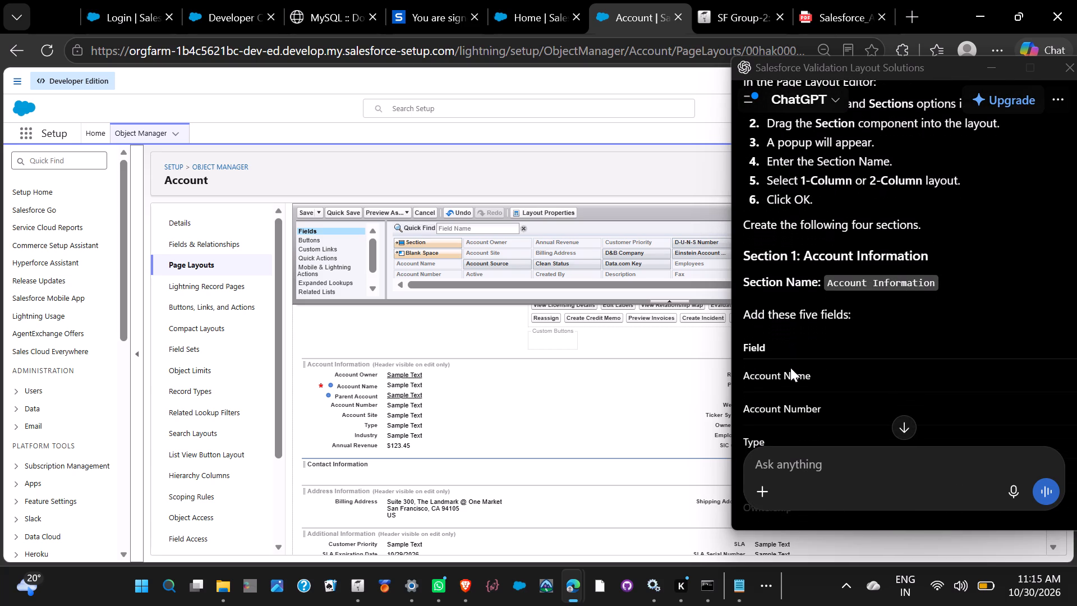
pyautogui.scroll(-1, 790, 368)
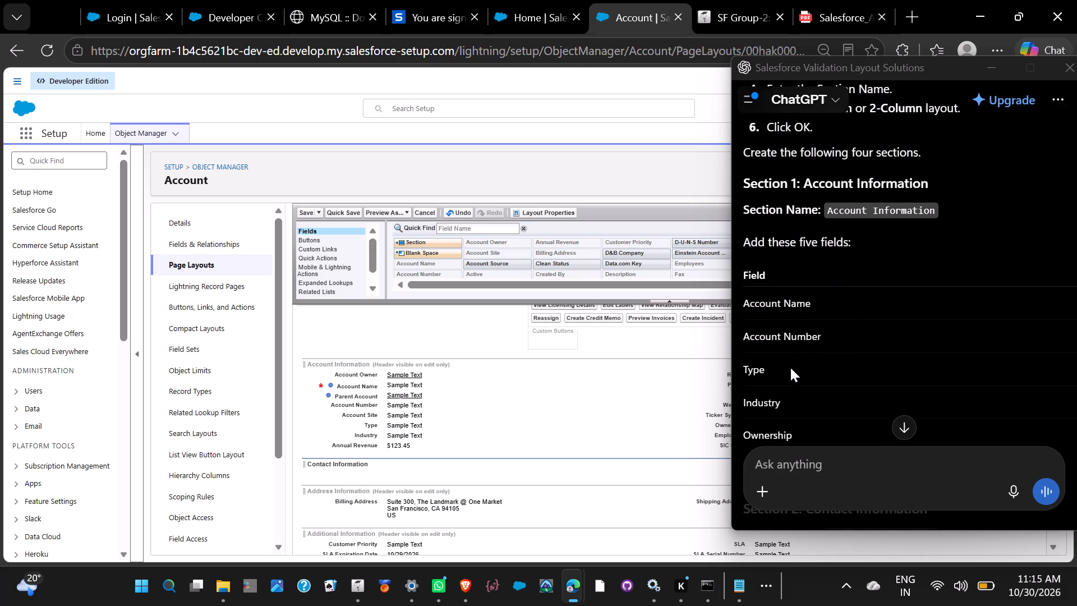
pyautogui.scroll(1, 790, 368)
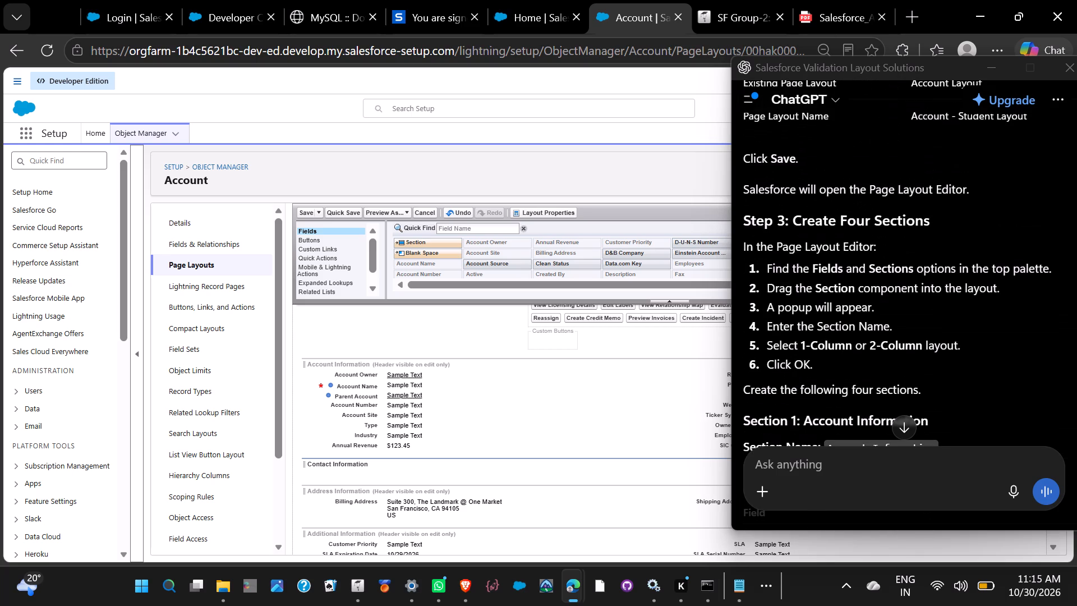
pyautogui.scroll(-3, 794, 366)
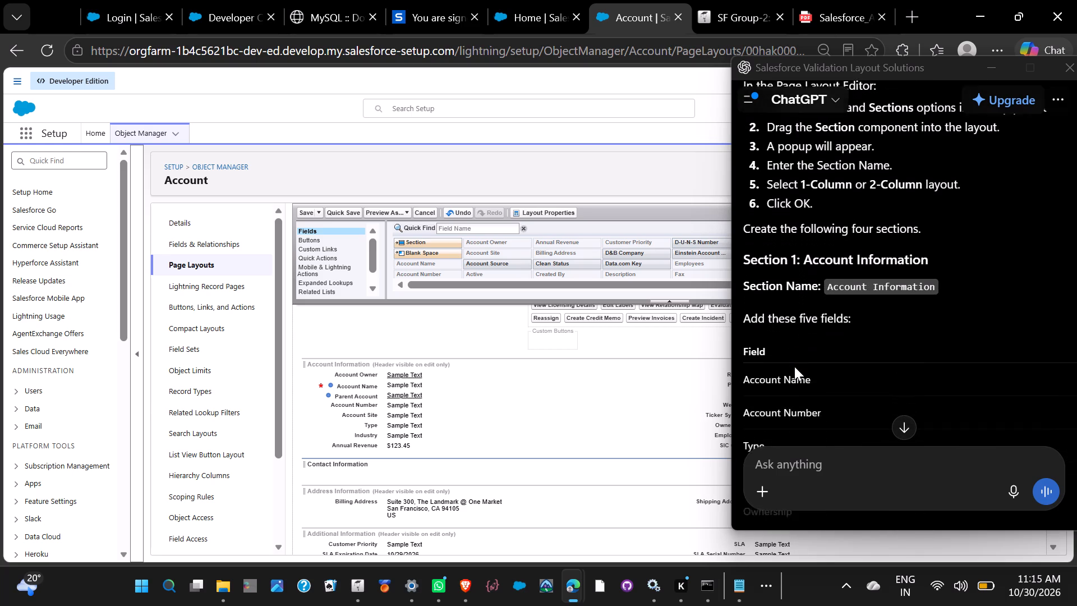
pyautogui.scroll(-2, 794, 366)
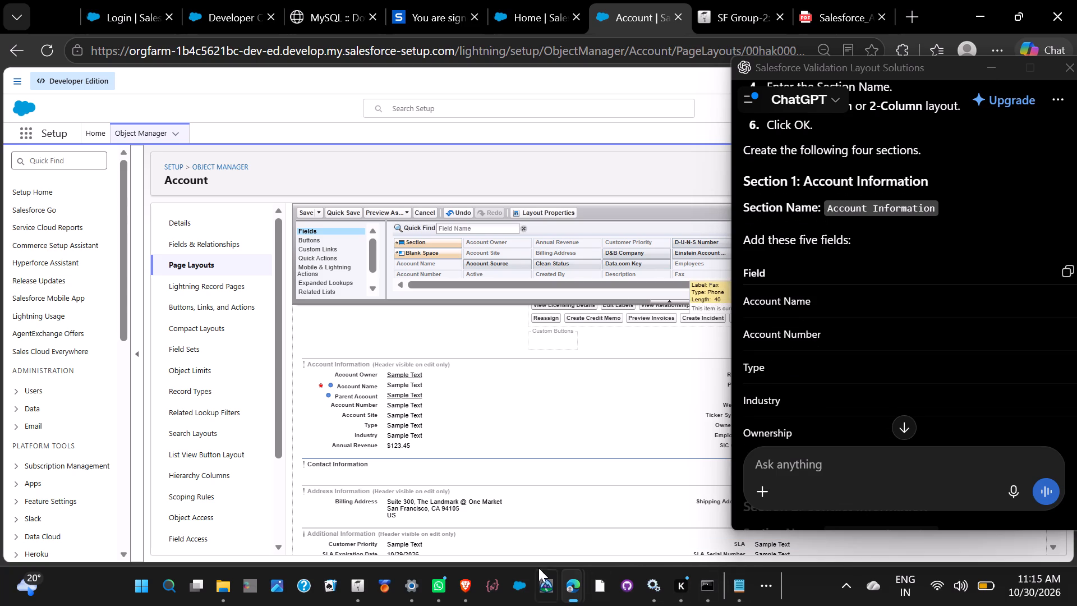
# Switch to Chrome and reload the Salesforce course page on the LMS to check its Assignments & Quizzes section.
pyautogui.click(772, 587)
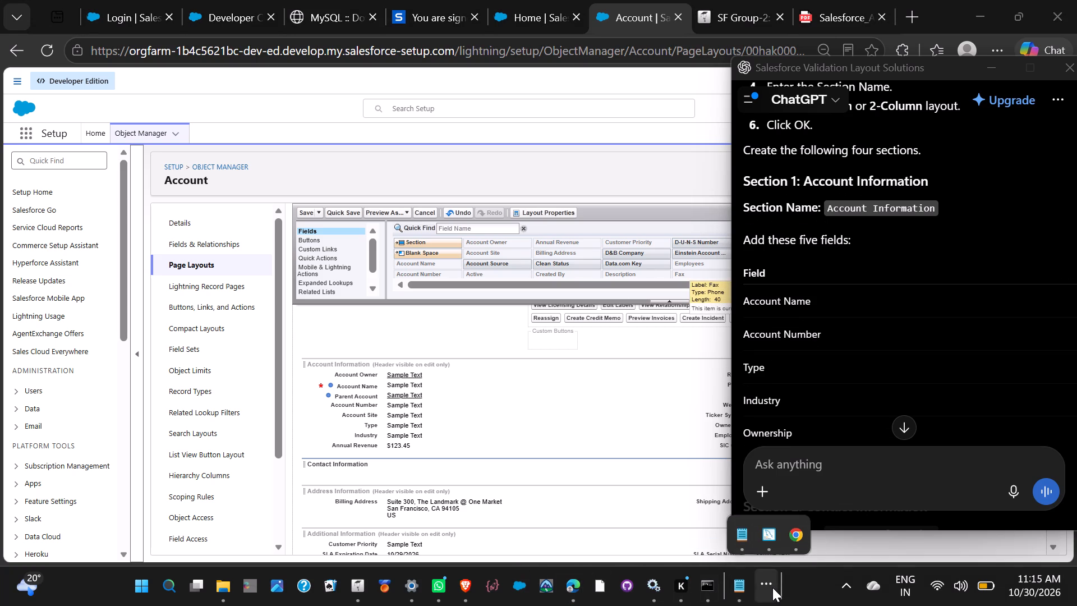
pyautogui.click(793, 538)
pyautogui.hotkey('alt', 'space')
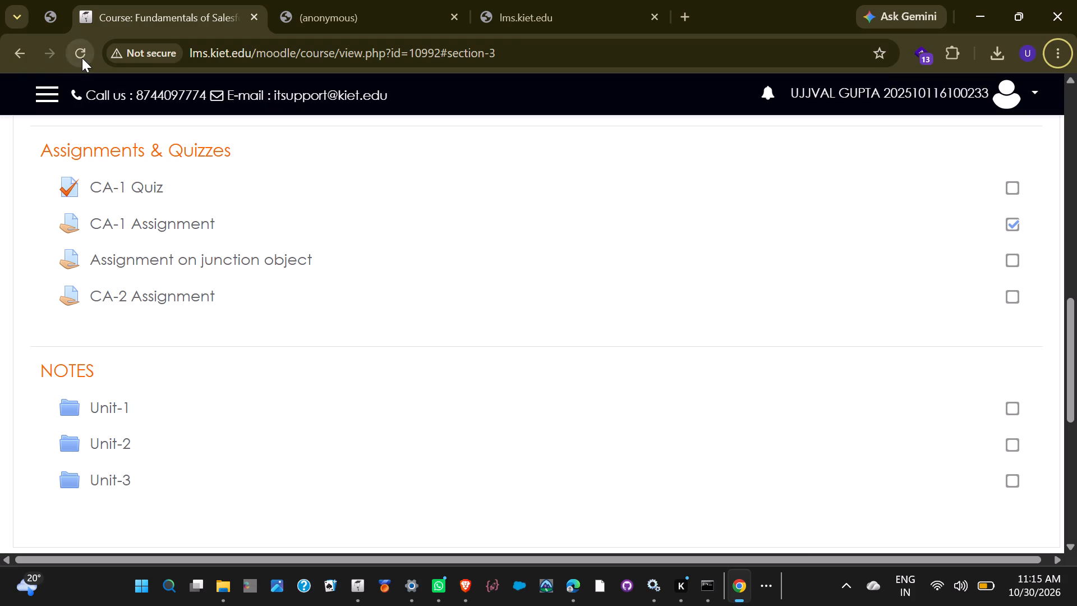
pyautogui.click(82, 58)
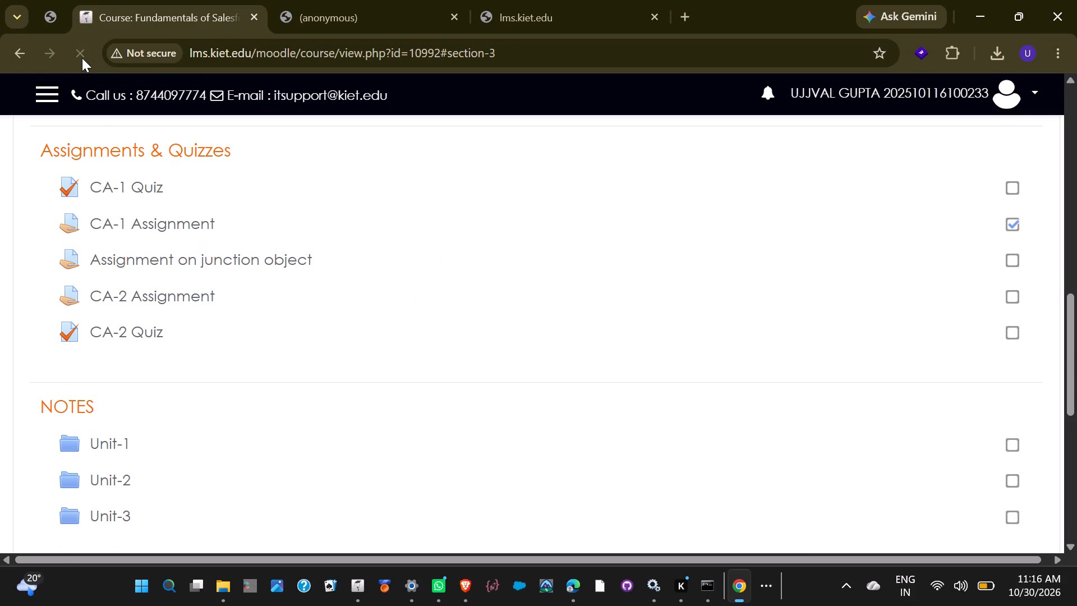
# Open the CA-2 Quiz from the course's Assignments & Quizzes section and start the timed attempt.
pyautogui.click(68, 325)
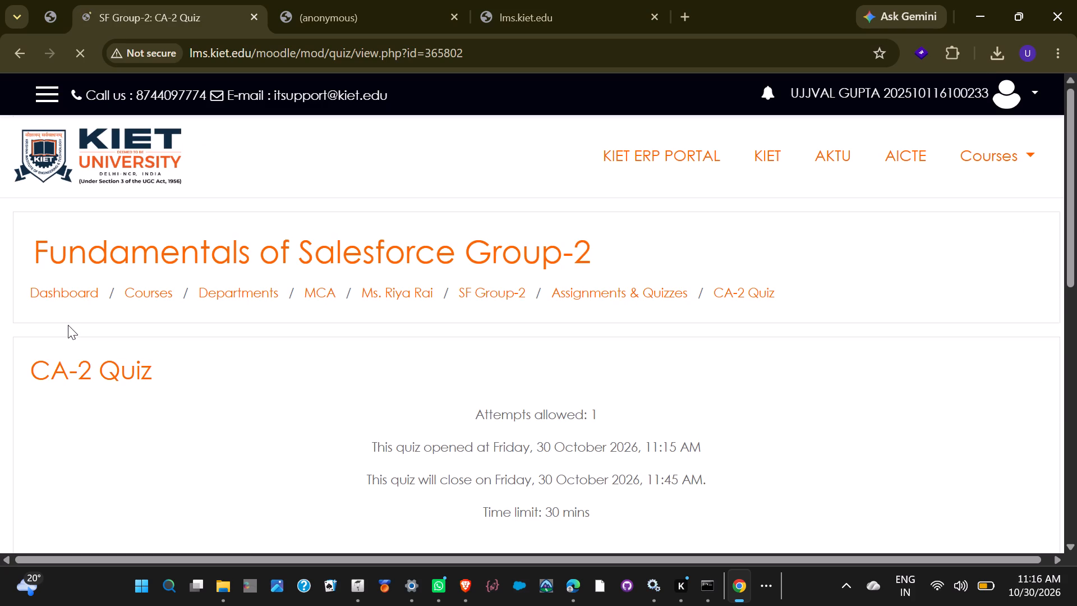
pyautogui.scroll(-4, 68, 325)
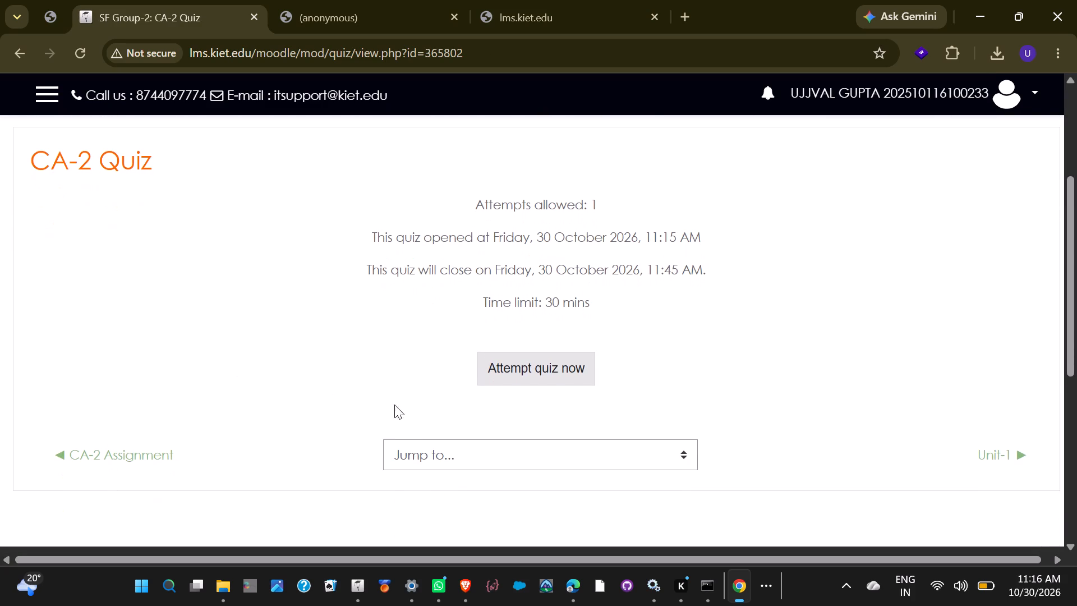
pyautogui.click(520, 373)
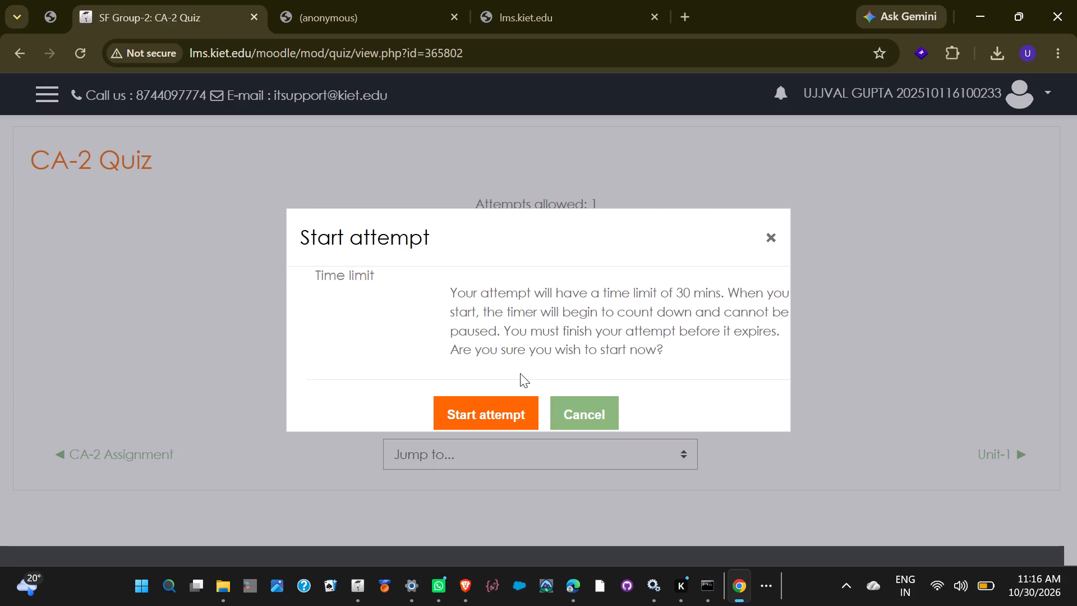
pyautogui.click(518, 403)
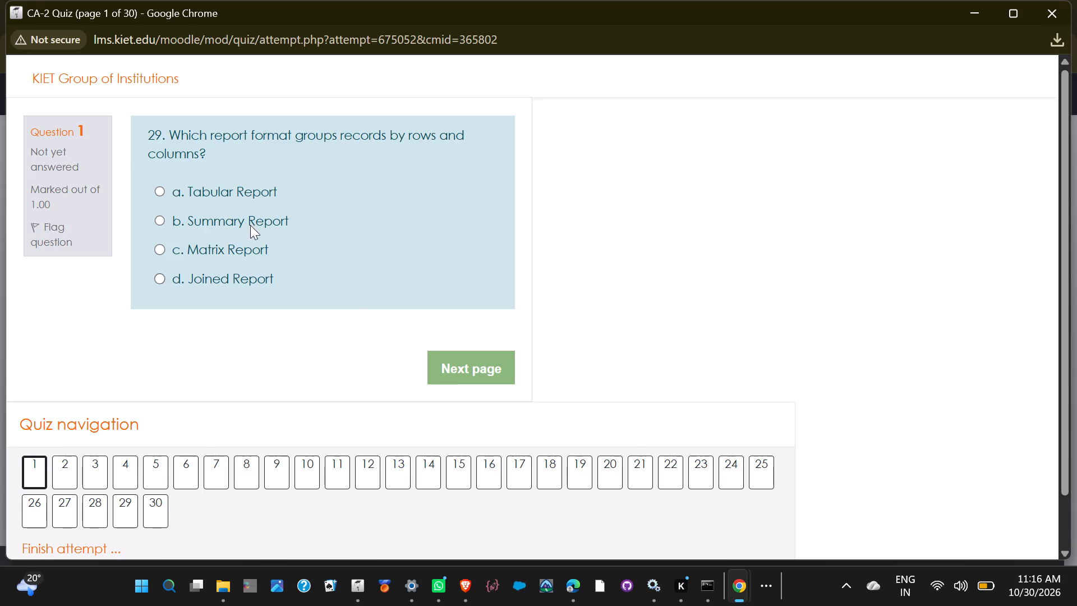
# Answer quiz questions 1 to 4 with Matrix Report, junction object with two master-detail relationships, Sharing Rules and User Management.
pyautogui.click(243, 245)
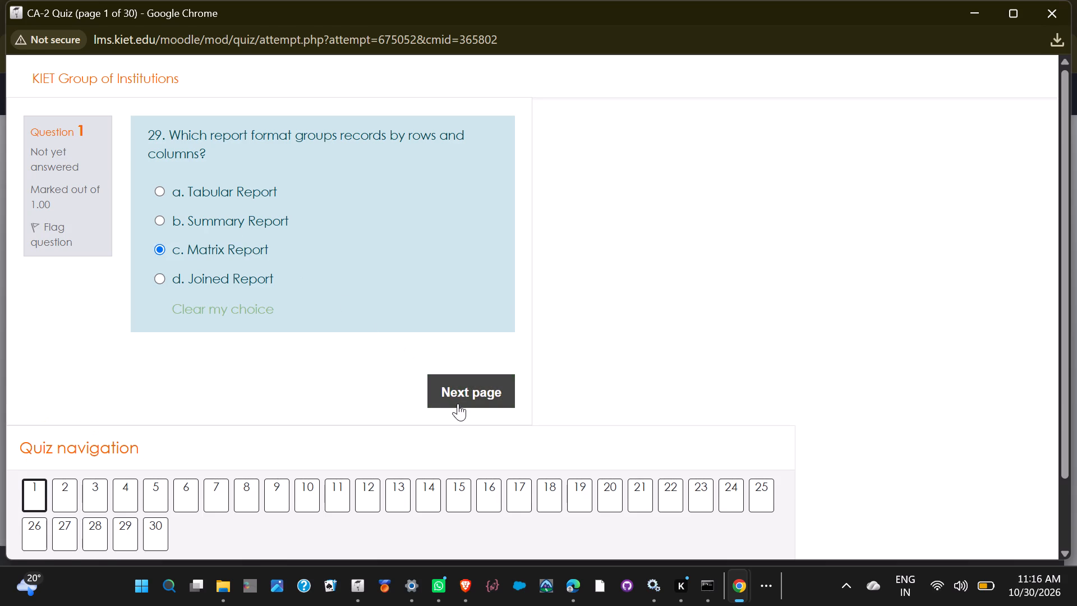
pyautogui.click(458, 403)
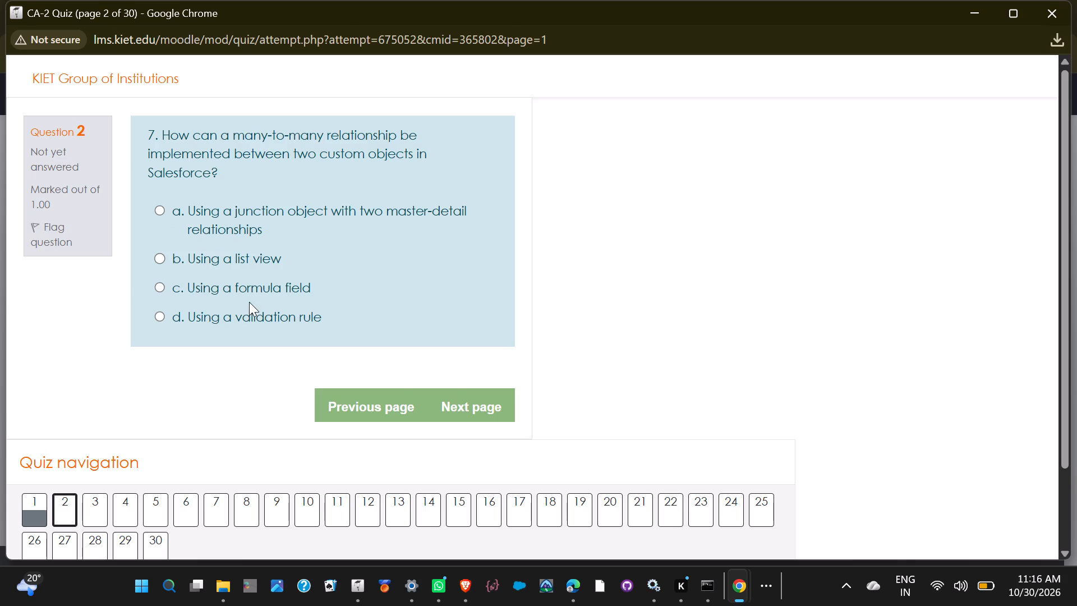
pyautogui.click(219, 215)
pyautogui.click(452, 426)
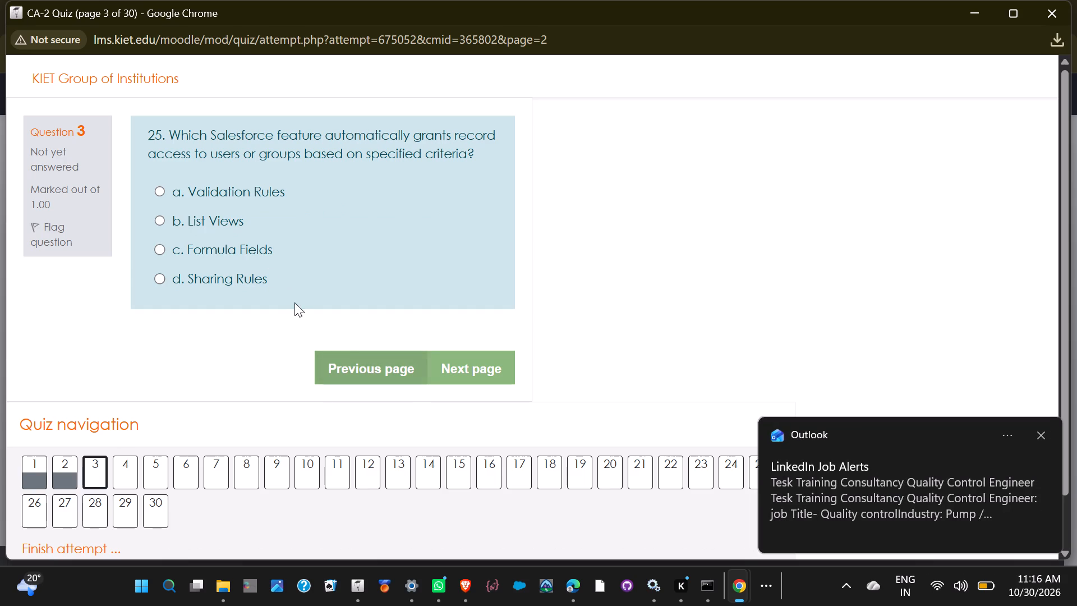
pyautogui.click(245, 277)
pyautogui.click(472, 387)
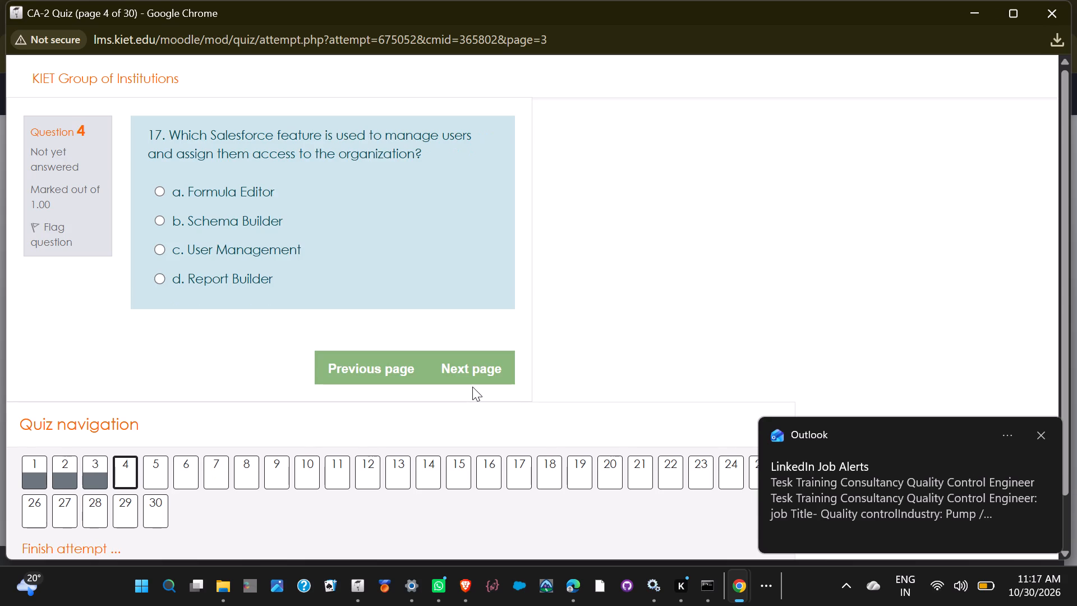
pyautogui.click(260, 246)
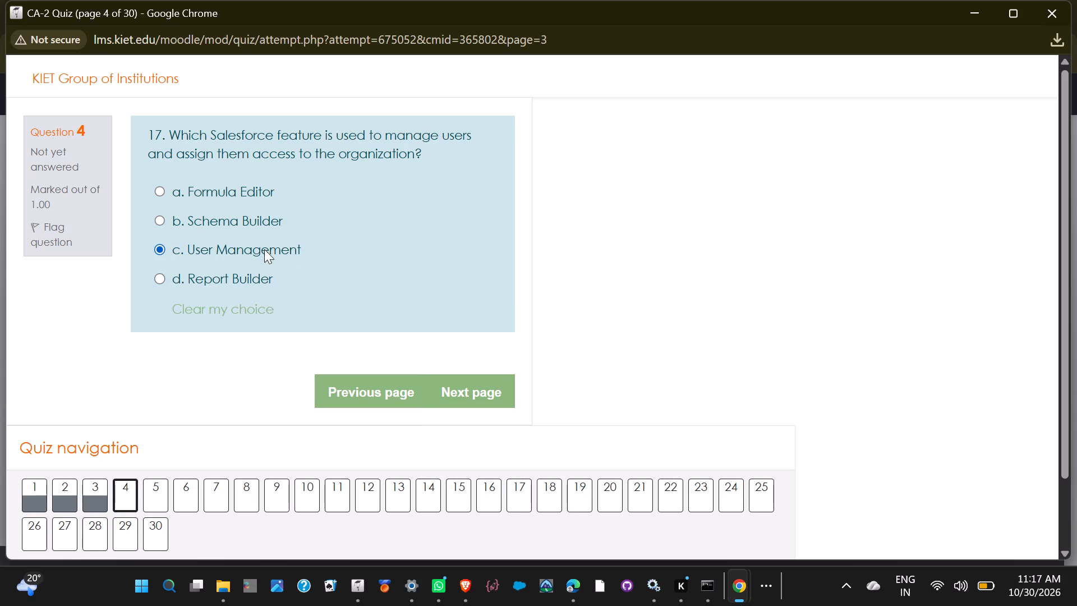
pyautogui.click(449, 389)
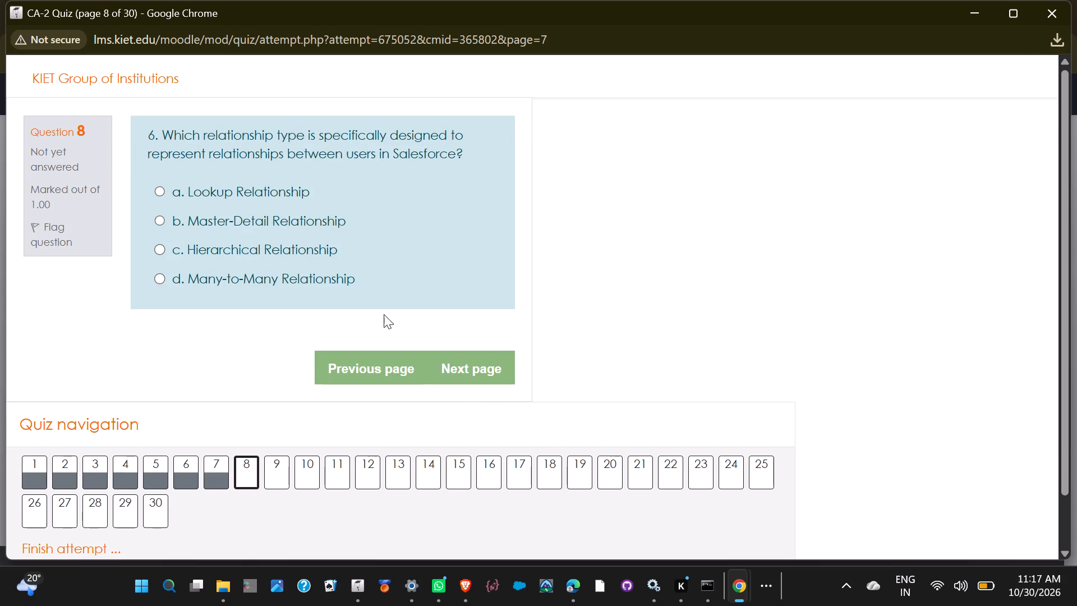
# Answer quiz questions 8 to 10 with Hierarchical Relationship, restricting the records available in a lookup field, and Network Access.
pyautogui.click(319, 240)
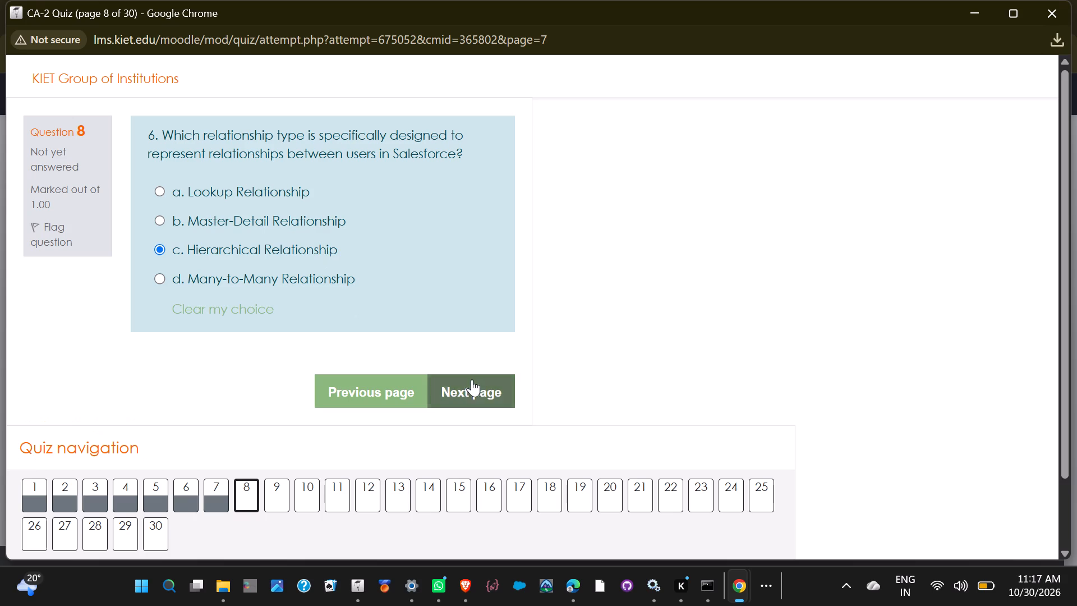
pyautogui.click(473, 380)
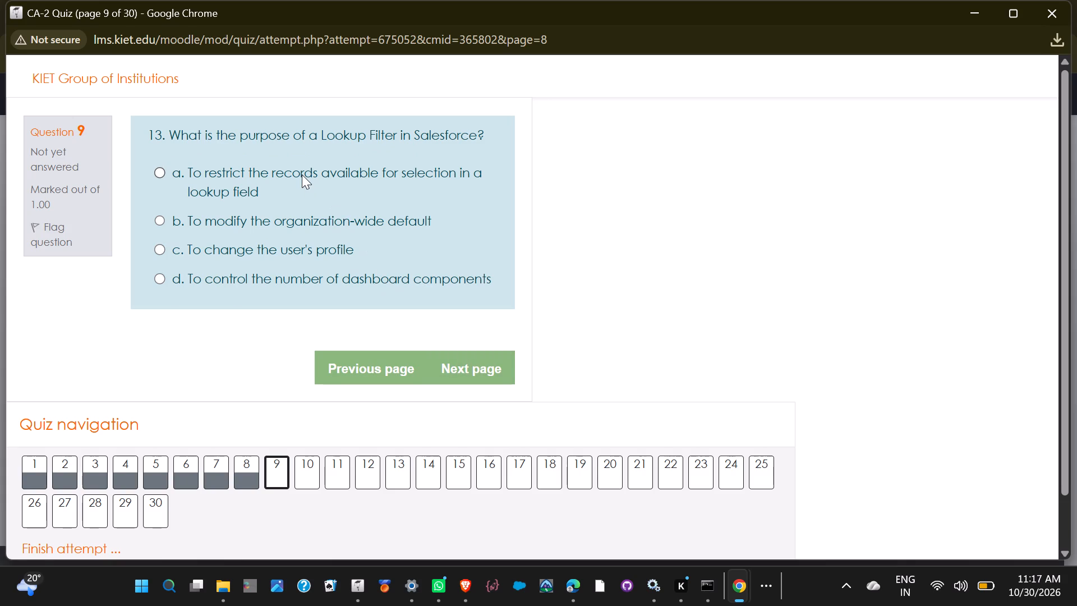
pyautogui.click(302, 175)
pyautogui.click(490, 384)
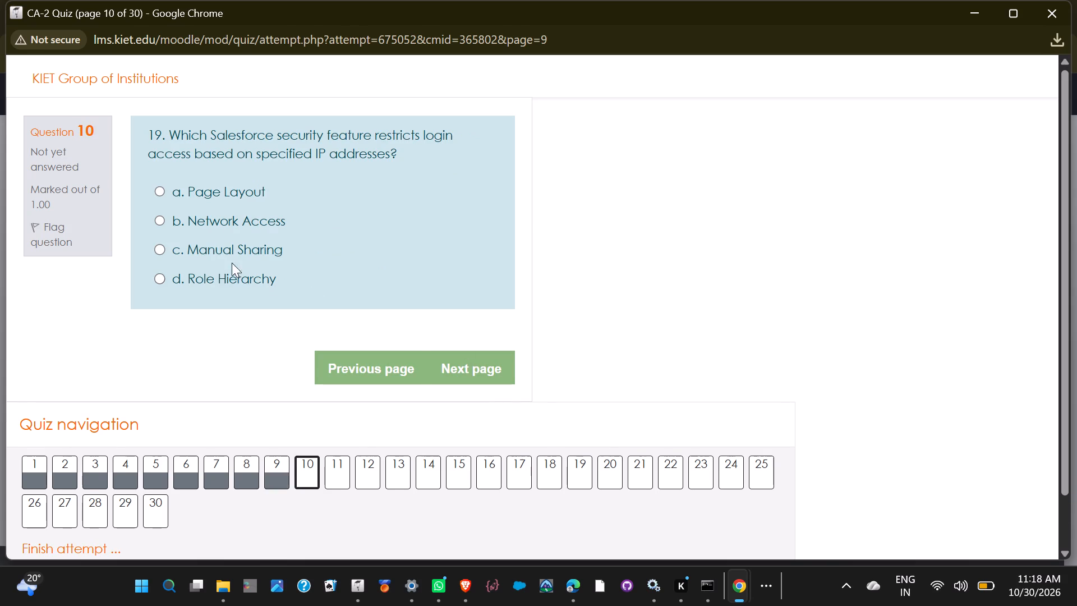
pyautogui.click(205, 226)
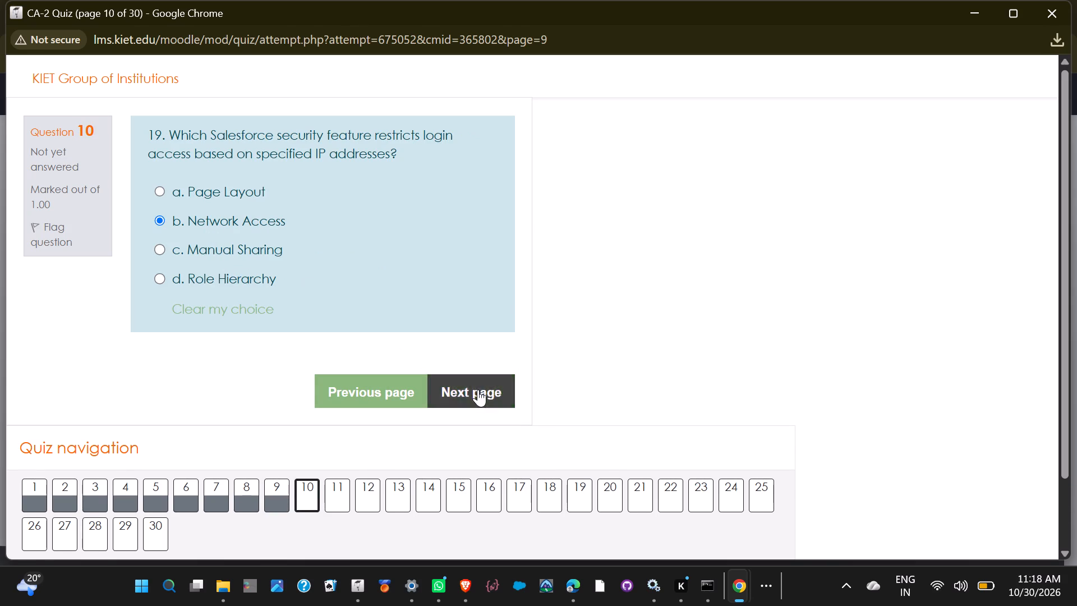
pyautogui.click(478, 389)
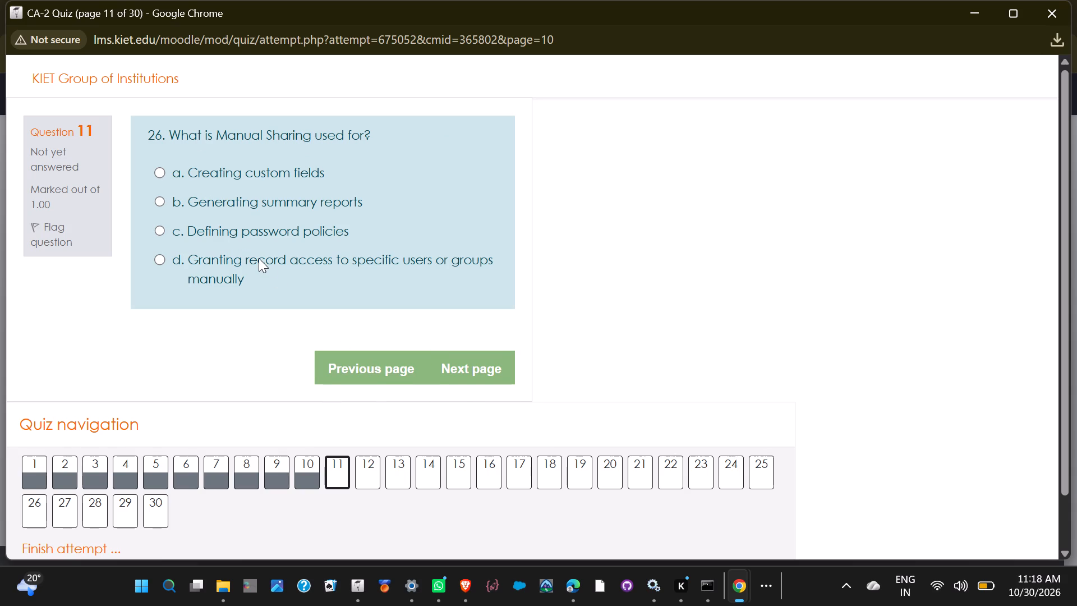
# Answer quiz questions 11 to 13 with granting record access to specific users or groups manually, Tabular Report, and Object-level security.
pyautogui.click(259, 258)
pyautogui.click(487, 400)
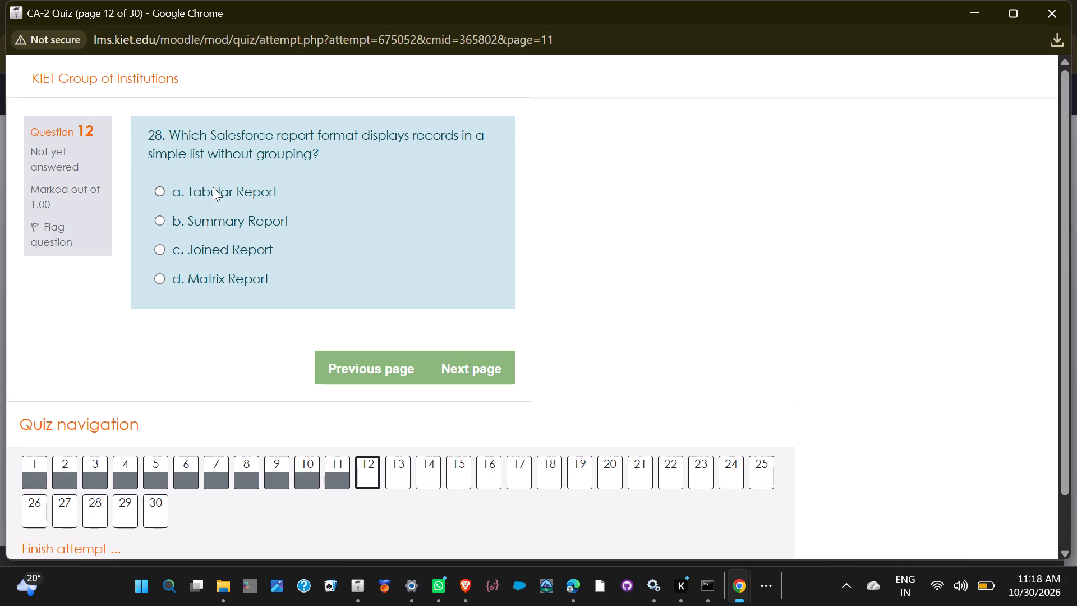
pyautogui.click(213, 187)
pyautogui.click(476, 388)
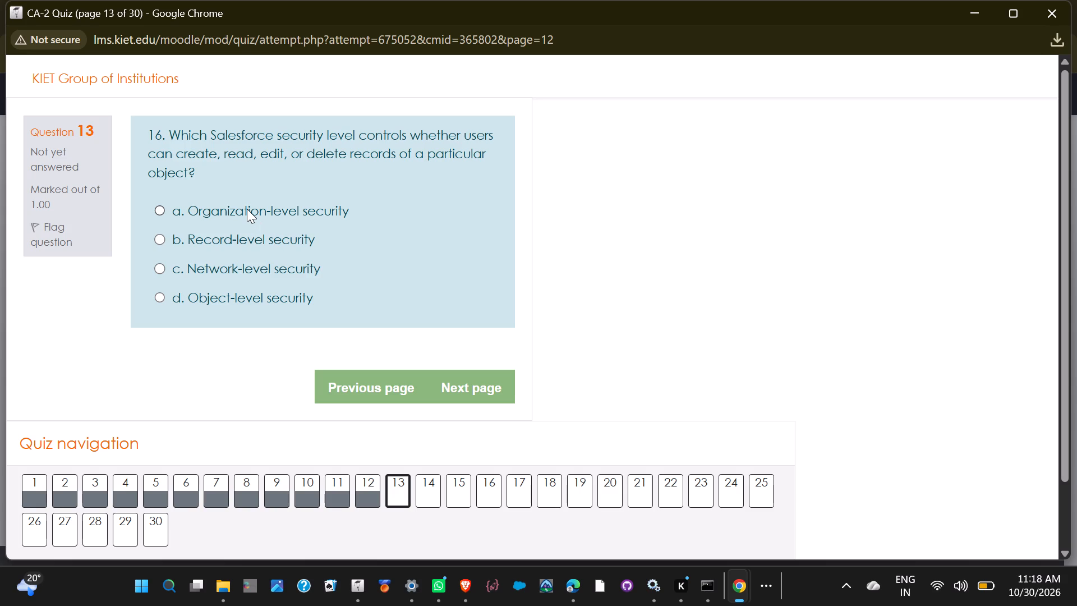
pyautogui.click(182, 296)
pyautogui.click(494, 410)
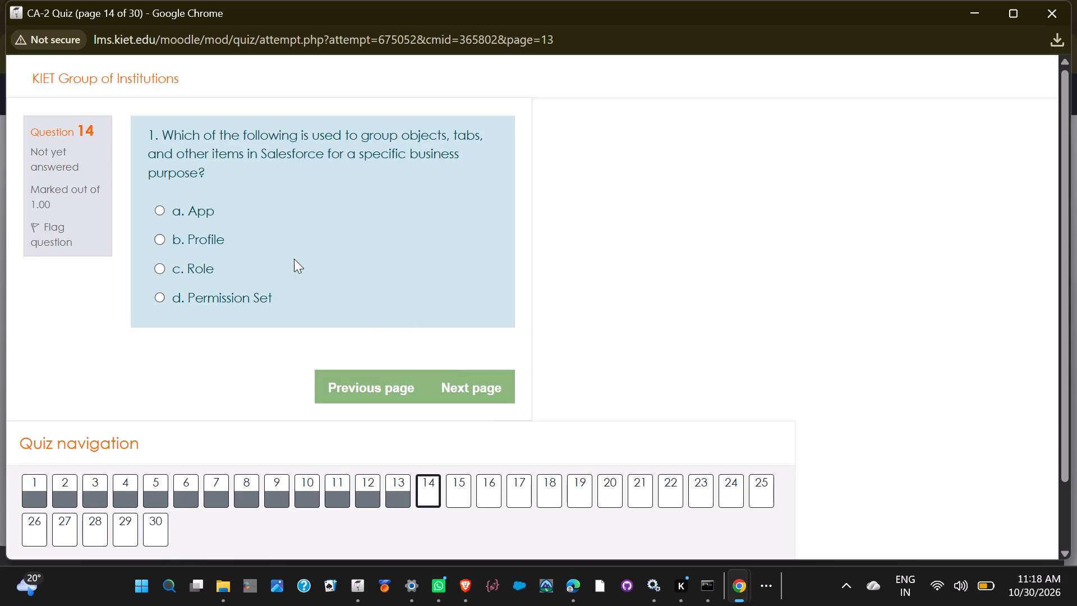
# Answer quiz questions 14 to 16 with App, Field-Level Security and Lookup Relationship.
pyautogui.click(193, 204)
pyautogui.click(472, 406)
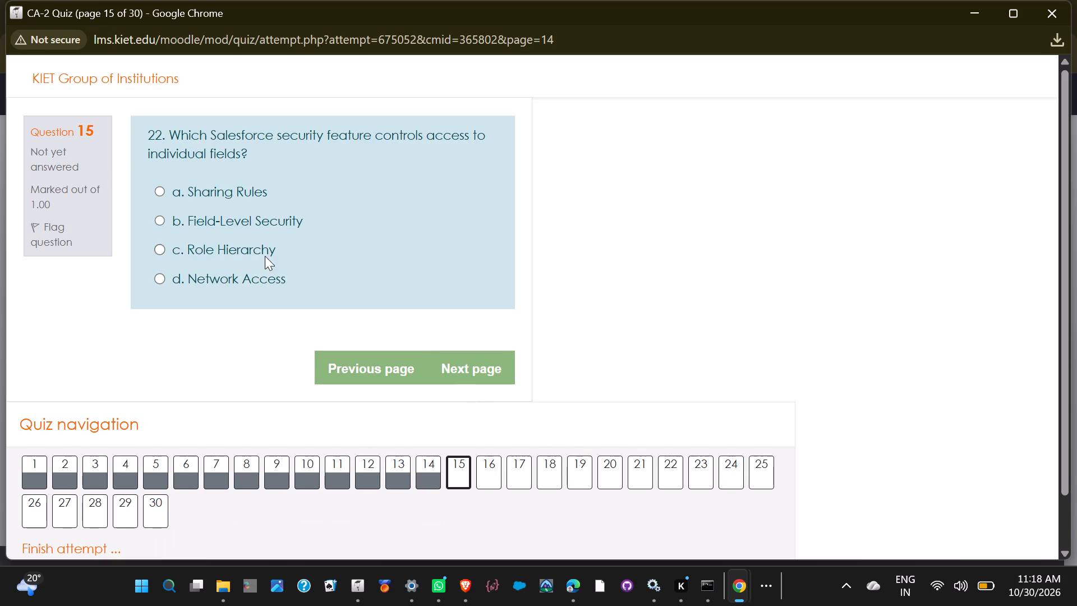
pyautogui.click(243, 221)
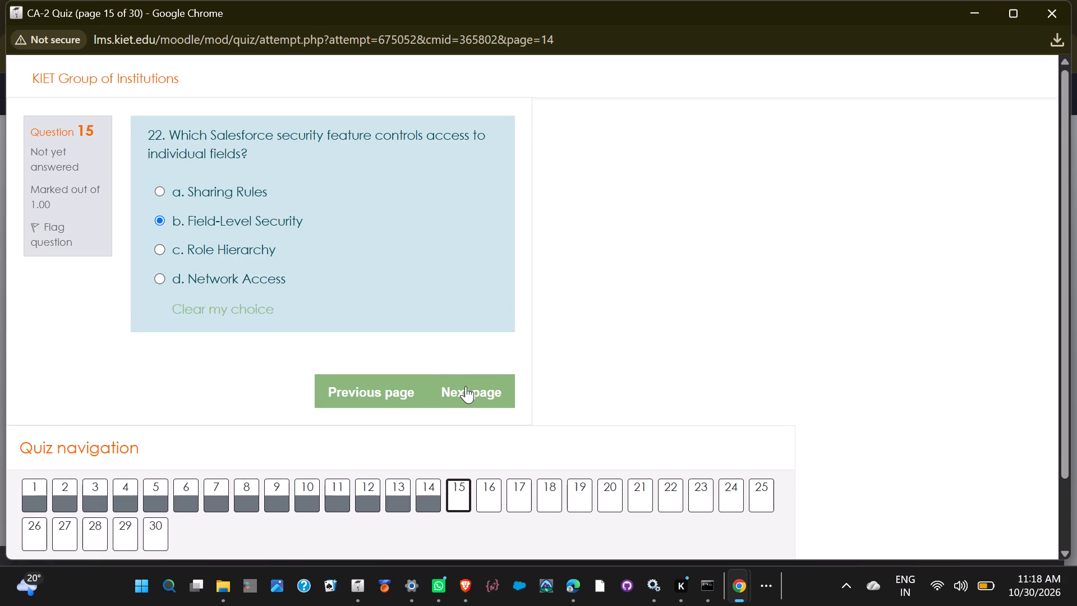
pyautogui.click(468, 390)
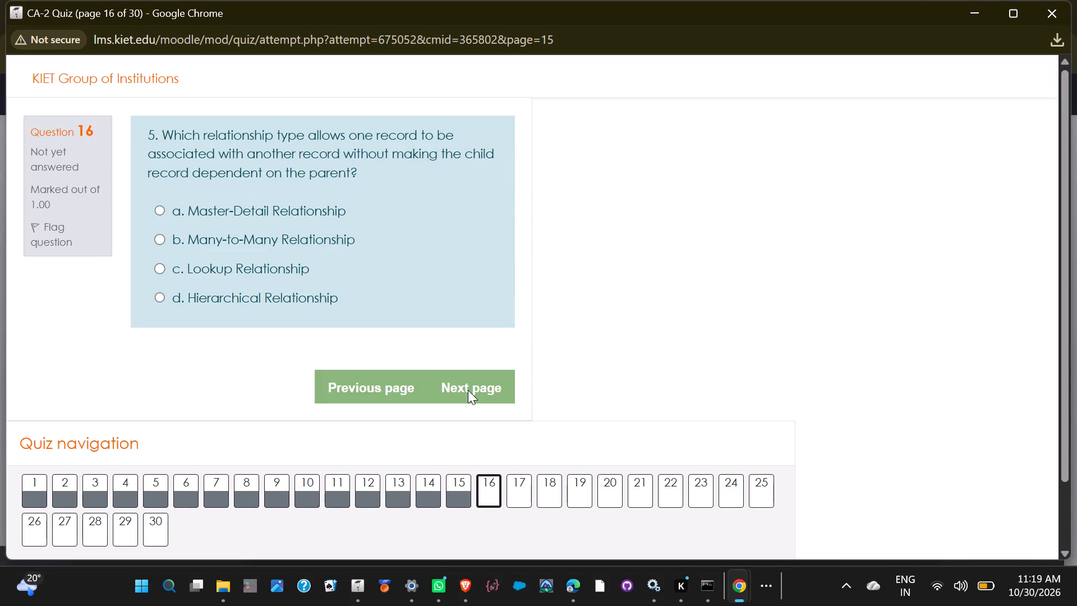
pyautogui.click(293, 265)
pyautogui.click(453, 404)
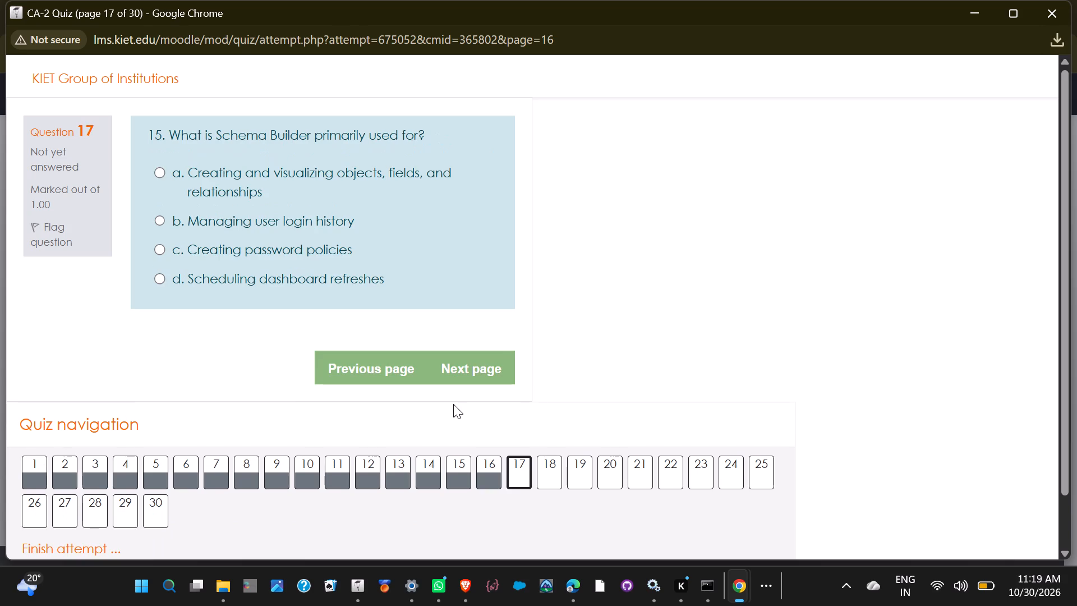
# Answer quiz questions 17 to 19 with visualizing objects, fields and relationships; a user's baseline permissions; and additional permissions without changing the Profile.
pyautogui.click(257, 168)
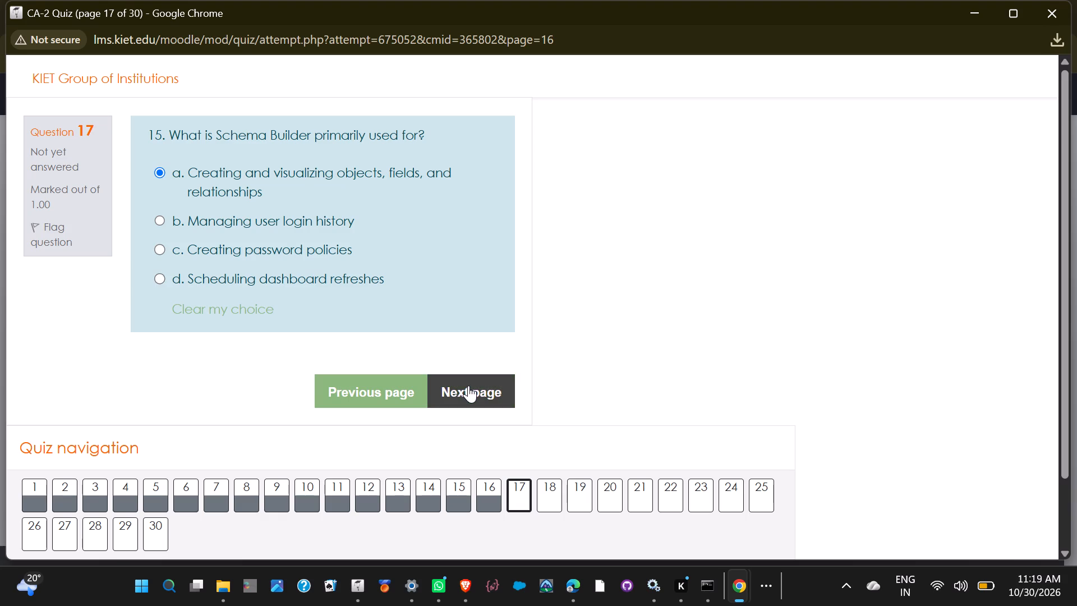
pyautogui.click(468, 385)
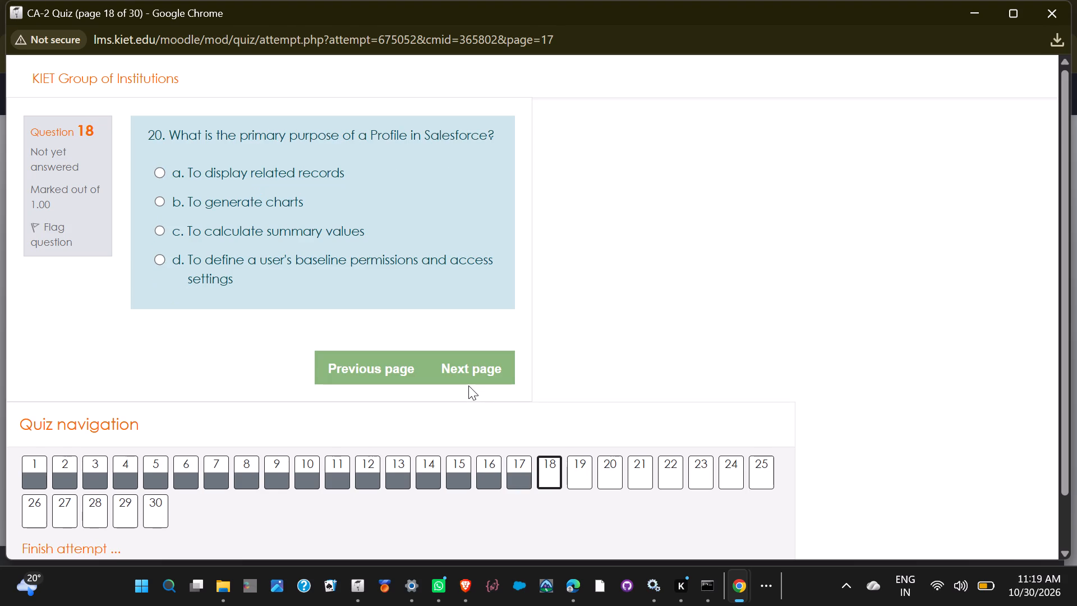
pyautogui.click(269, 254)
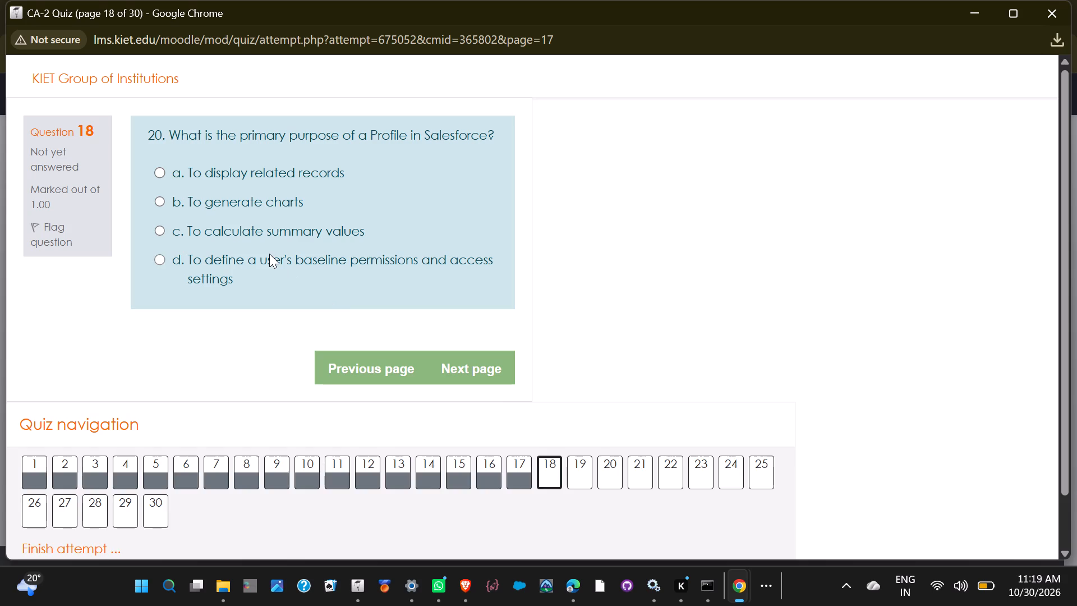
pyautogui.click(472, 391)
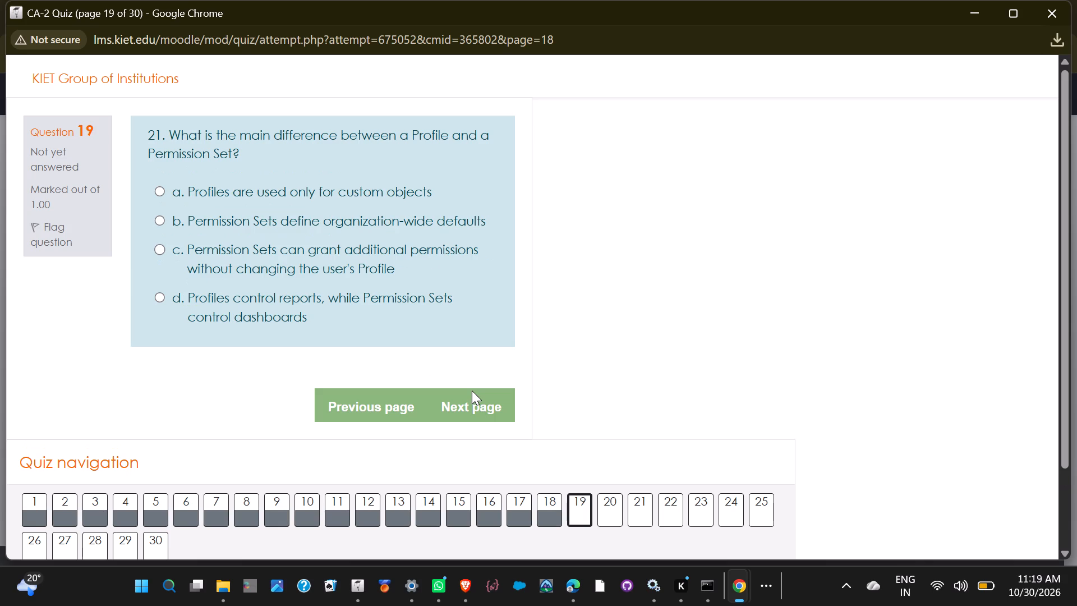
pyautogui.click(312, 265)
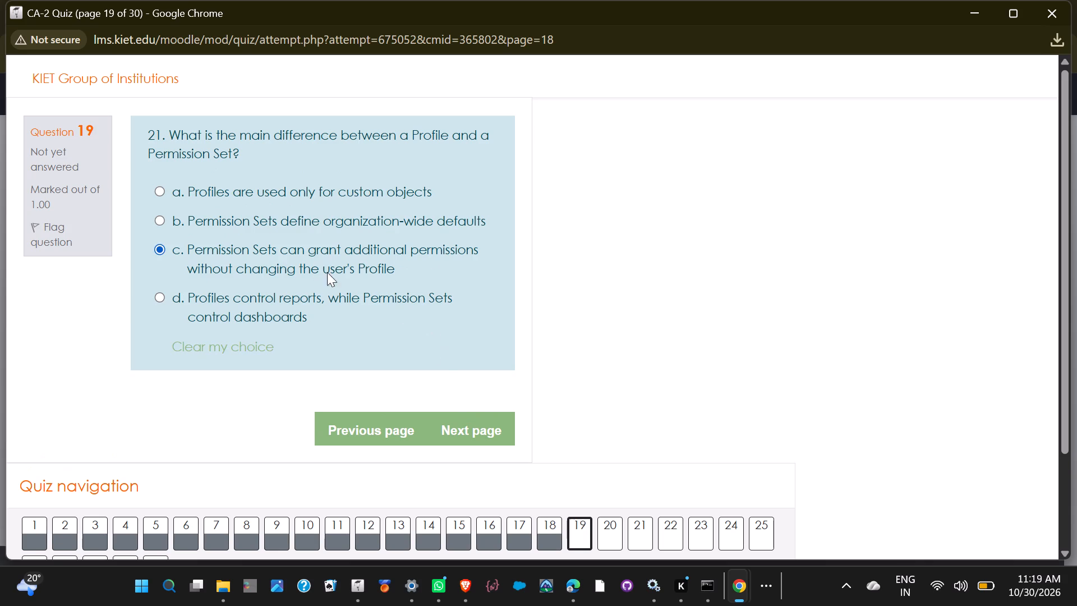
pyautogui.click(462, 433)
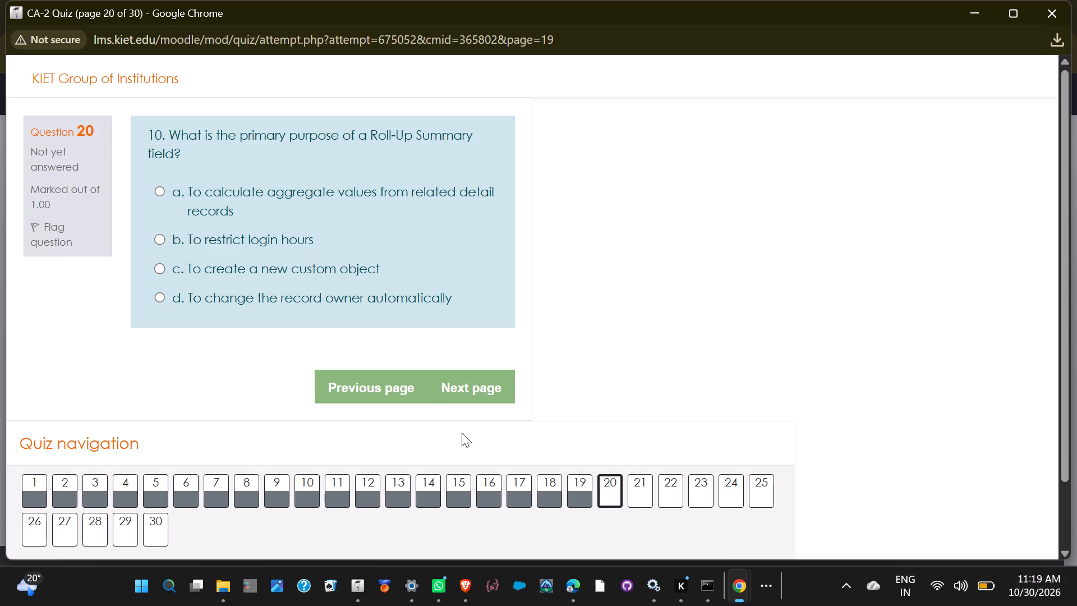
# Answer quiz questions 20 to 22 with calculating aggregate values from related detail records, Tab, and the default level of record access for users.
pyautogui.click(231, 195)
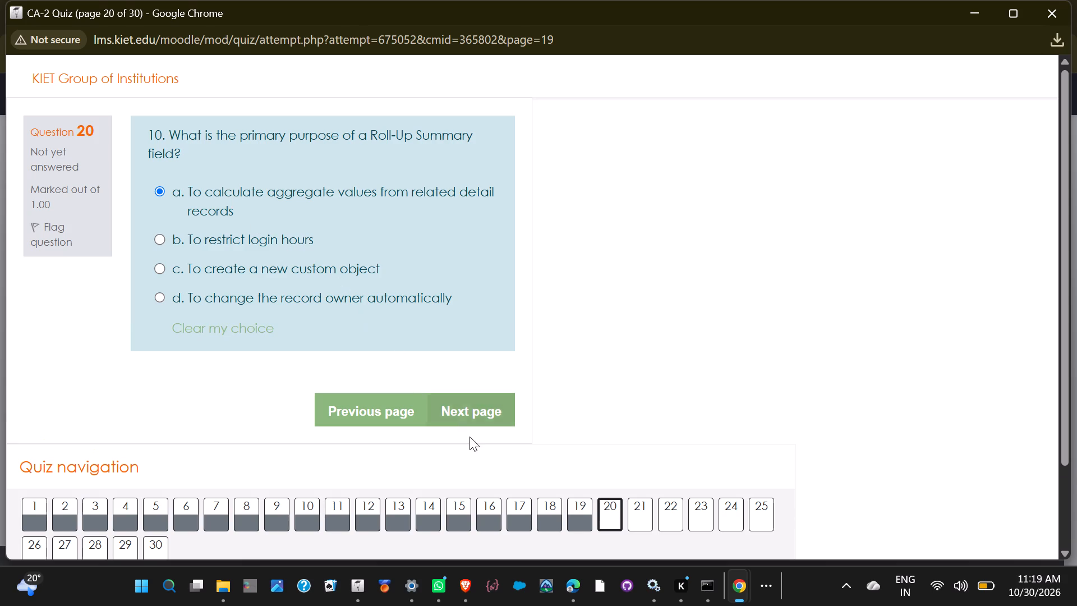
pyautogui.click(477, 414)
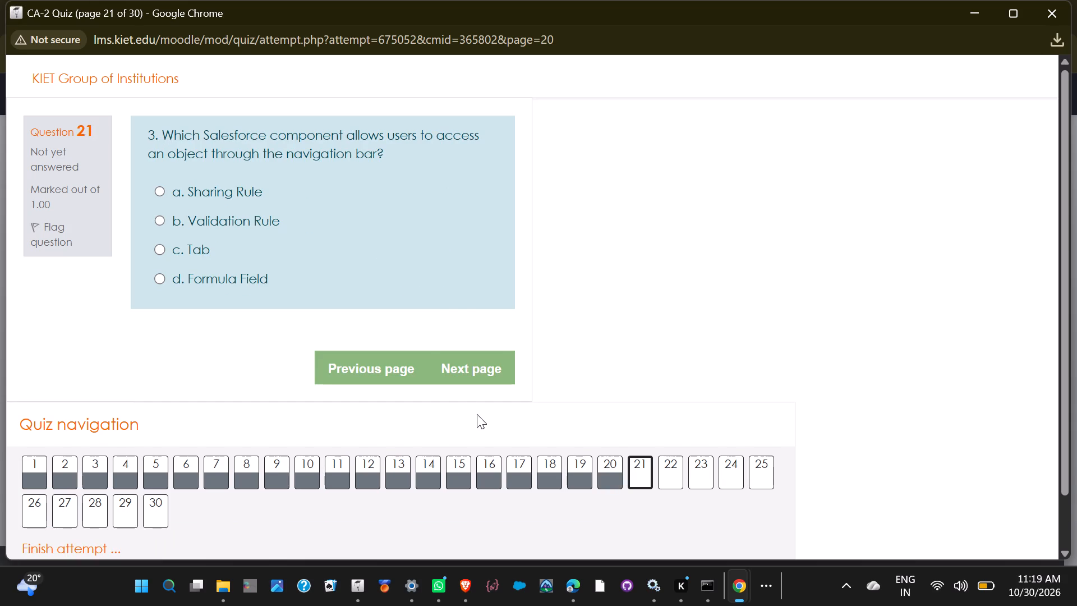
pyautogui.click(218, 247)
pyautogui.click(471, 386)
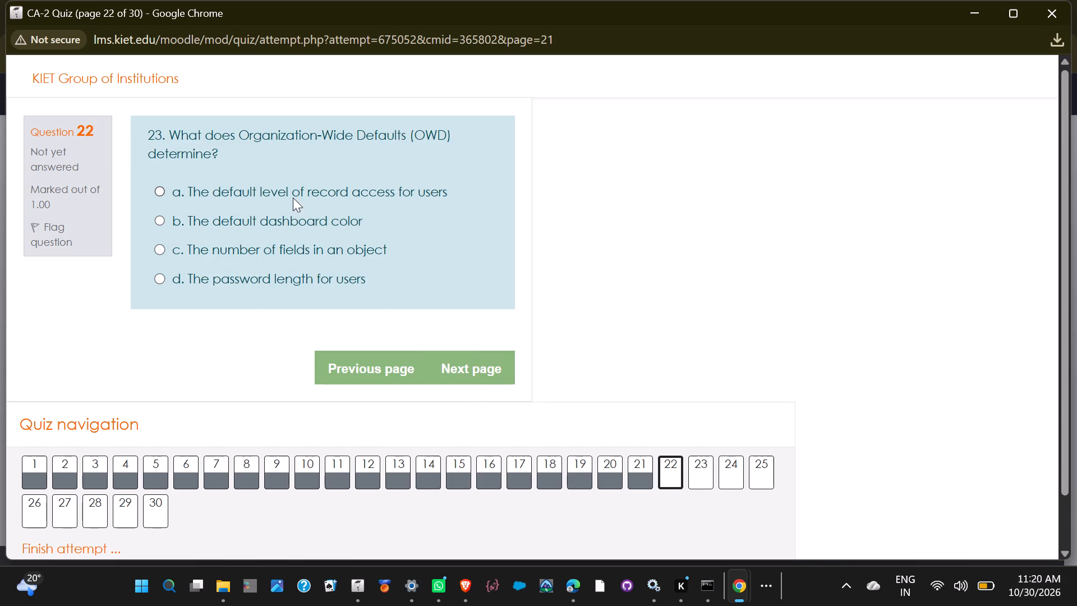
pyautogui.click(285, 185)
pyautogui.click(463, 378)
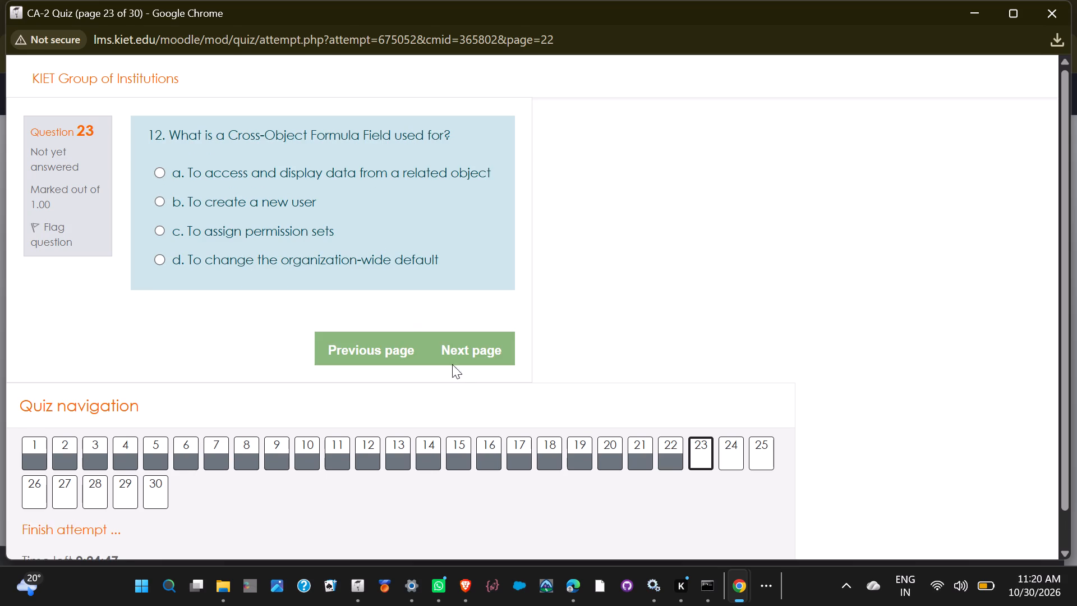
# Answer quiz questions 23 to 25 with accessing and displaying related-object data, storing and managing business-specific data, and displaying a filtered list of records.
pyautogui.click(277, 169)
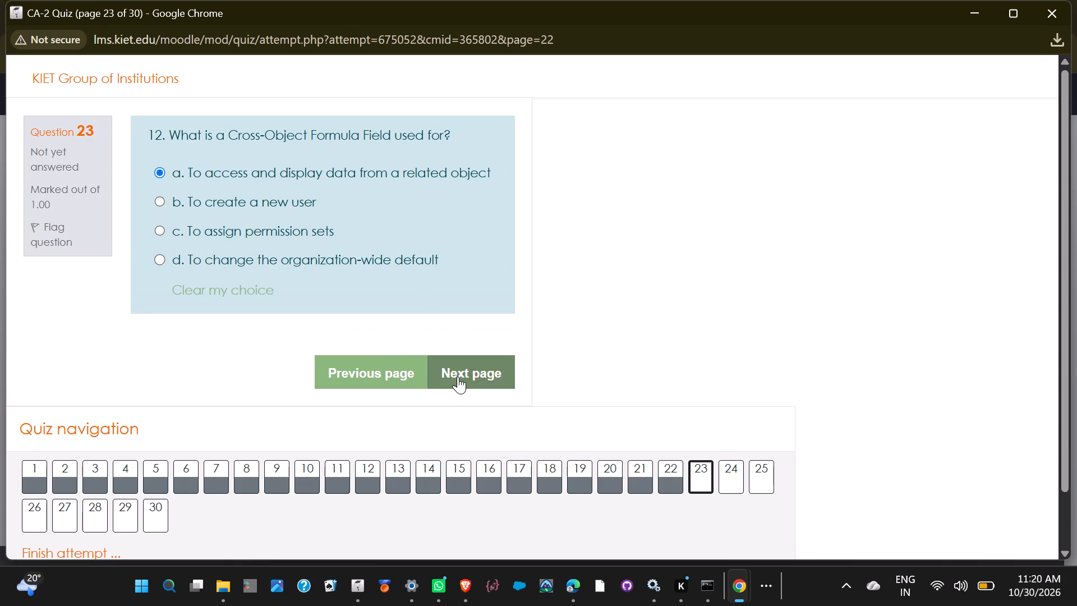
pyautogui.click(458, 377)
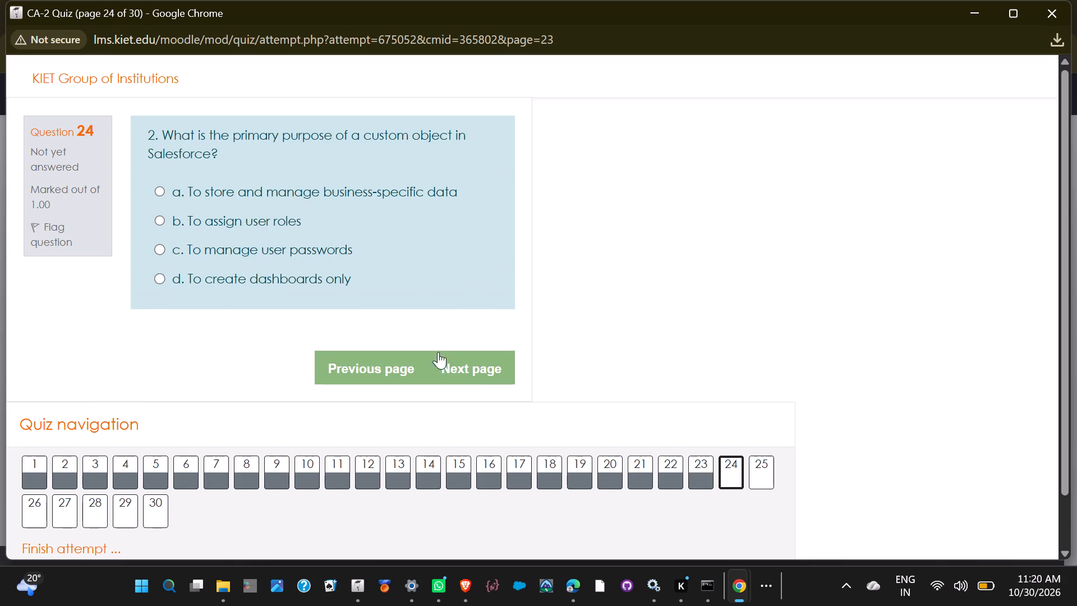
pyautogui.click(333, 188)
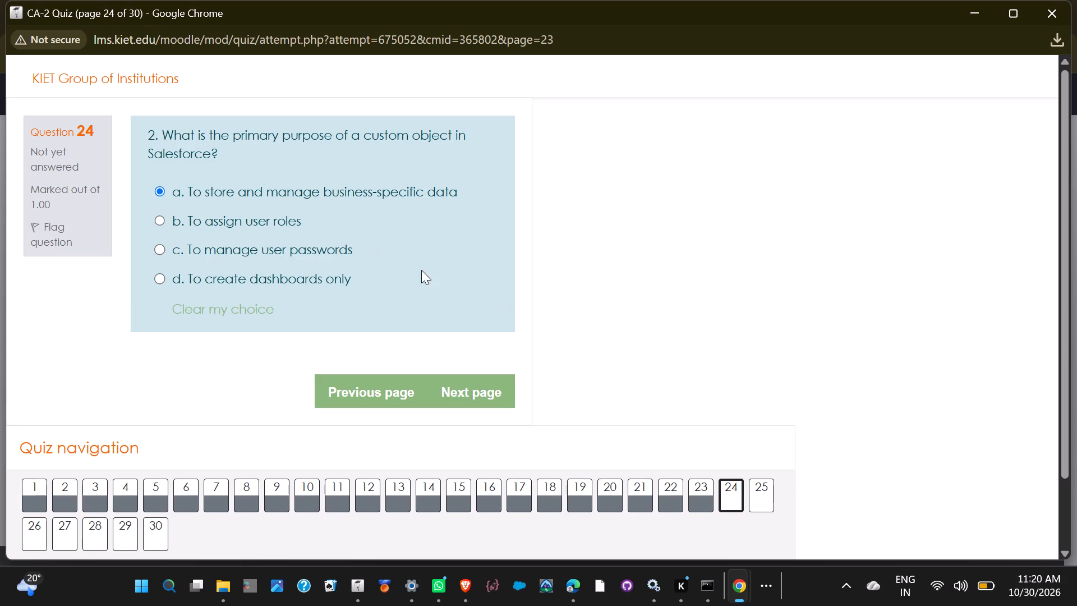
pyautogui.click(447, 385)
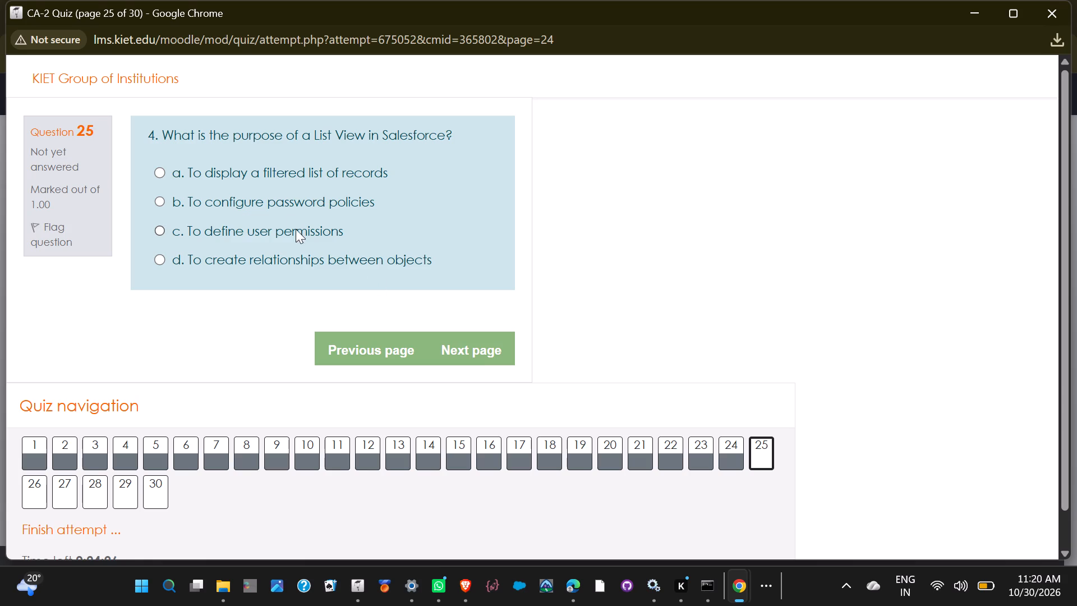
pyautogui.click(271, 173)
pyautogui.click(478, 371)
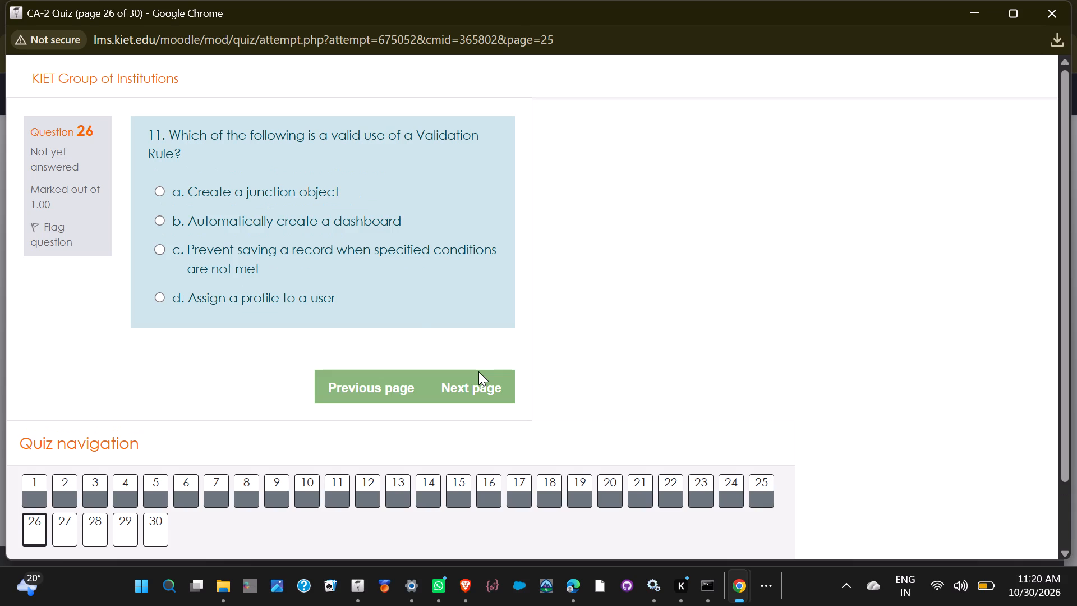
# Answer quiz questions 26 to 28 with preventing a save when conditions are not met, Formula Field, and arranging fields, buttons and related lists.
pyautogui.click(253, 250)
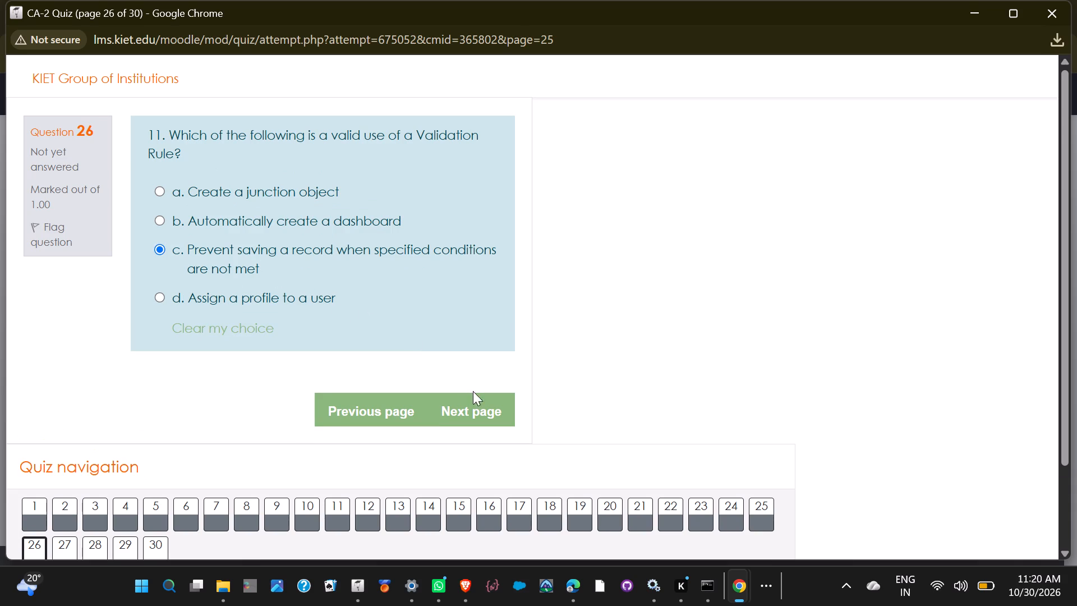
pyautogui.click(485, 420)
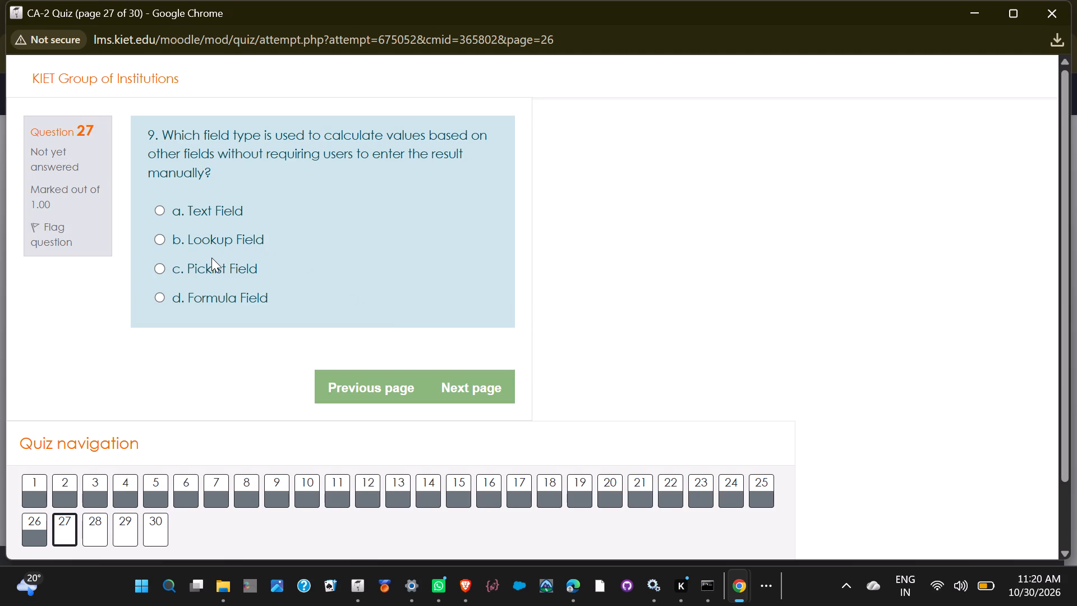
pyautogui.click(206, 296)
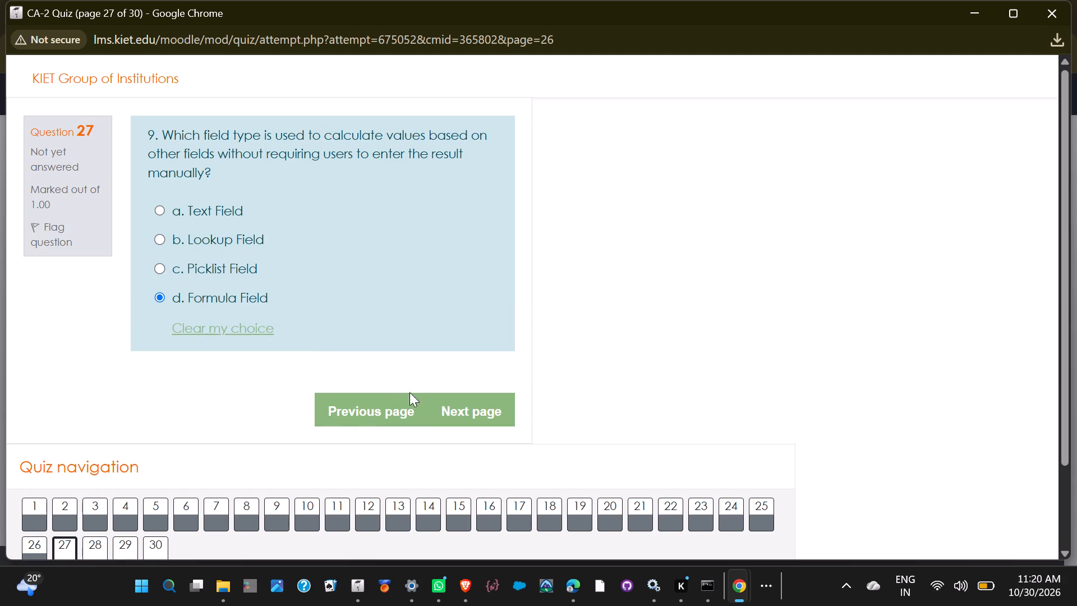
pyautogui.click(467, 417)
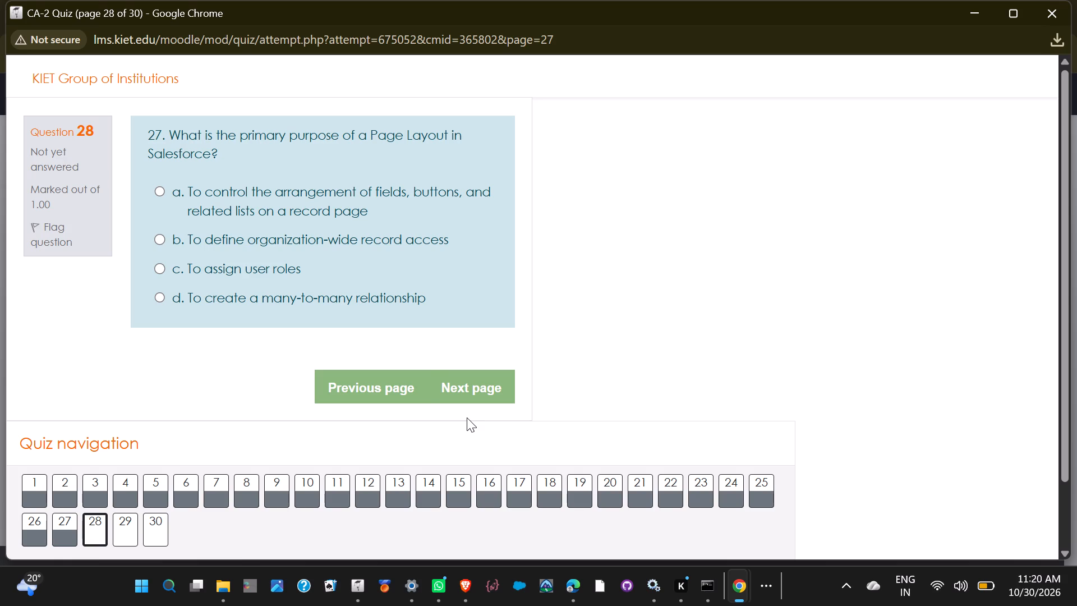
pyautogui.click(318, 205)
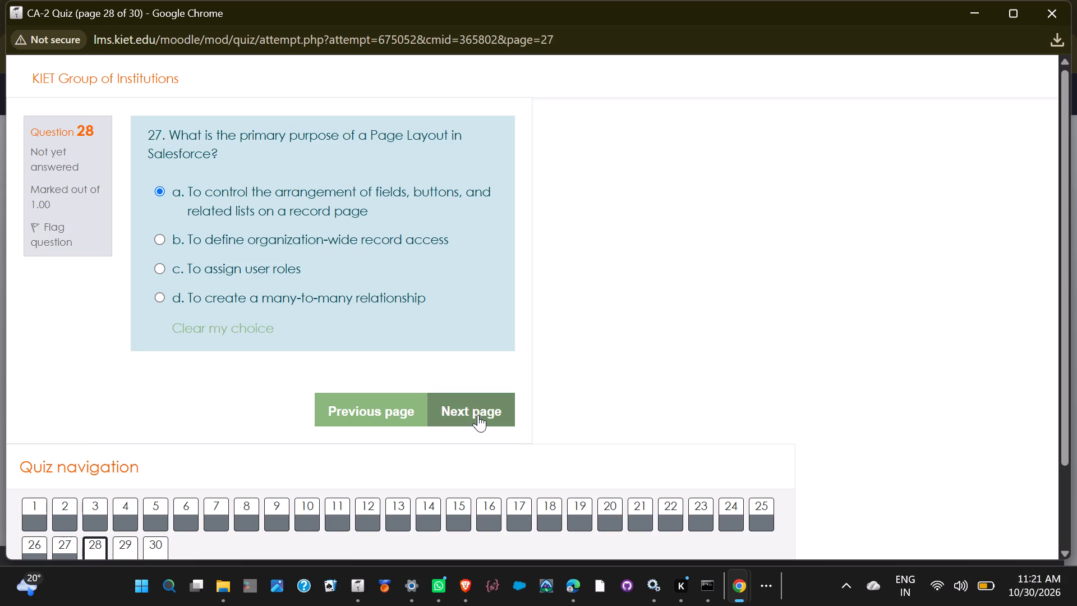
pyautogui.click(477, 420)
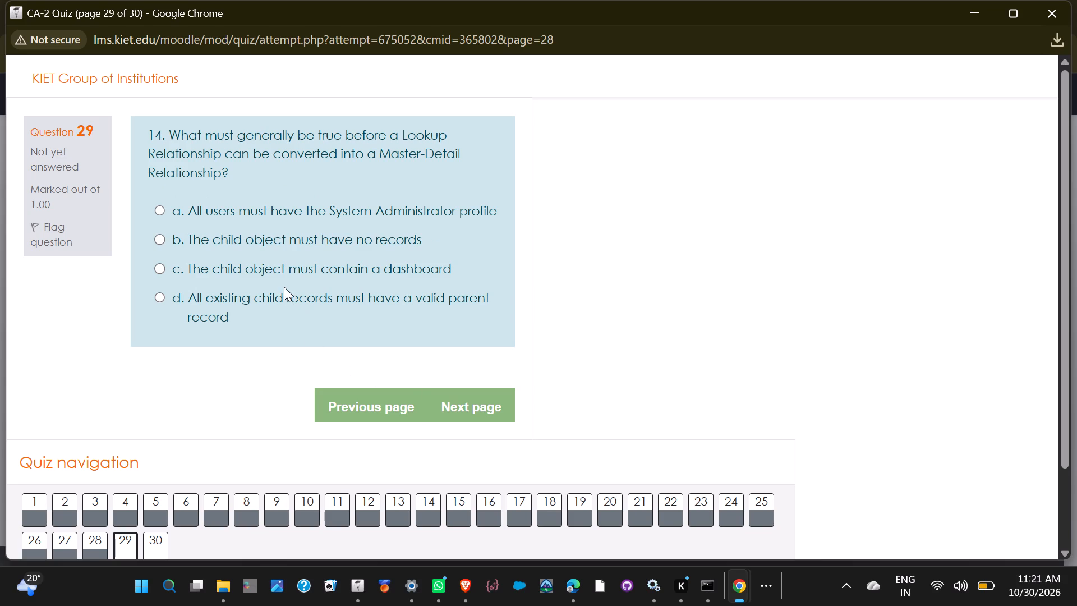
# Answer quiz questions 29 and 30 with all existing child records having a valid parent record, and Master-Detail Relationship.
pyautogui.click(288, 297)
pyautogui.click(454, 432)
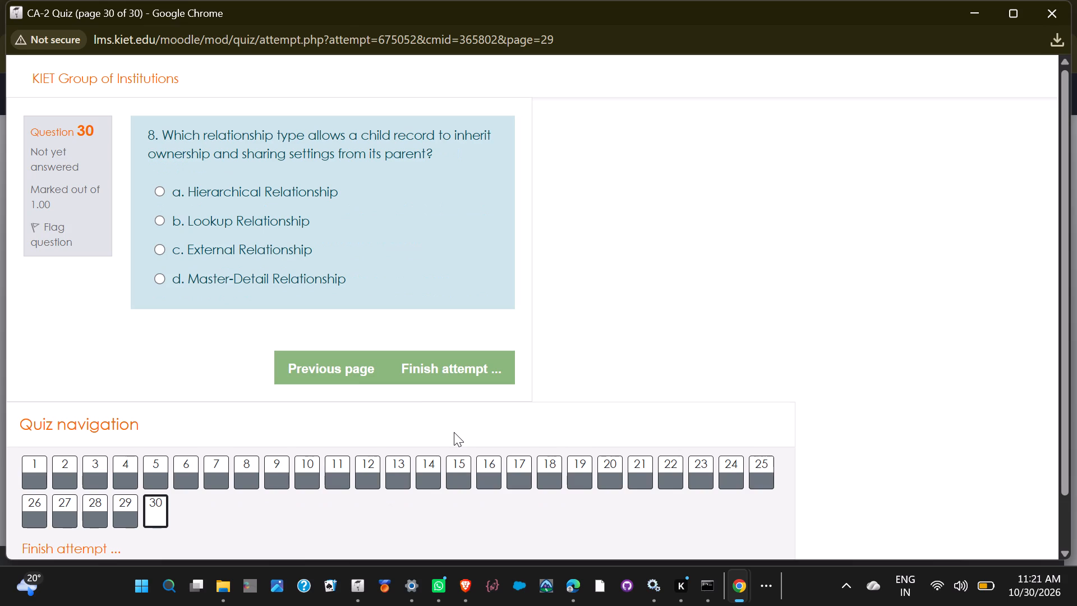
pyautogui.click(315, 278)
# Finish the CA-2 Quiz attempt, check the attempt summary, and submit all answers.
pyautogui.click(454, 389)
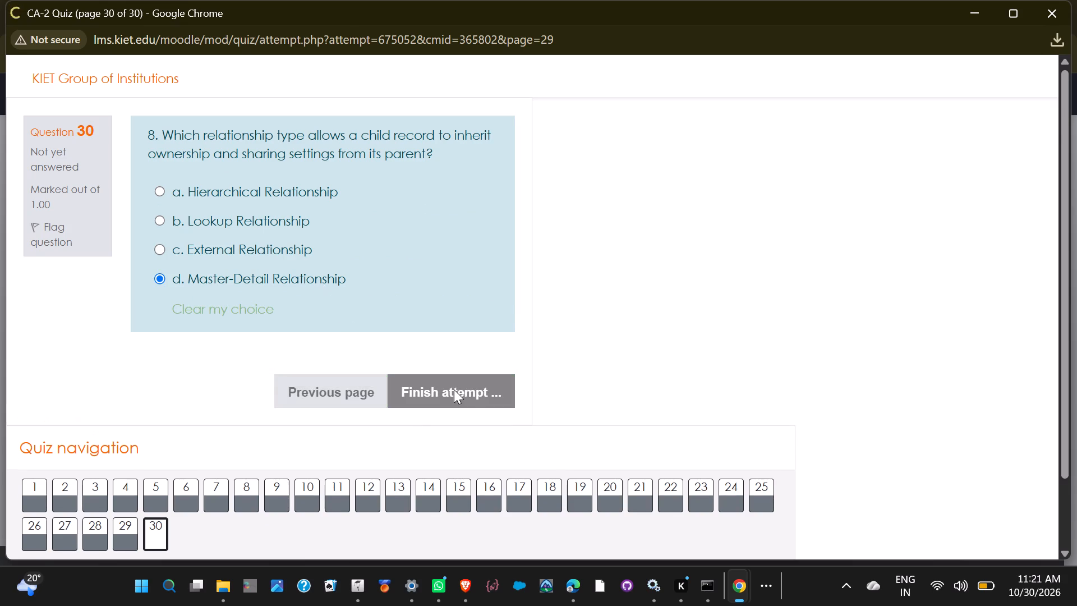
pyautogui.scroll(-2, 454, 389)
pyautogui.scroll(1, 454, 389)
pyautogui.scroll(-2, 454, 389)
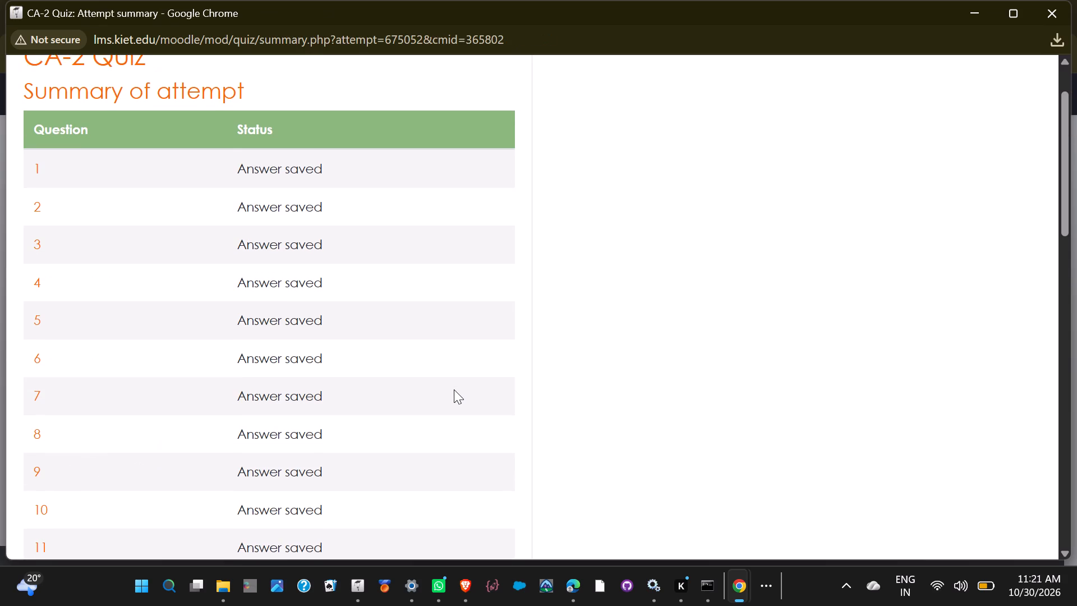
pyautogui.scroll(-5, 454, 389)
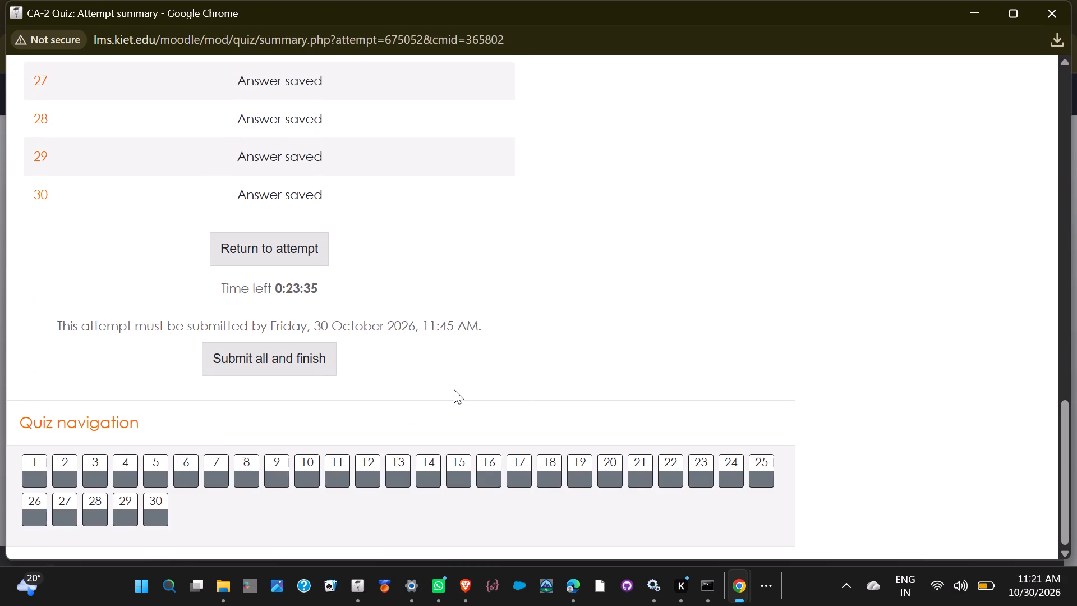
pyautogui.click(314, 359)
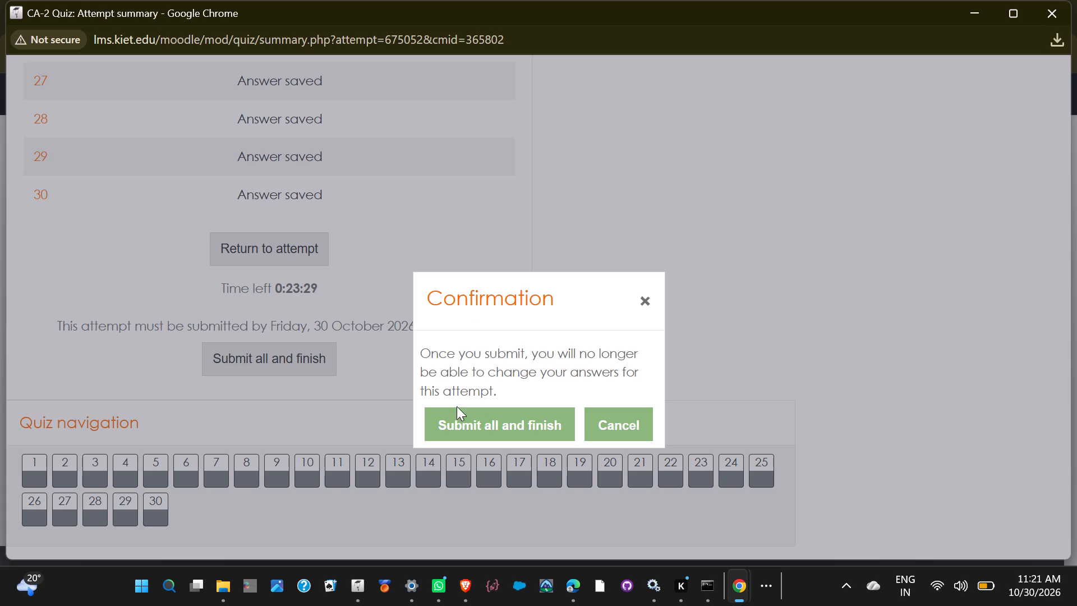
pyautogui.click(473, 424)
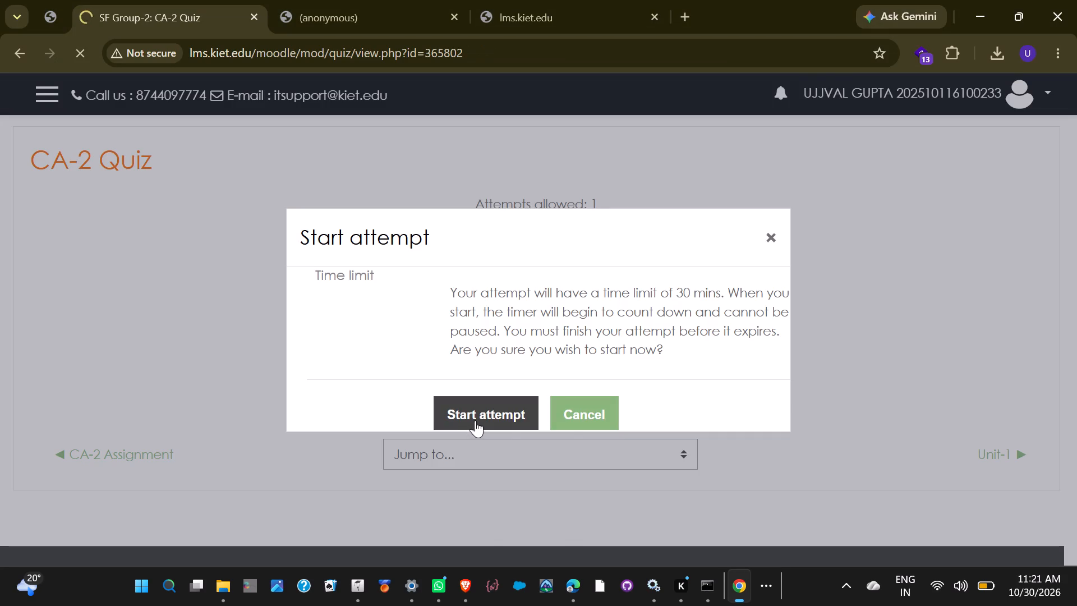
pyautogui.scroll(-1, 678, 380)
pyautogui.scroll(1, 678, 380)
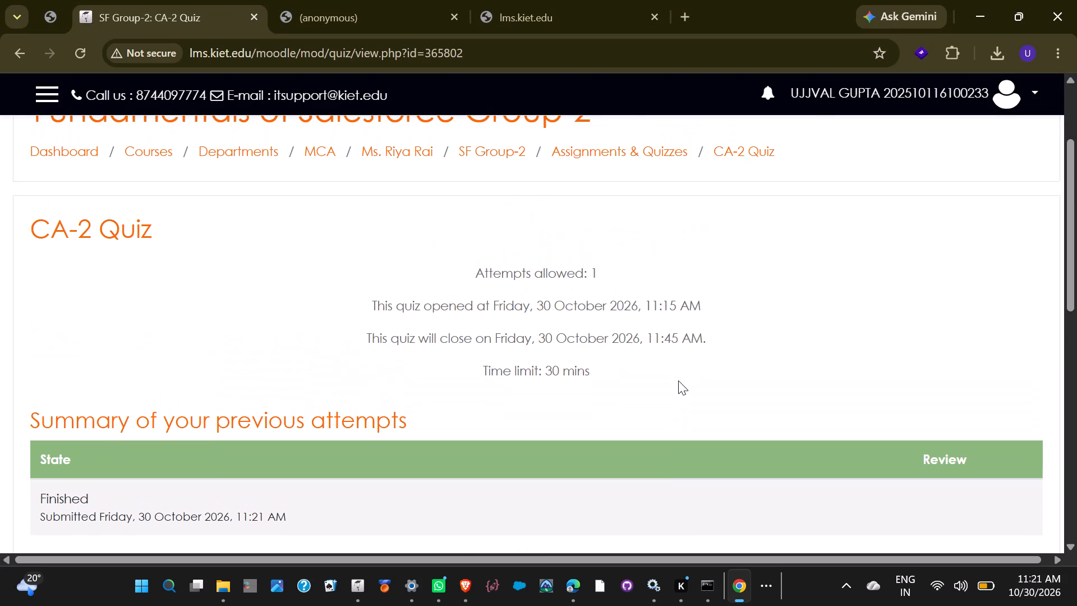
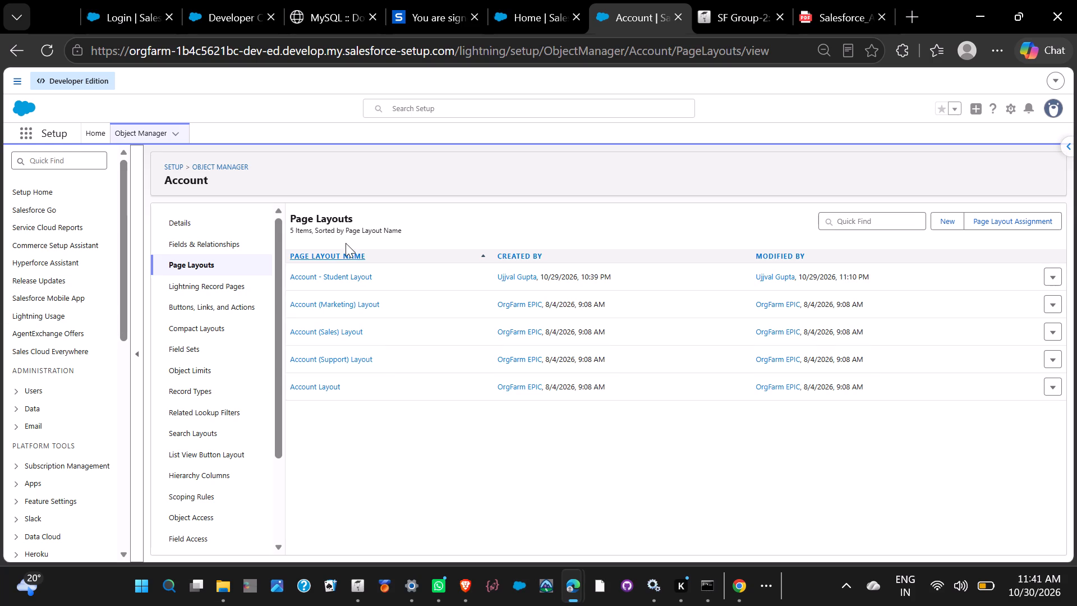
pyautogui.click(345, 277)
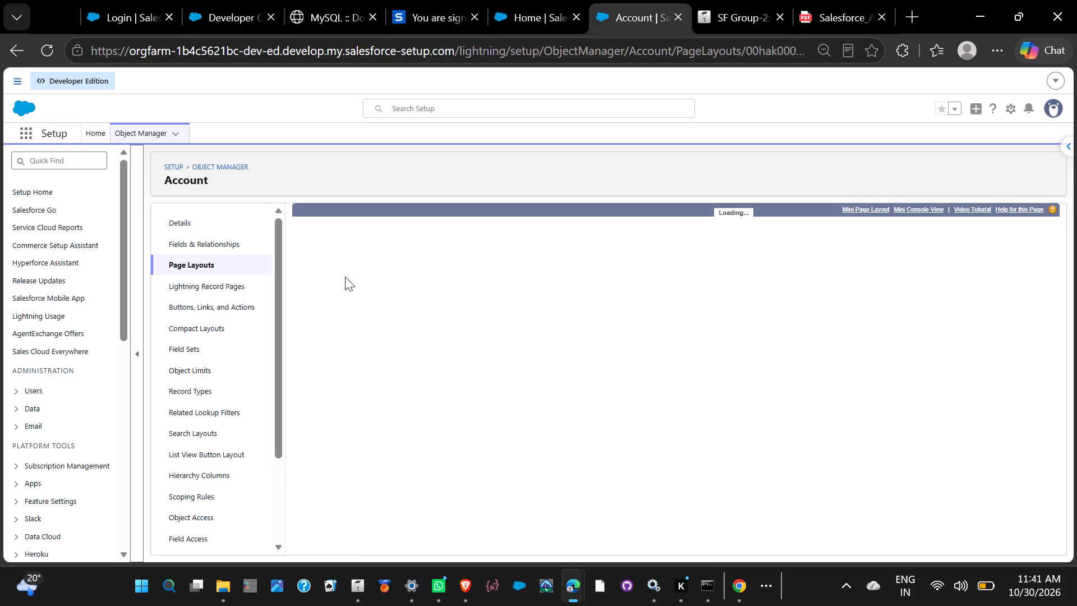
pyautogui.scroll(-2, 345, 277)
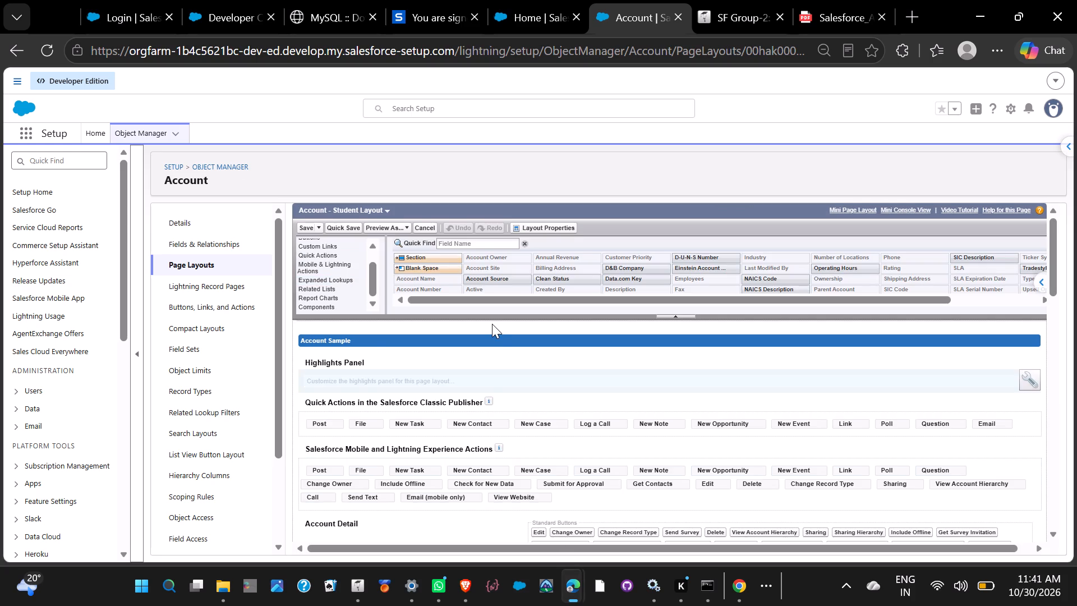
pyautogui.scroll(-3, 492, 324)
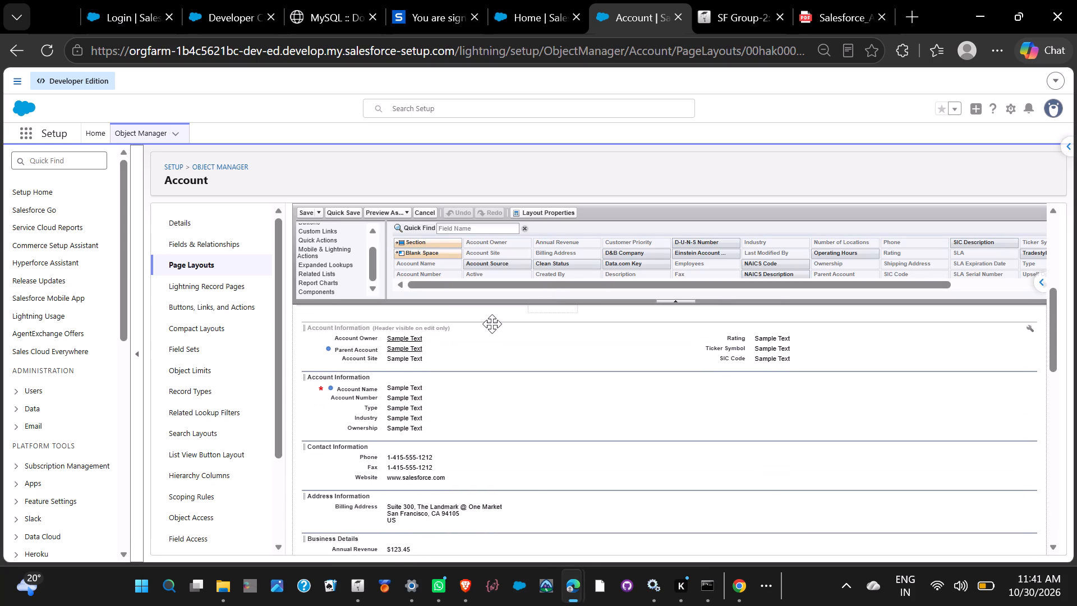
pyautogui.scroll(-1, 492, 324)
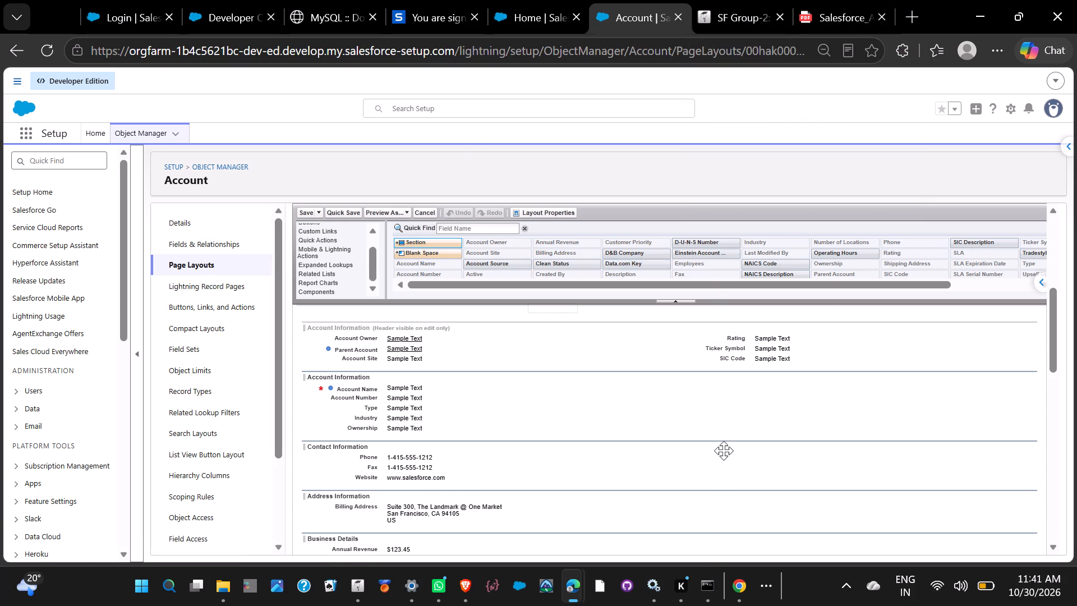
# Launch Microsoft Word by running winword and create a new blank document, leaving it minimized.
pyautogui.press('super+r')
pyautogui.press('w')
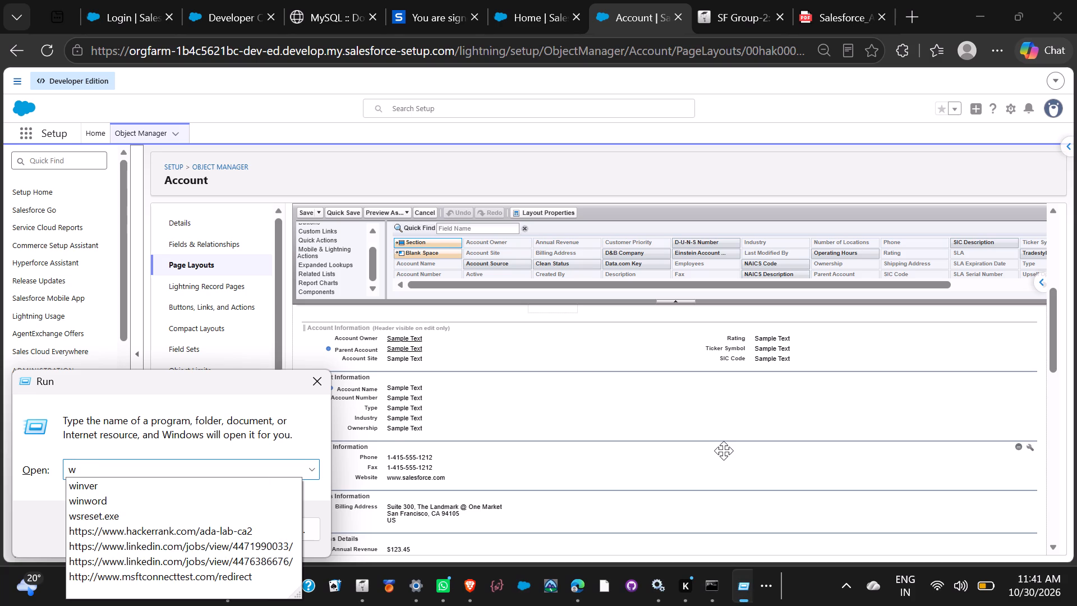
pyautogui.press('Down')
pyautogui.press('Down')
pyautogui.press('Down')
pyautogui.press('BackSpace')
pyautogui.press('BackSpace')
pyautogui.press('BackSpace')
pyautogui.press('BackSpace')
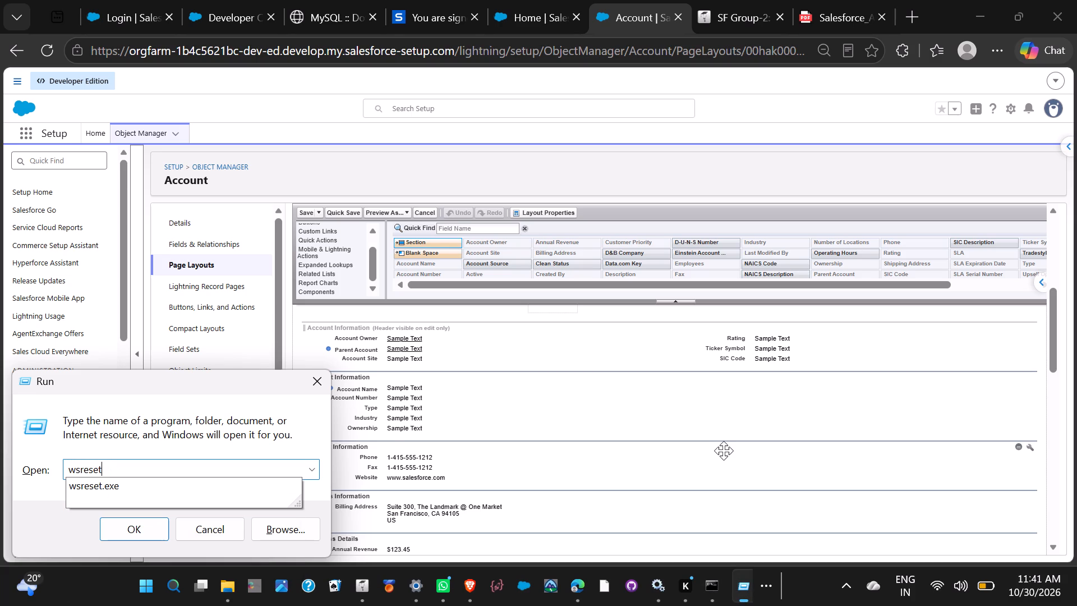
pyautogui.press('BackSpace')
pyautogui.press('BackSpace')
pyautogui.press('BackSpace')
pyautogui.hotkey('ctrl', 'BackSpace')
pyautogui.write('wind')
pyautogui.press('BackSpace')
pyautogui.press('Down')
pyautogui.press('Down')
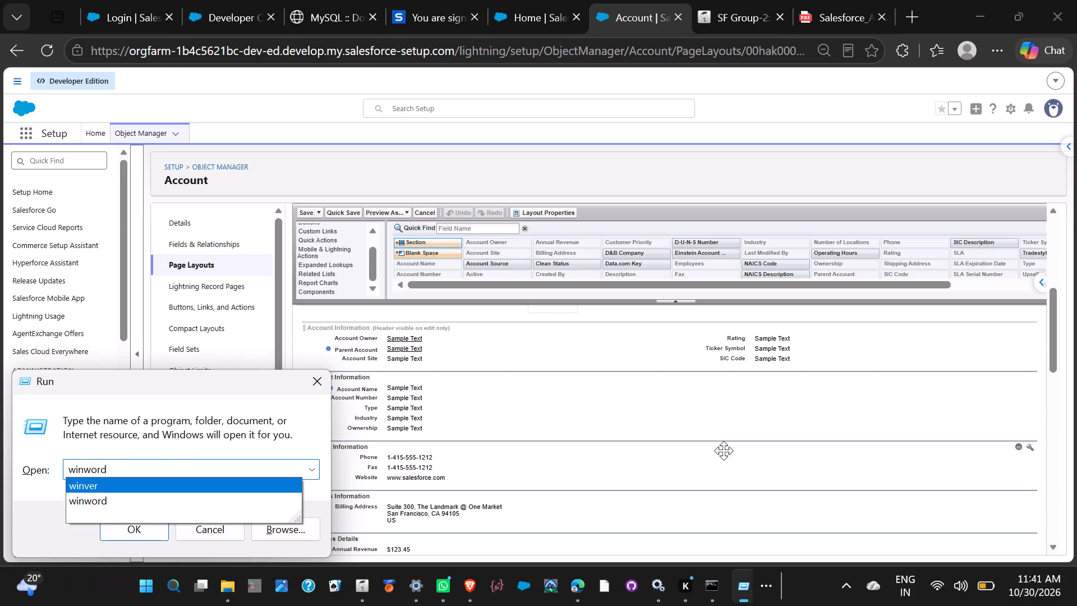
pyautogui.press('Return')
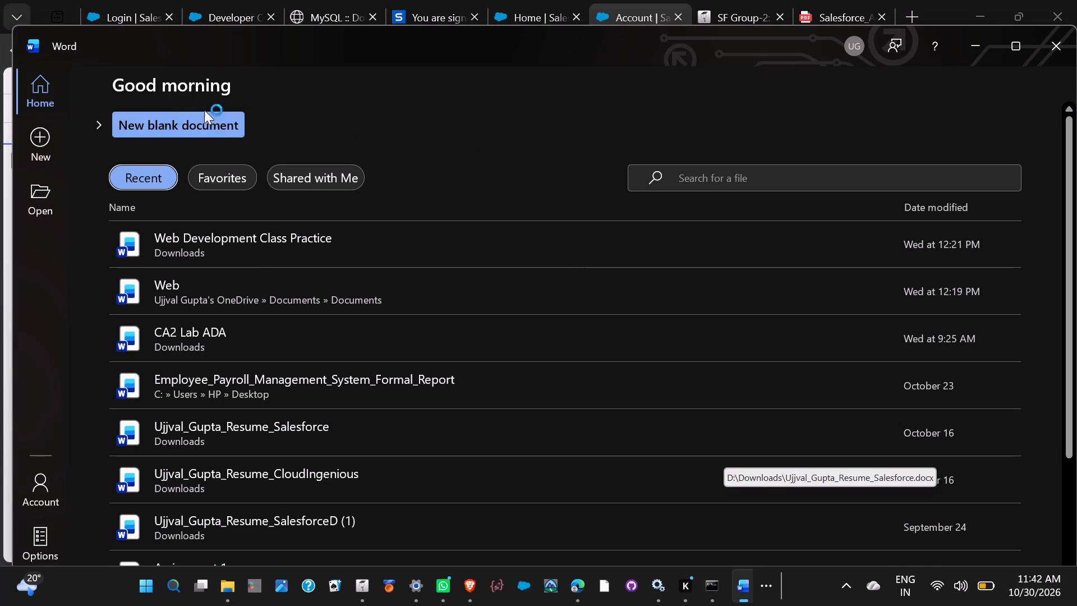
pyautogui.click(172, 127)
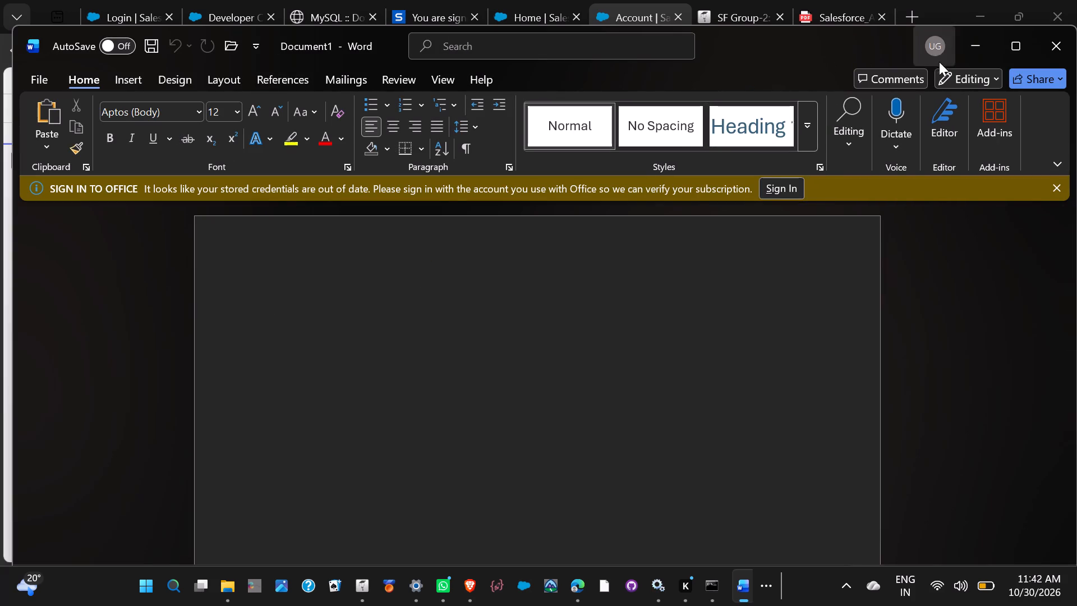
pyautogui.click(983, 48)
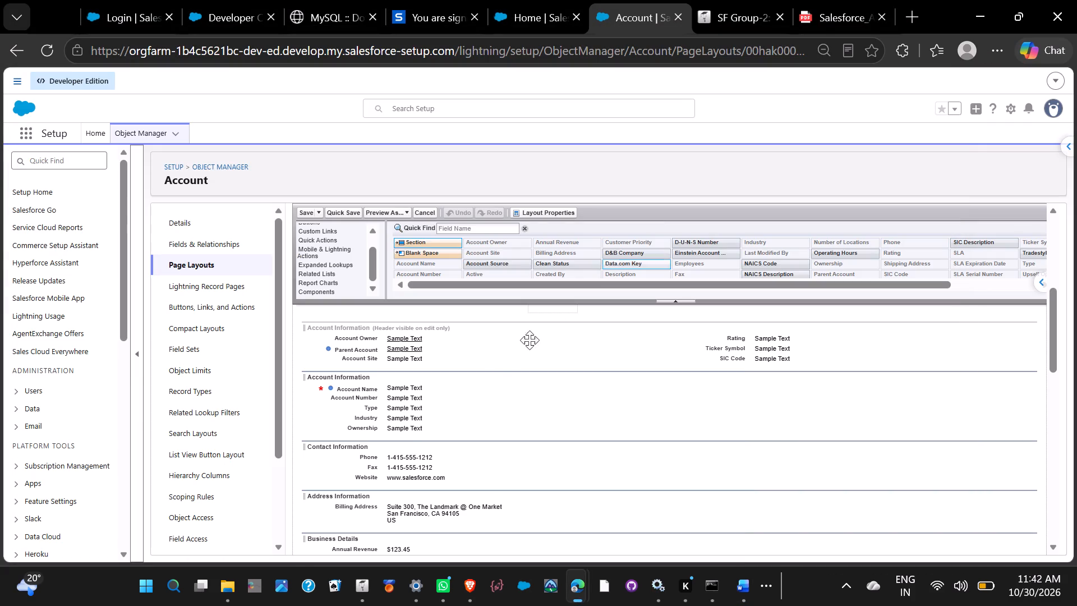
# Reset the browser page zoom to 100%.
pyautogui.scroll(2, 406, 407)
pyautogui.hotkey('ctrl', '-')
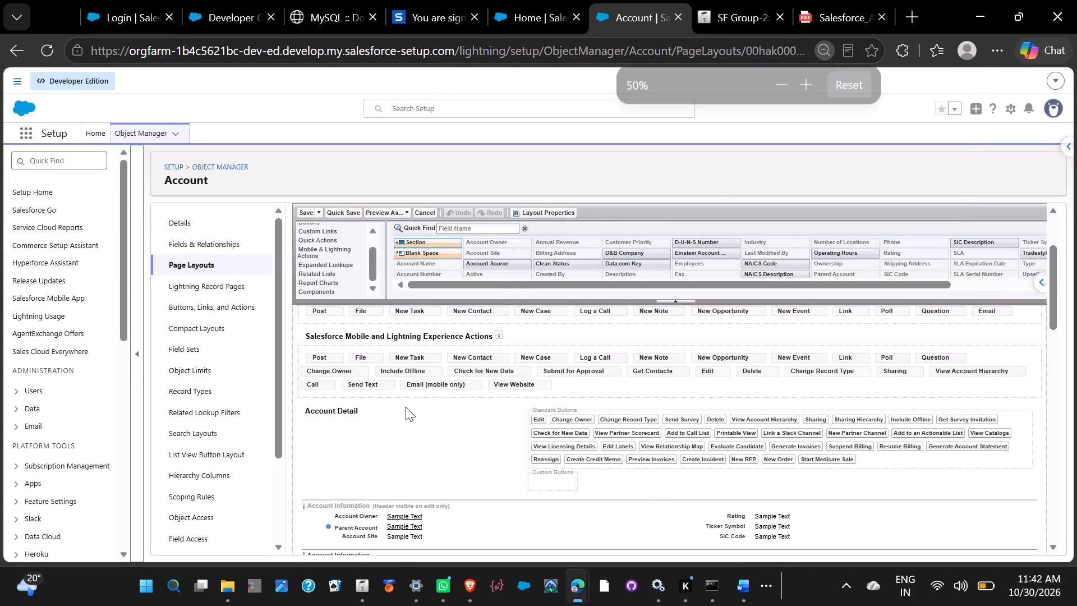
pyautogui.click(855, 82)
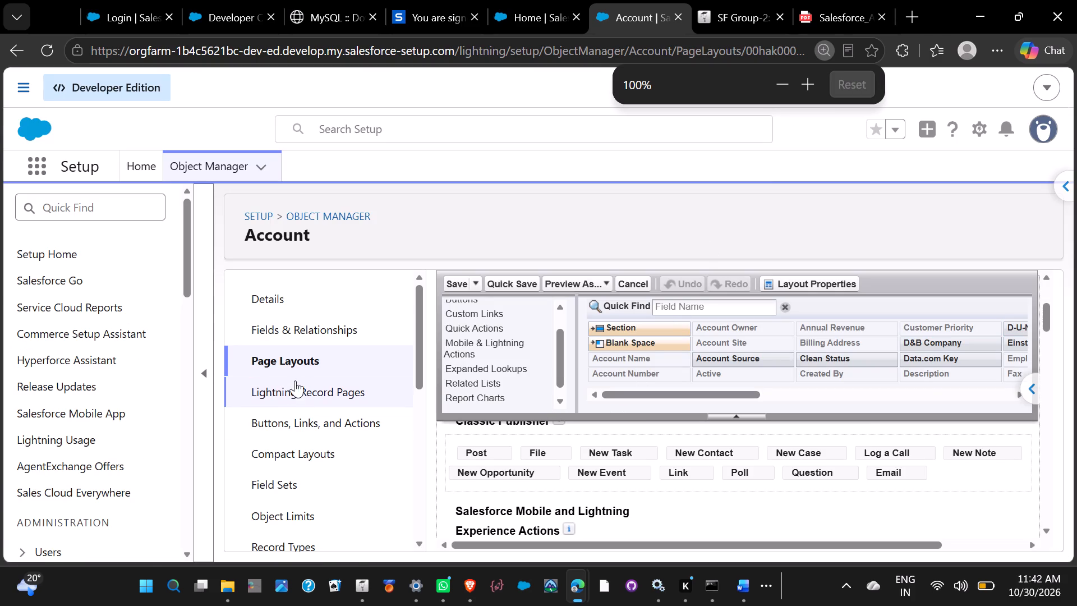
# Go to the Account object's validation rules and open the detail page of Account_Name_Required.
pyautogui.scroll(-7, 338, 371)
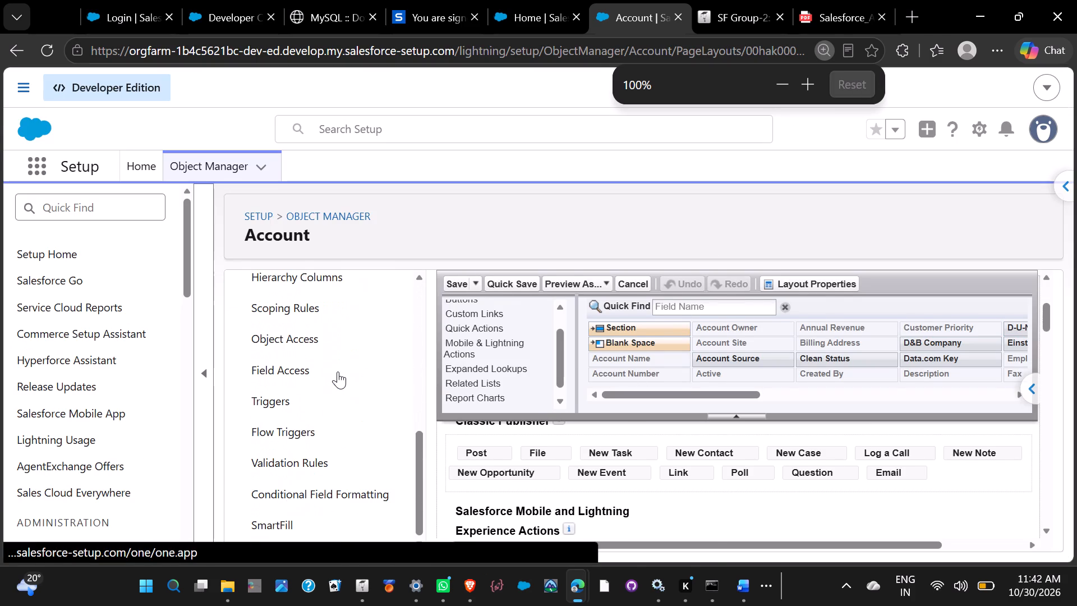
pyautogui.scroll(-2, 338, 371)
pyautogui.click(292, 461)
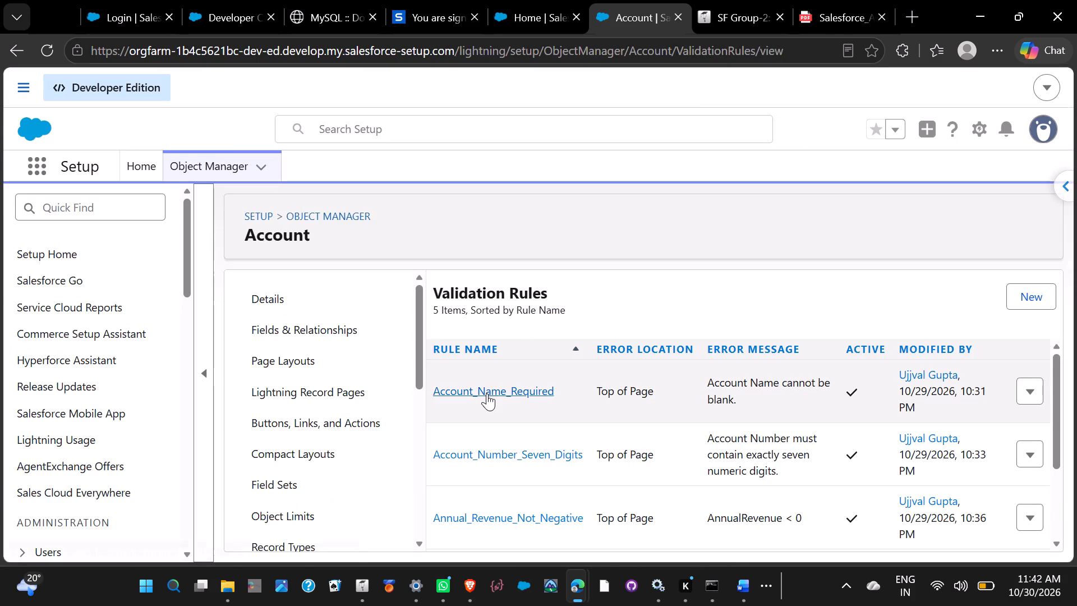
pyautogui.scroll(-4, 487, 393)
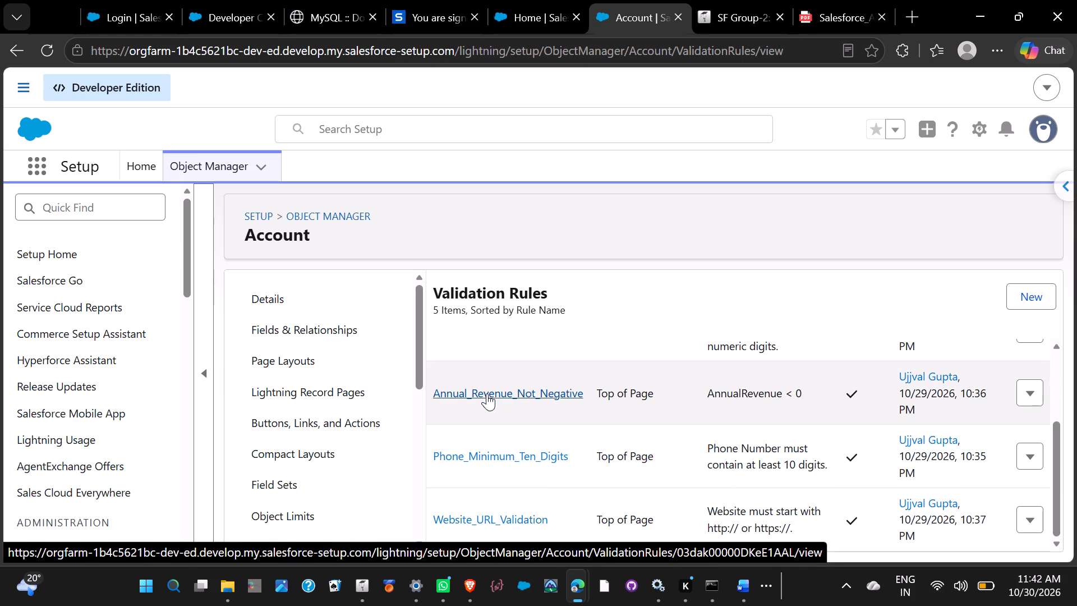
pyautogui.scroll(2, 493, 441)
pyautogui.click(481, 385)
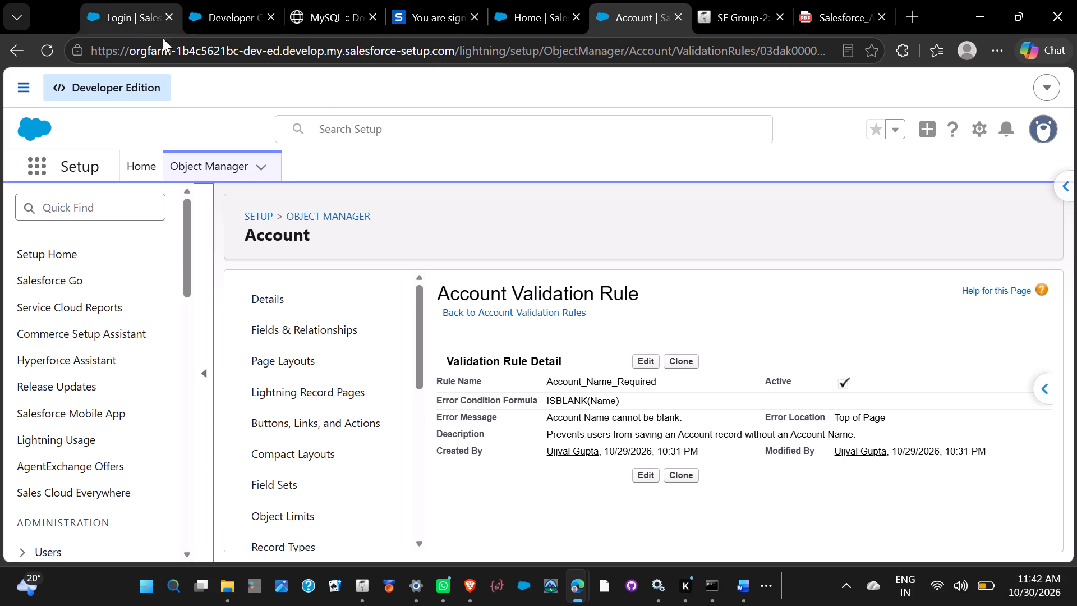
# Capture a screenshot of the browser window showing the Account_Name_Required rule and paste it into the blank Word document.
pyautogui.press('Print')
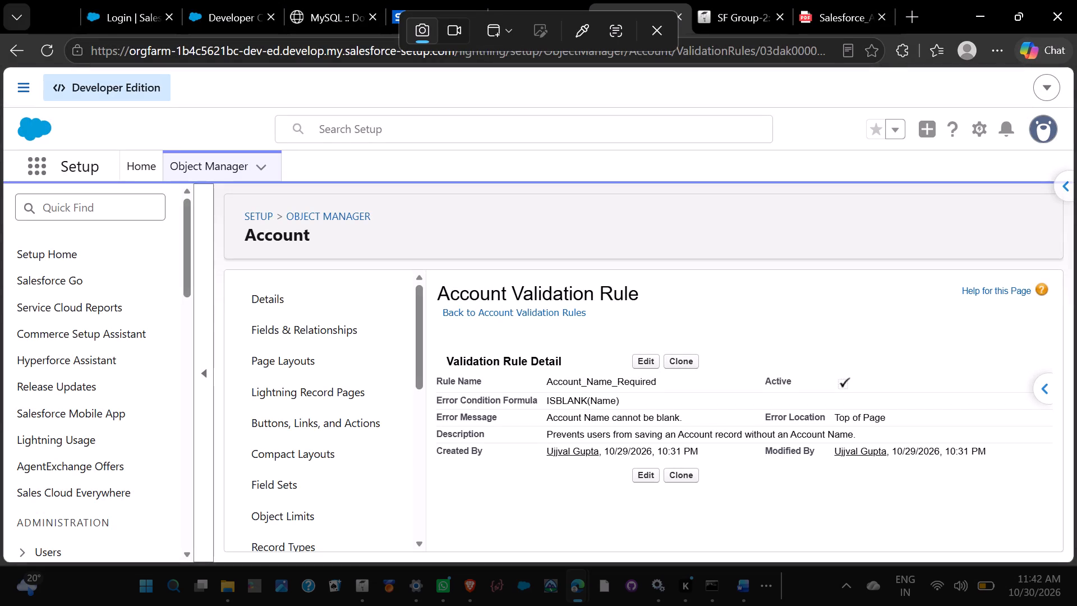
pyautogui.click(783, 305)
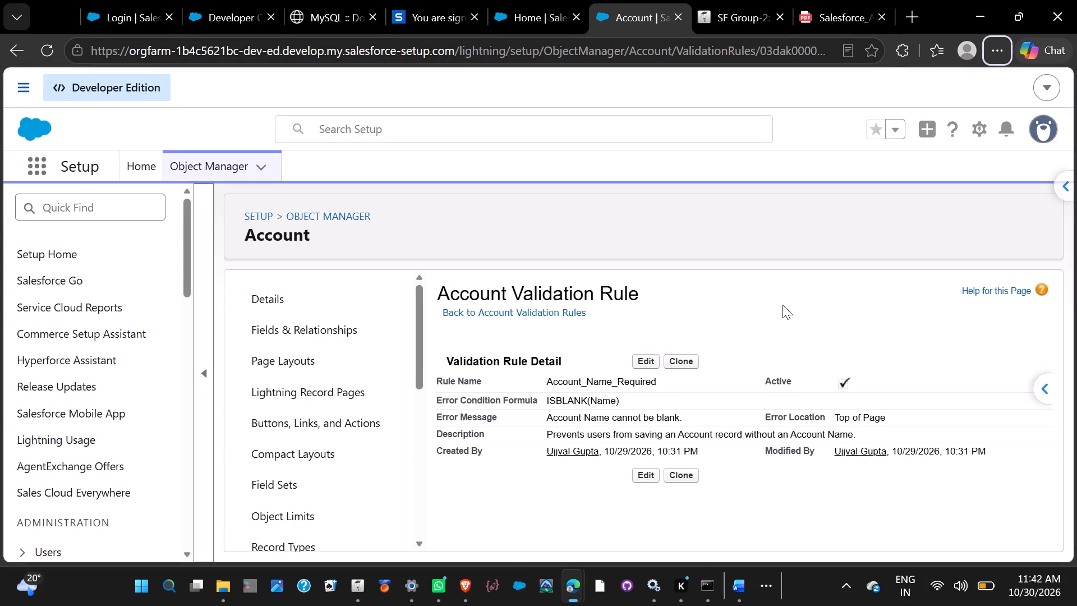
pyautogui.click(744, 586)
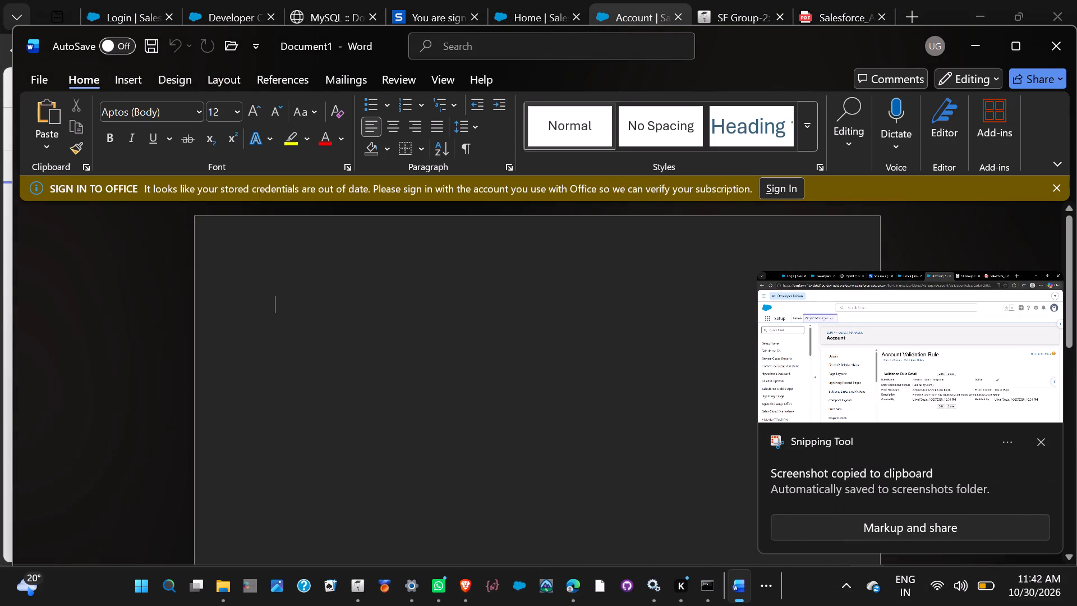
pyautogui.hotkey('ctrl', 'v')
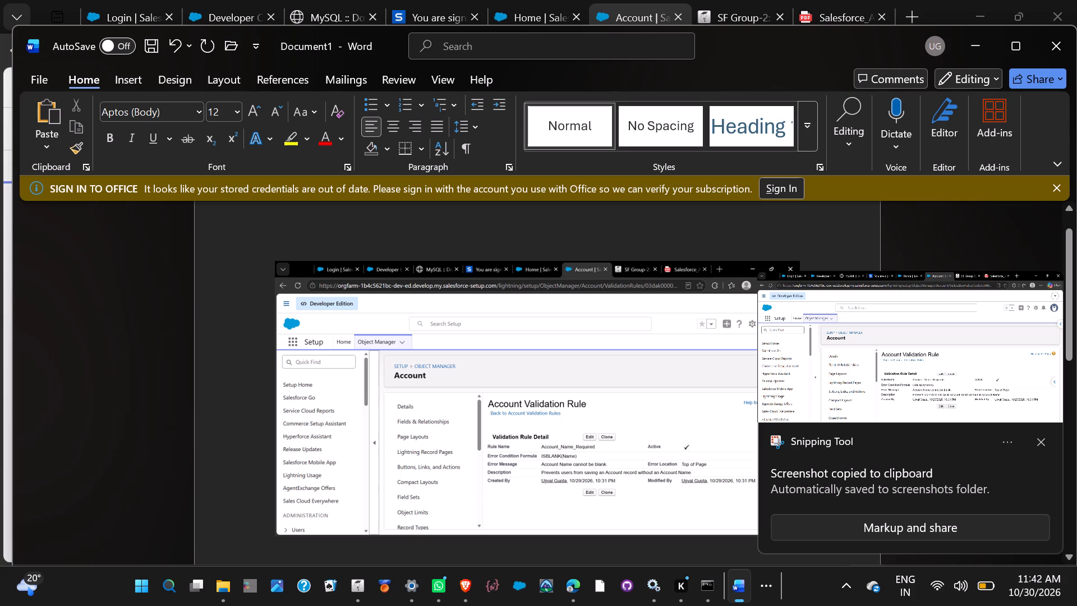
# Shrink the pasted Account_Name_Required screenshot proportionally, try to reposition it on the page, and return to the browser.
pyautogui.click(315, 306)
pyautogui.scroll(1, 315, 306)
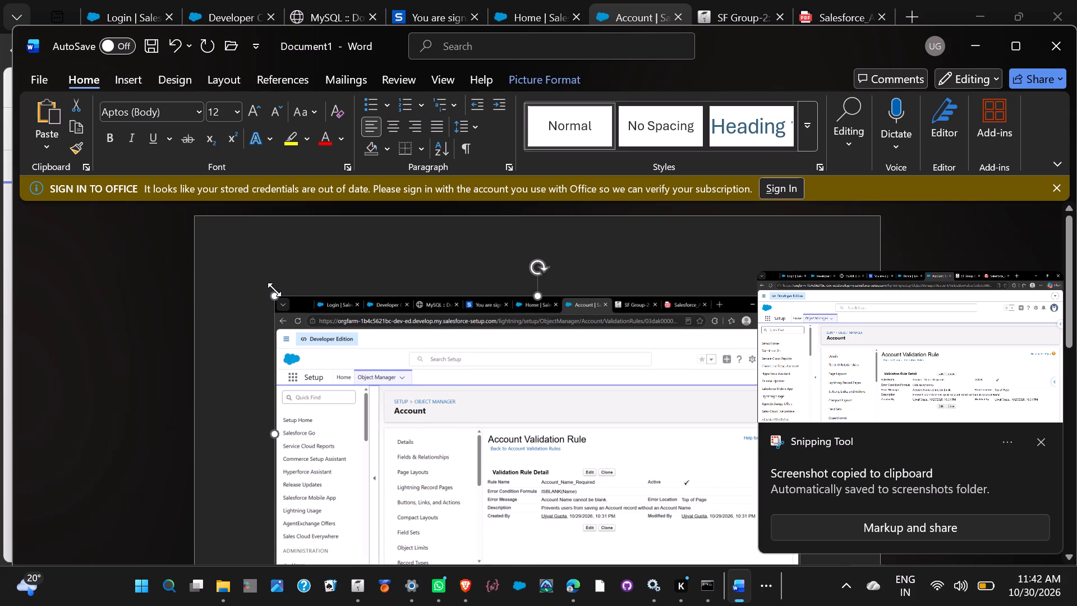
pyautogui.moveTo(274, 296); pyautogui.dragTo(353, 348)
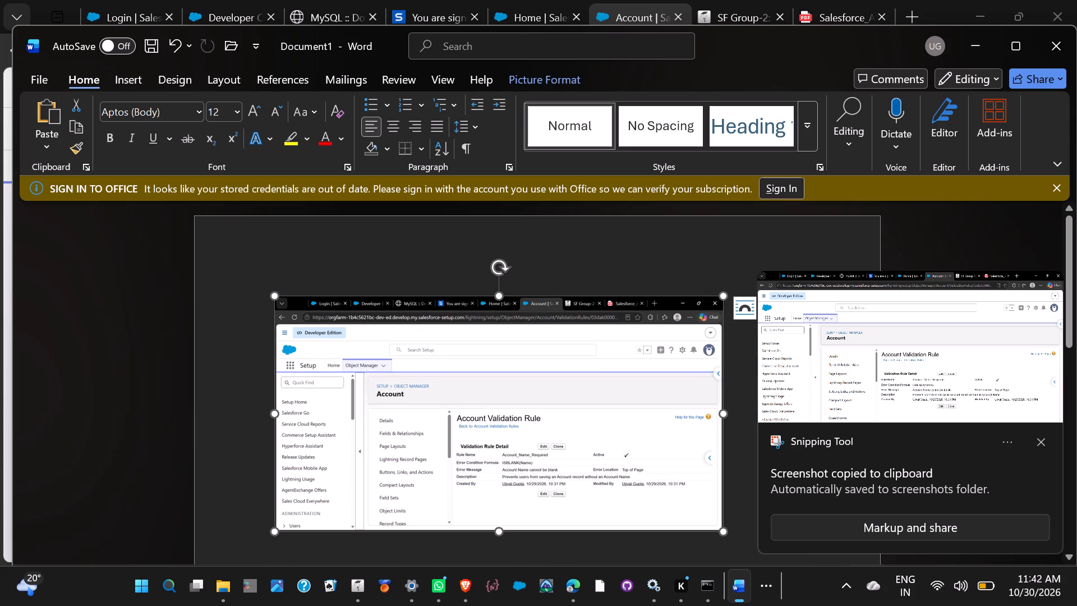
pyautogui.moveTo(453, 379); pyautogui.dragTo(411, 323)
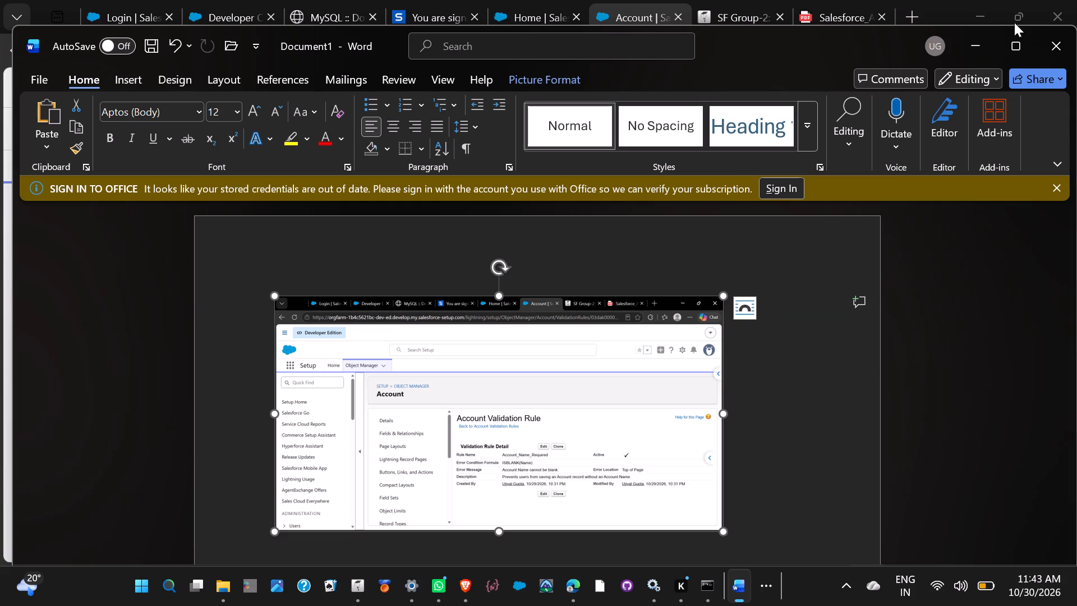
pyautogui.click(976, 36)
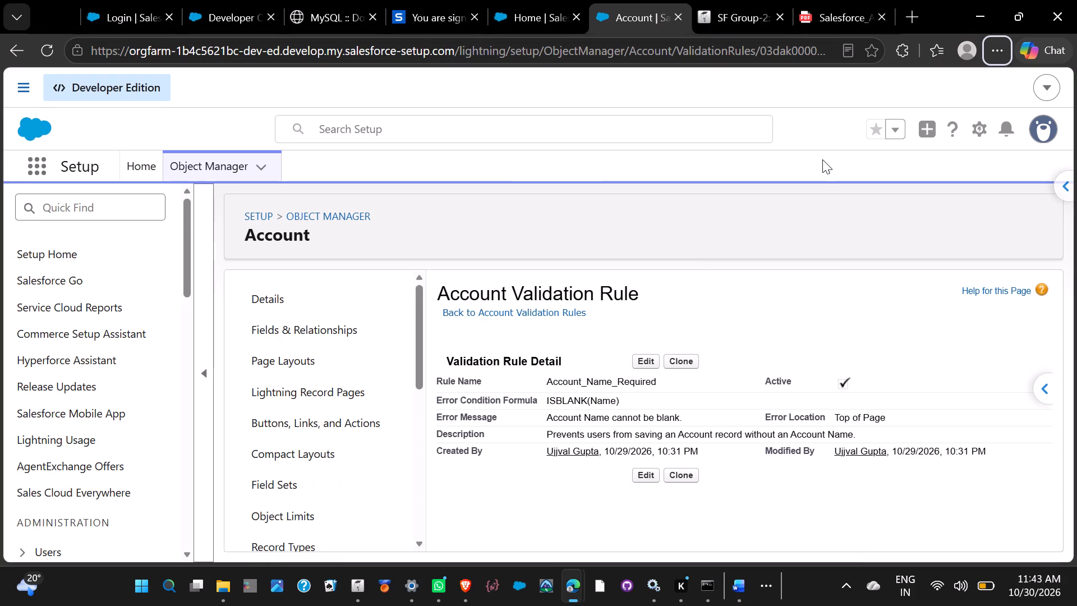
# Return to the Account validation rules list and open the detail page of Account_Number_Seven_Digits.
pyautogui.scroll(-7, 338, 412)
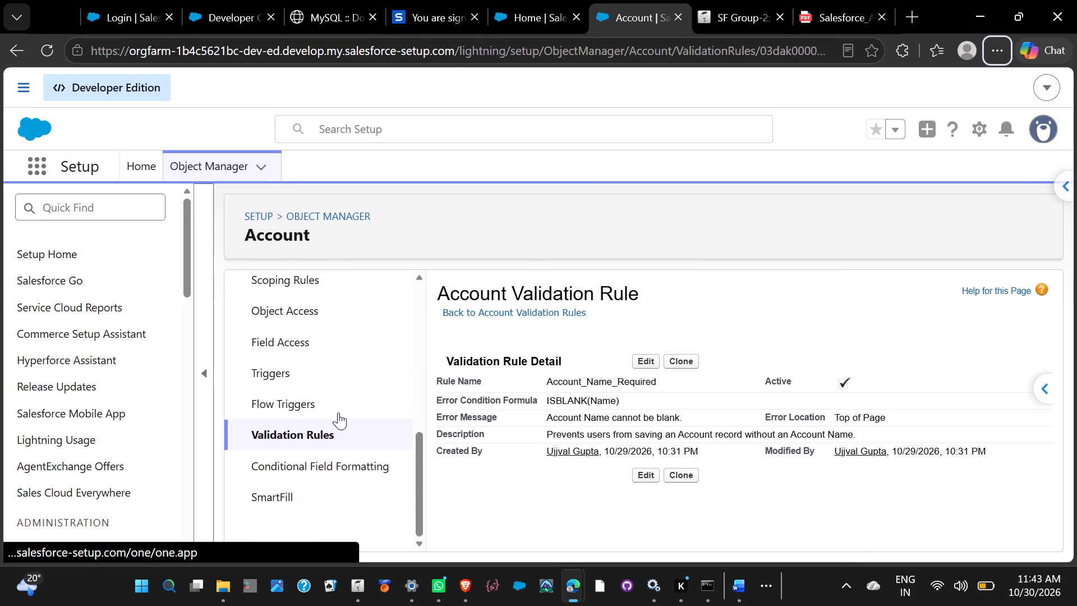
pyautogui.click(320, 454)
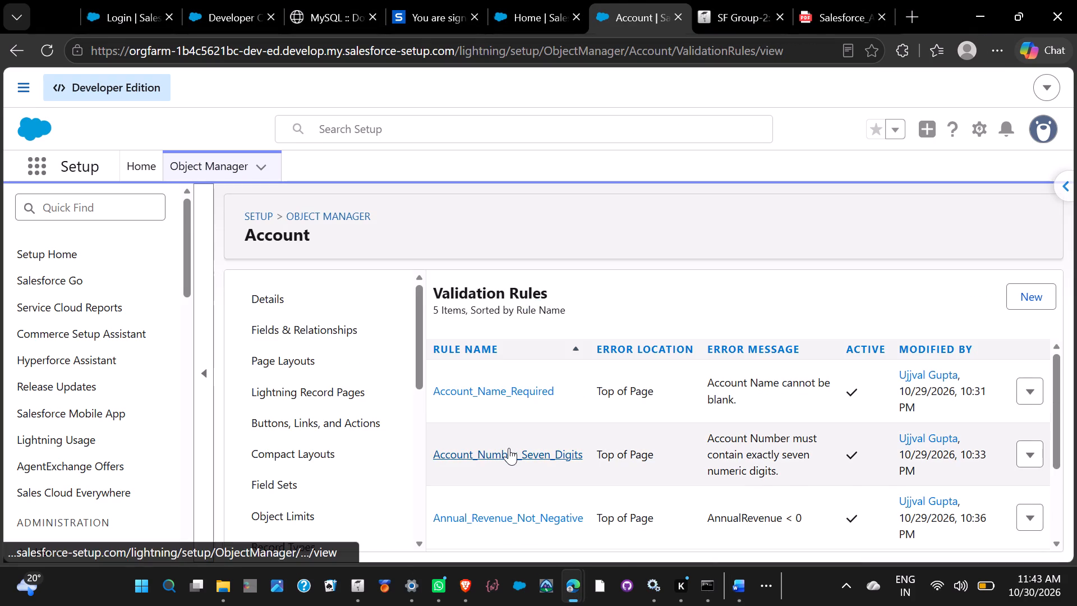
pyautogui.click(509, 448)
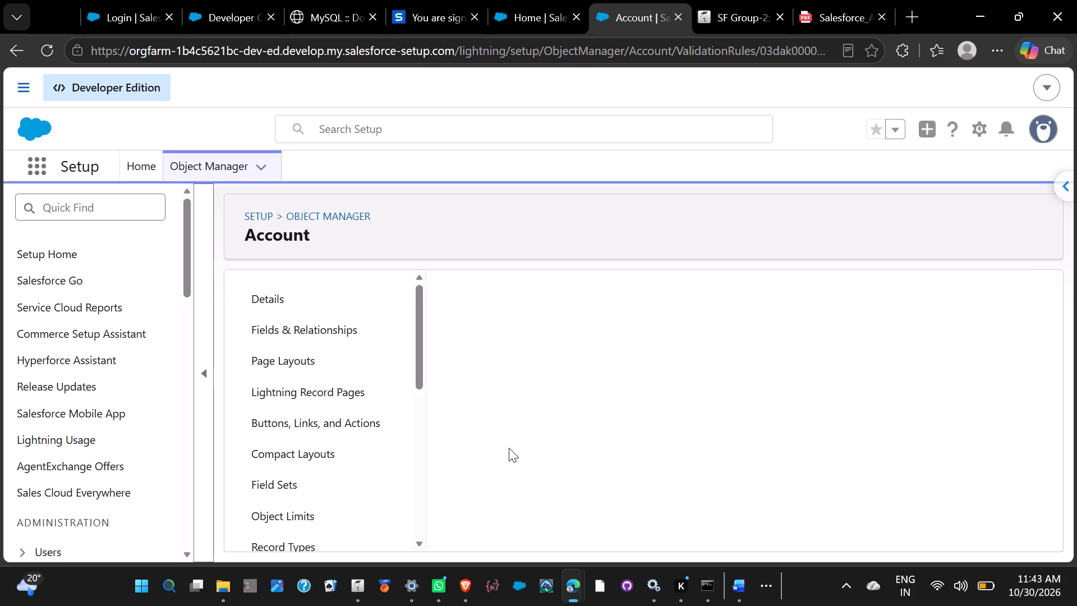
pyautogui.scroll(-1, 509, 448)
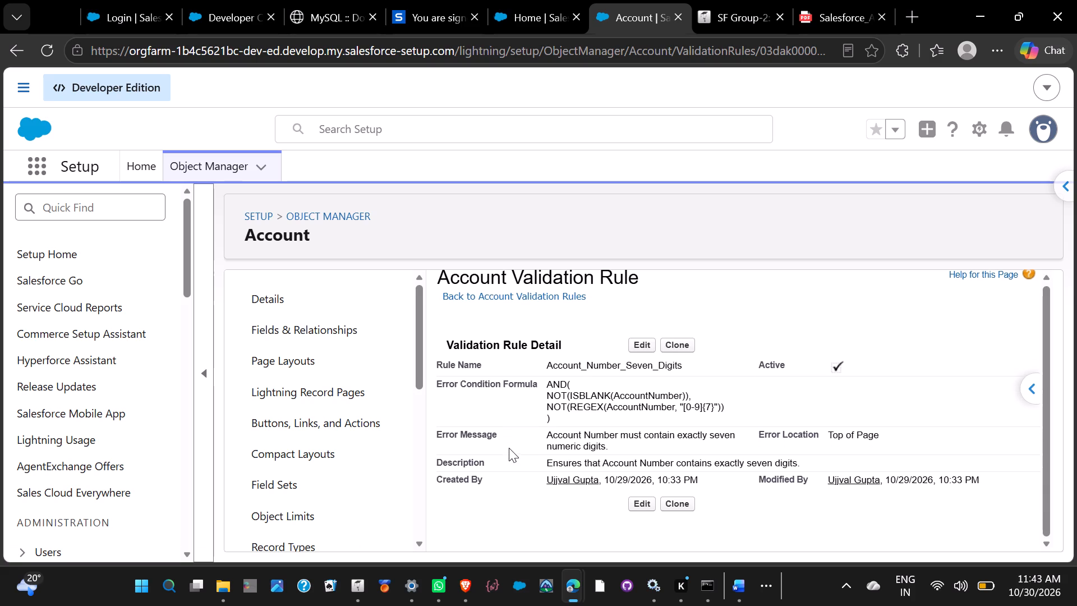
pyautogui.scroll(-1, 509, 448)
# Capture a screenshot of the browser window showing the Account_Number_Seven_Digits rule, paste it into the Word document, and return to the browser.
pyautogui.press('Print')
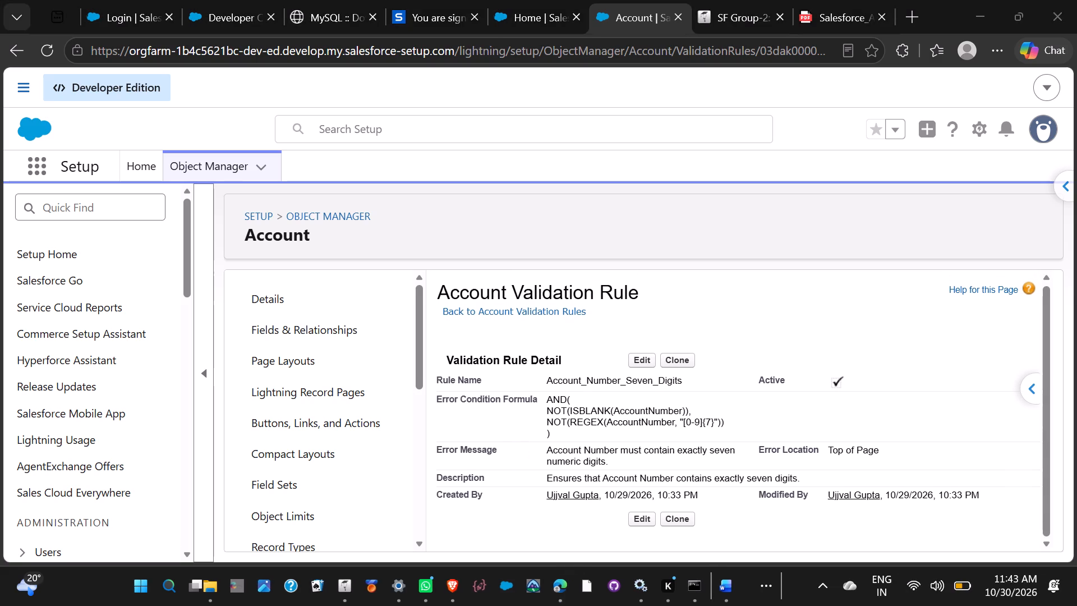
pyautogui.click(509, 448)
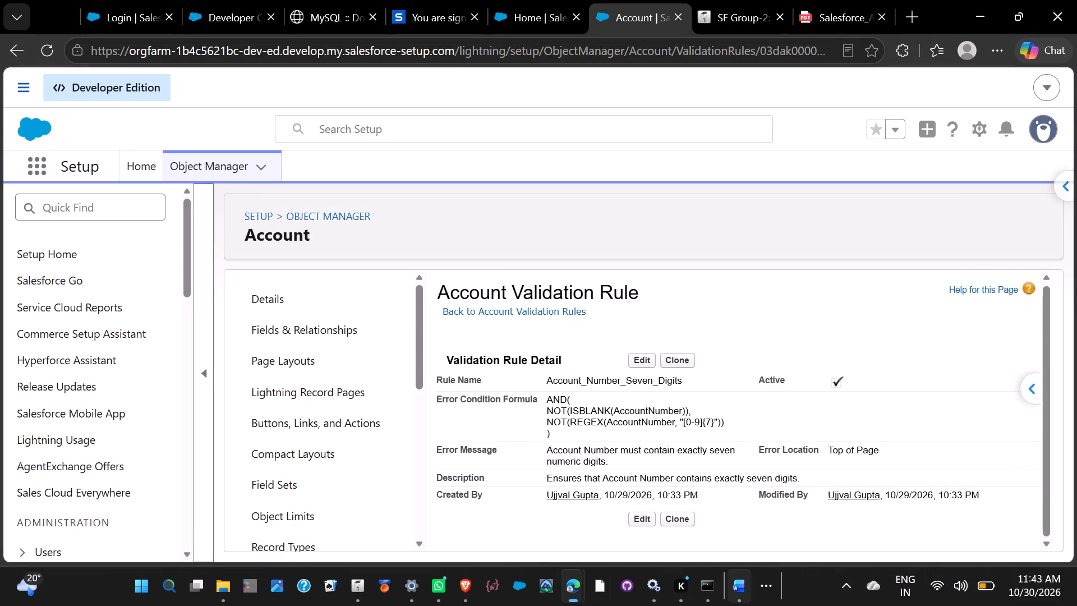
pyautogui.click(745, 591)
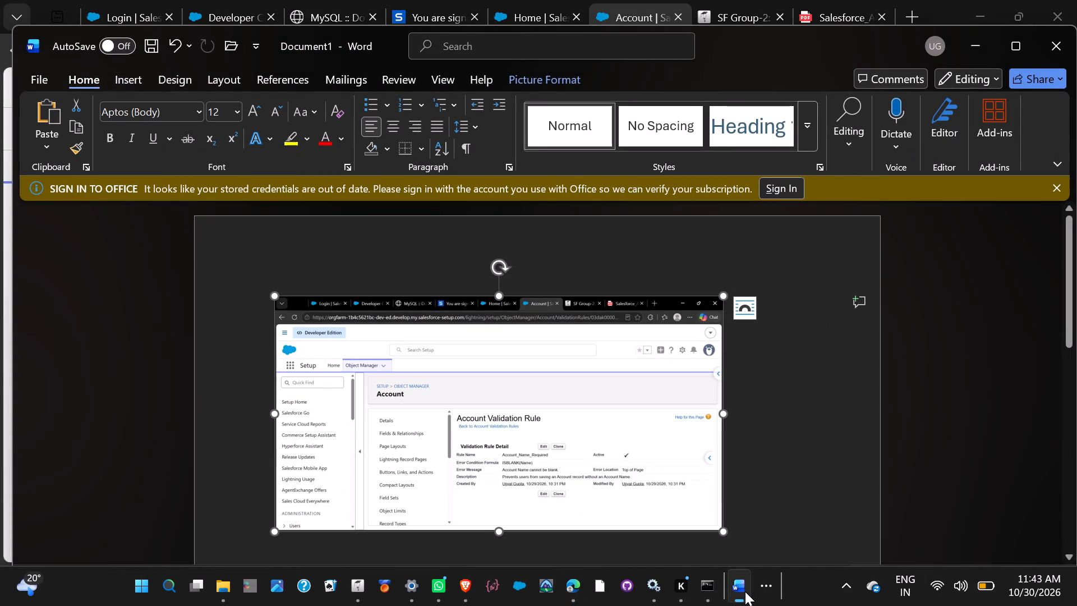
pyautogui.hotkey('ctrl', 'v')
pyautogui.scroll(2, 745, 591)
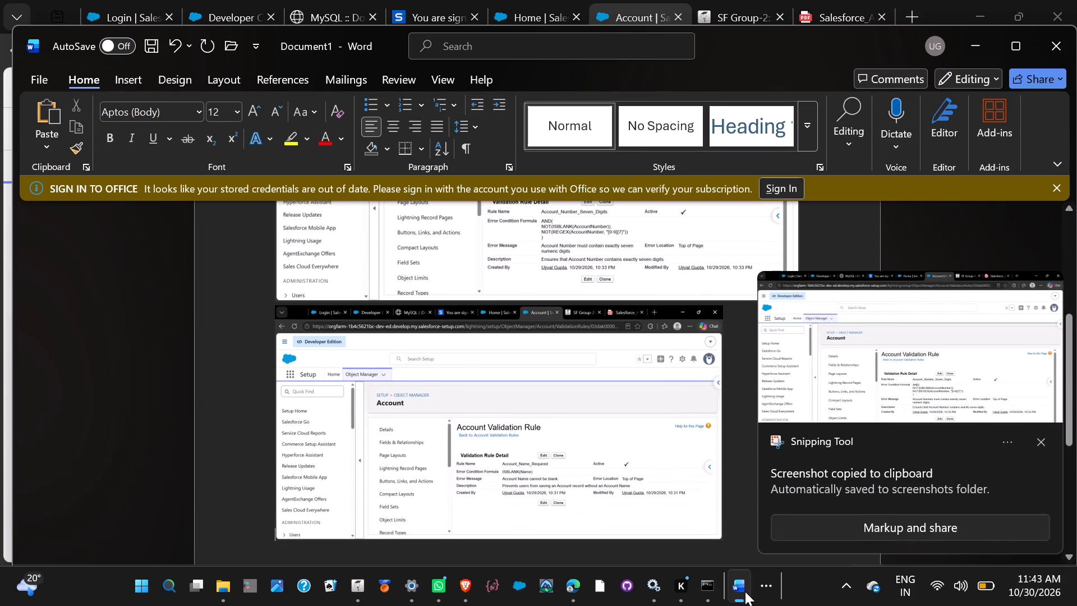
pyautogui.scroll(1, 745, 591)
pyautogui.click(743, 591)
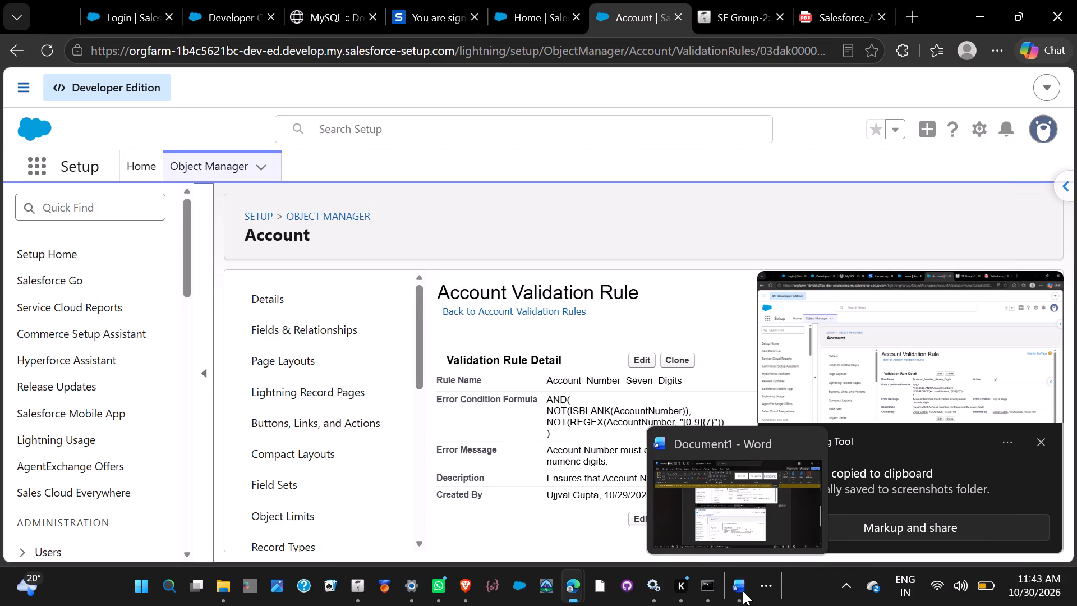
# Return to the Account validation rules list, open the detail page of Annual_Revenue_Not_Negative, and dismiss the screenshot notification.
pyautogui.scroll(-6, 342, 454)
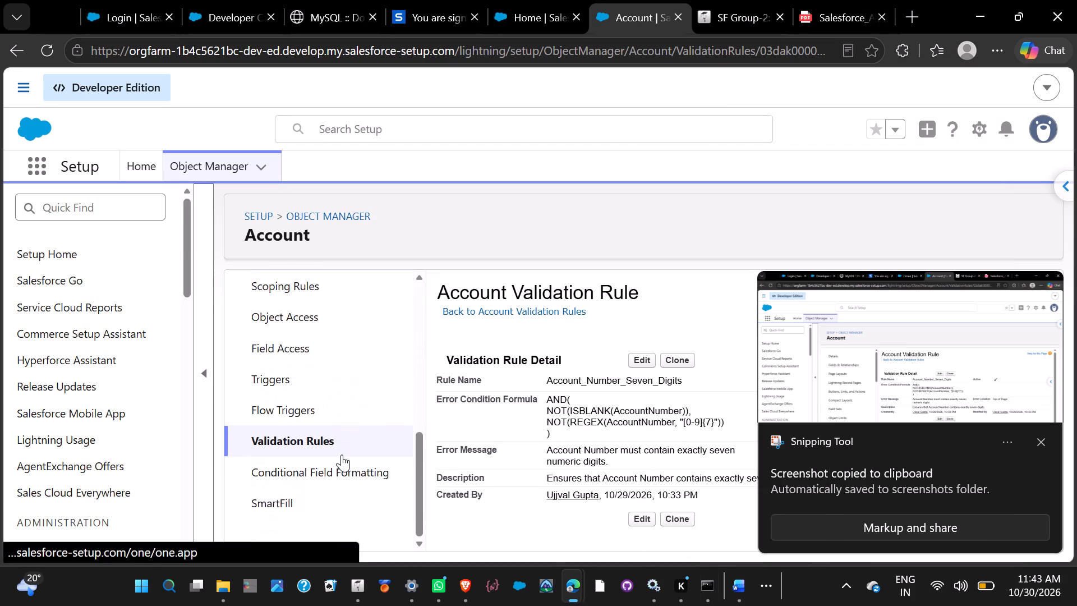
pyautogui.click(329, 454)
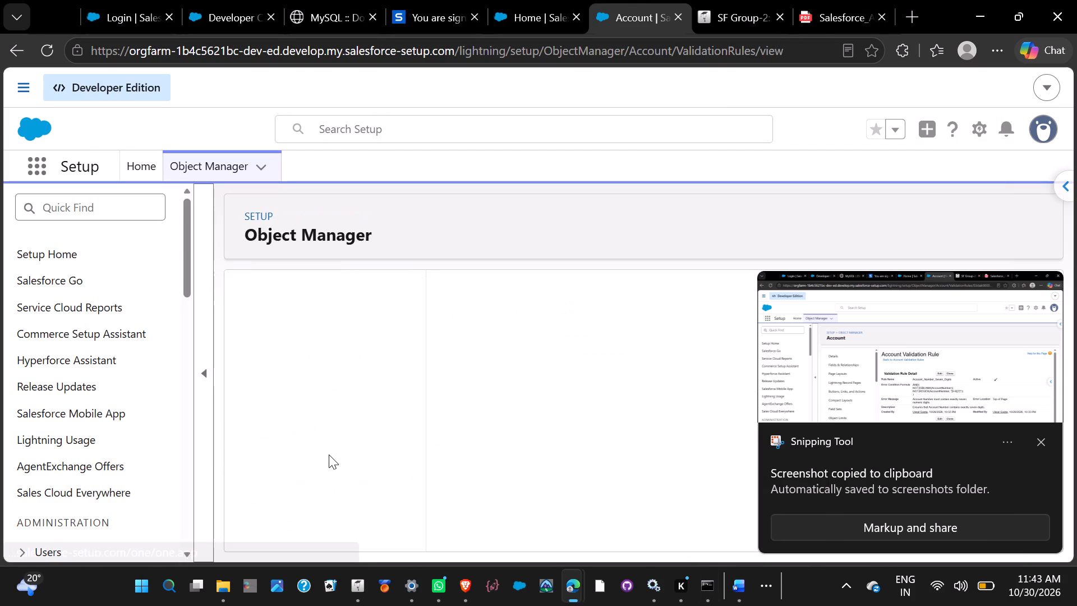
pyautogui.click(493, 507)
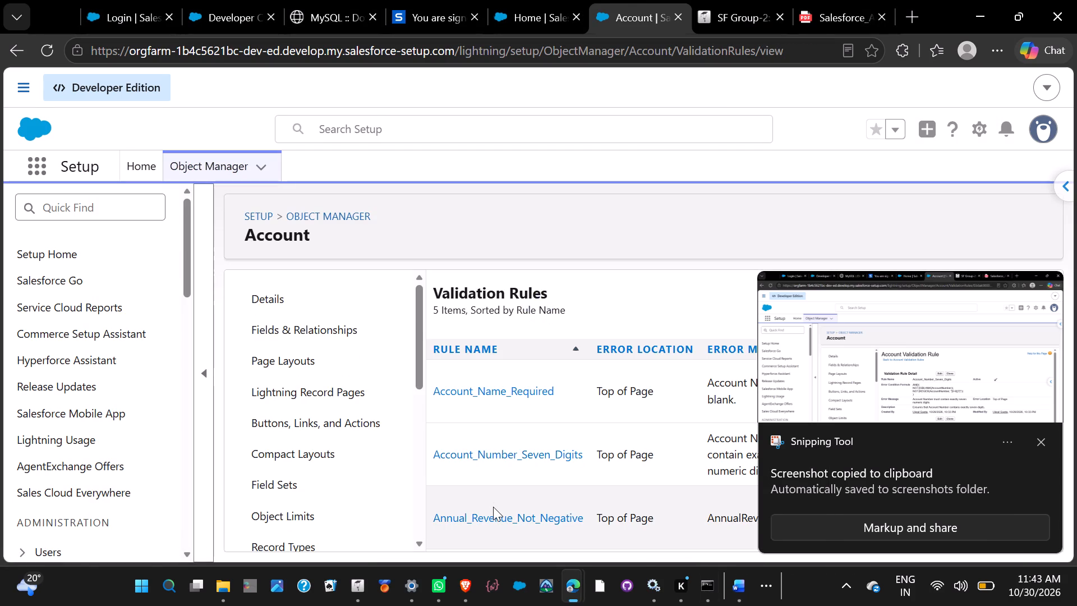
pyautogui.click(494, 513)
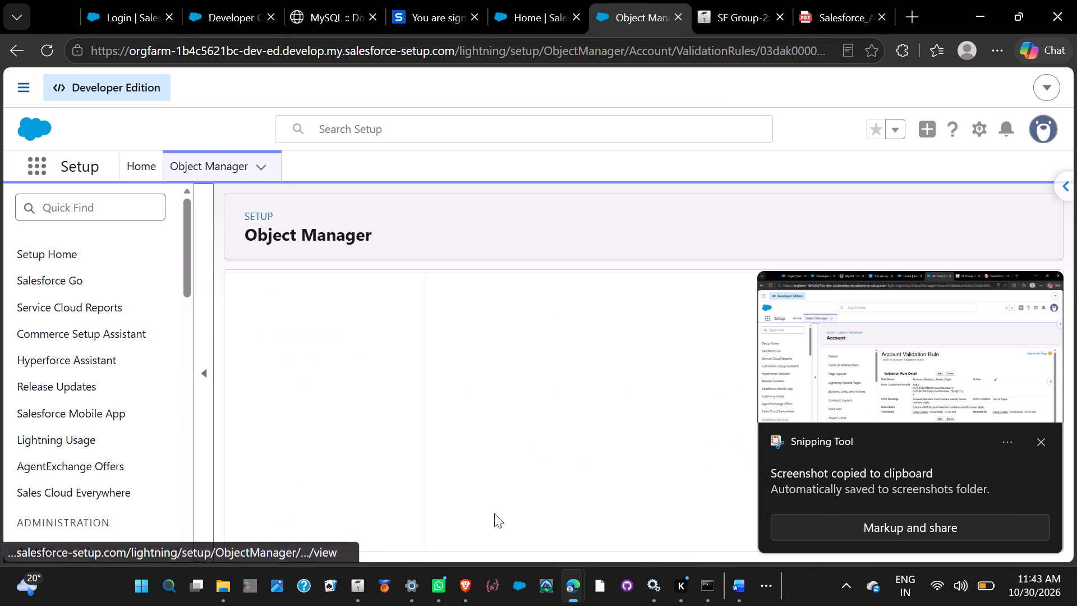
pyautogui.click(1044, 438)
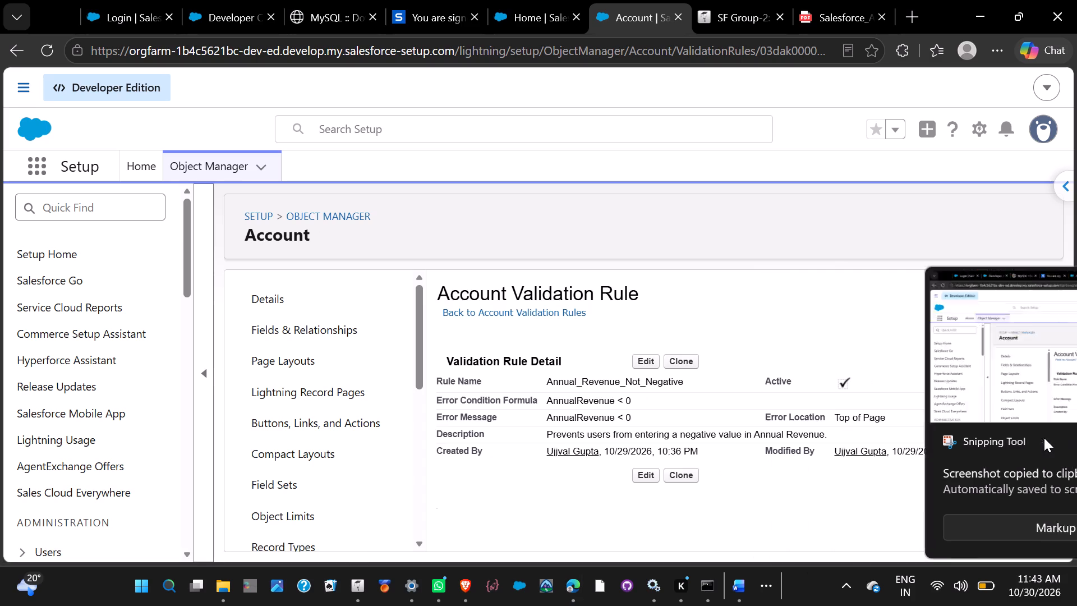
# Capture a screenshot of the browser window showing the Annual_Revenue_Not_Negative rule, paste it into the Word document, and return to the browser.
pyautogui.press('Print')
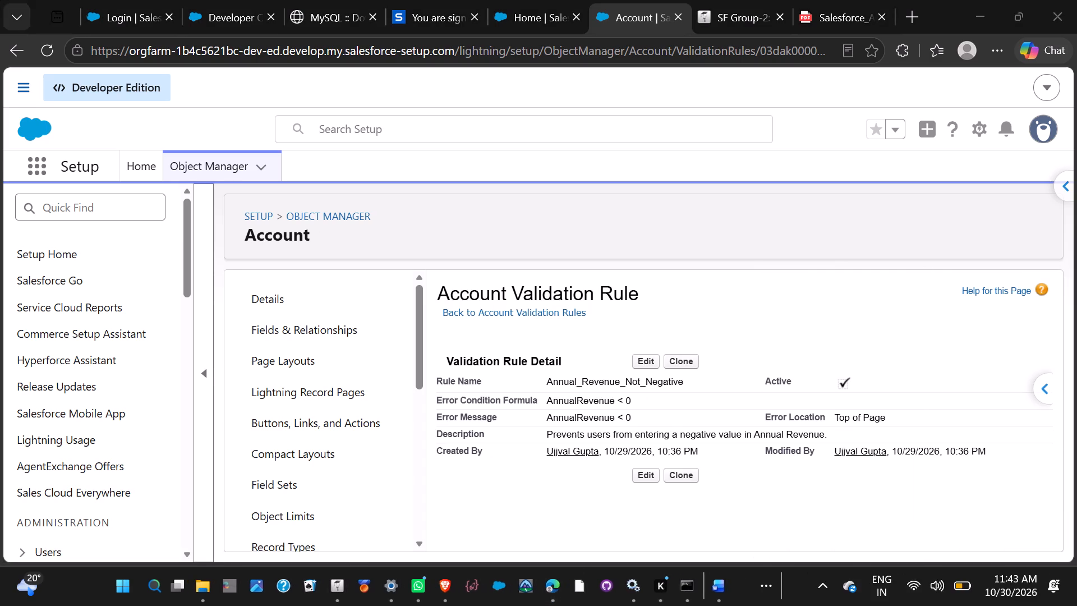
pyautogui.click(979, 454)
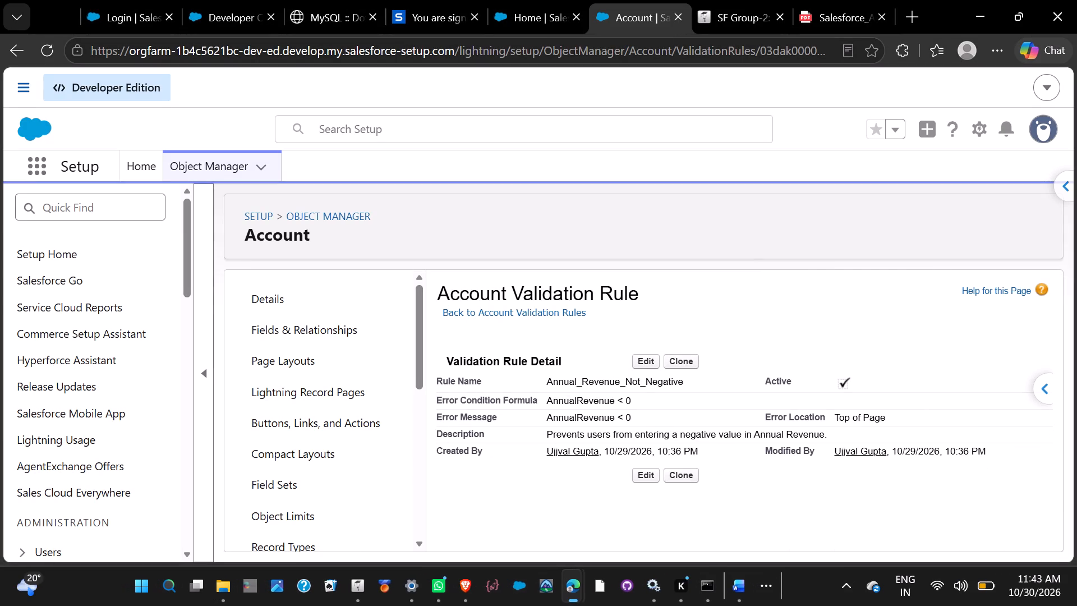
pyautogui.click(734, 585)
pyautogui.hotkey('ctrl', 'v')
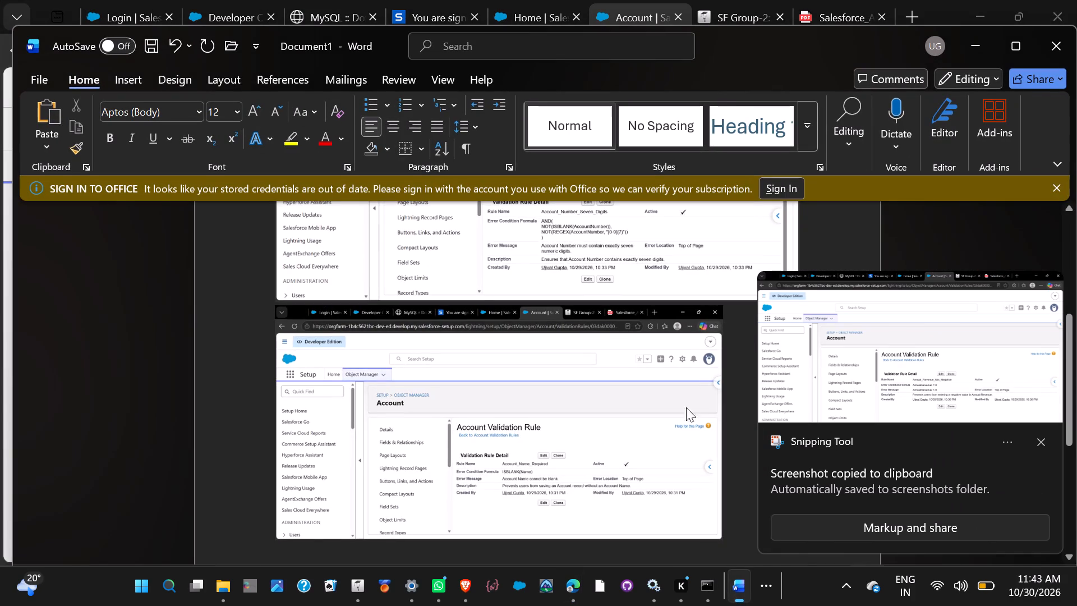
pyautogui.click(744, 584)
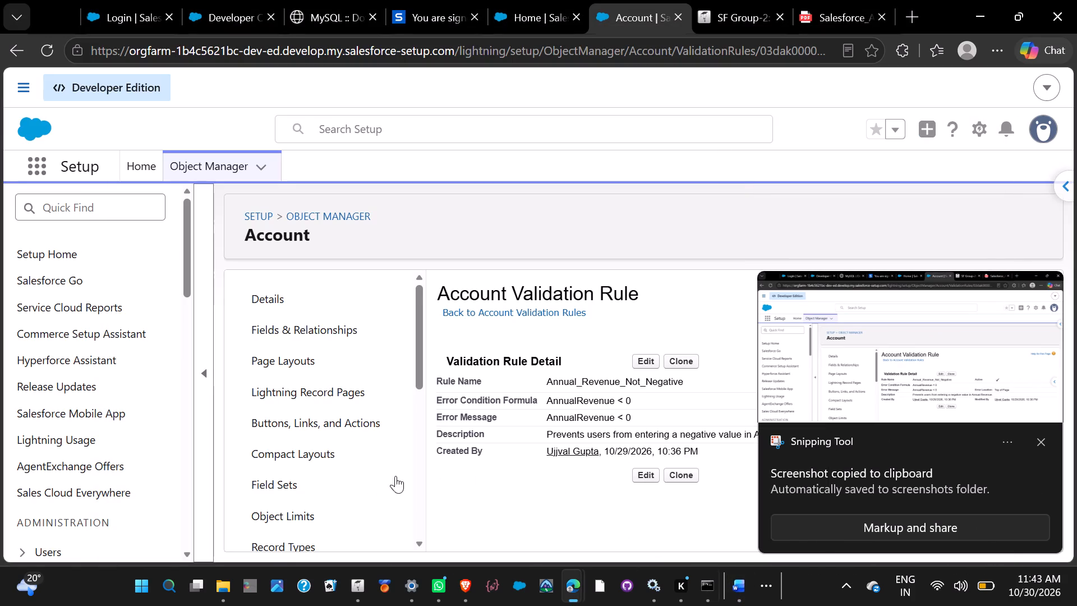
# Return to the Account validation rules list, open the detail page of Phone_Minimum_Ten_Digits, and dismiss the screenshot notification.
pyautogui.scroll(-4, 367, 492)
pyautogui.click(317, 459)
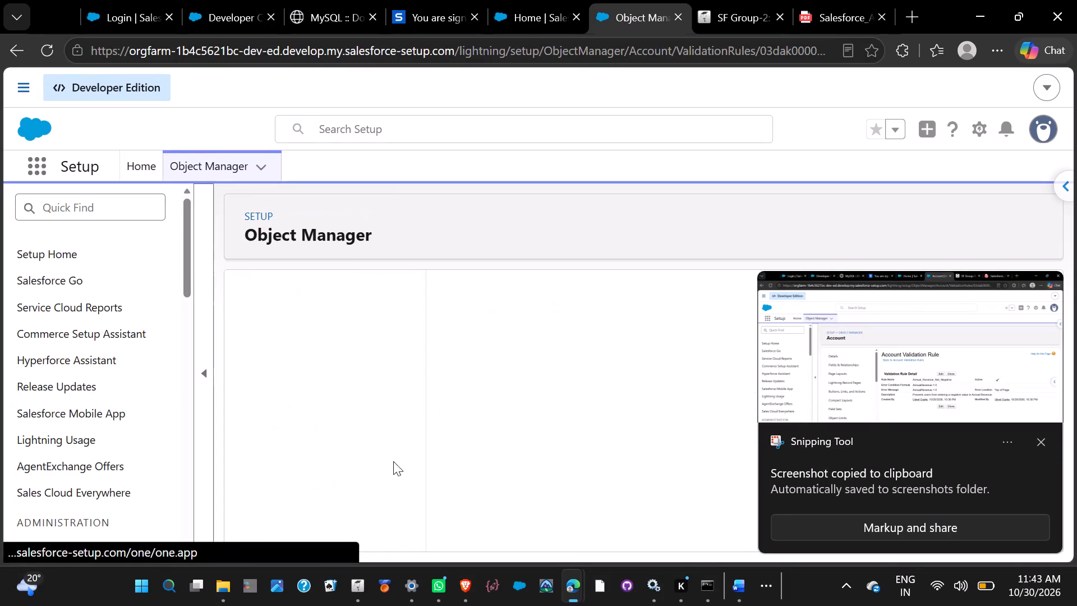
pyautogui.scroll(-2, 542, 456)
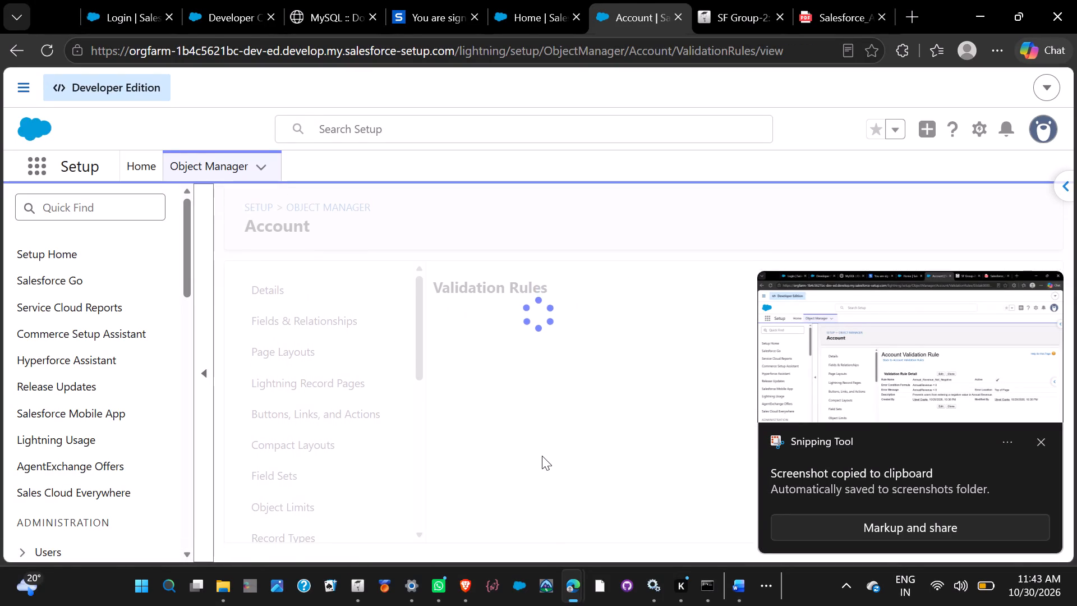
pyautogui.scroll(-2, 542, 456)
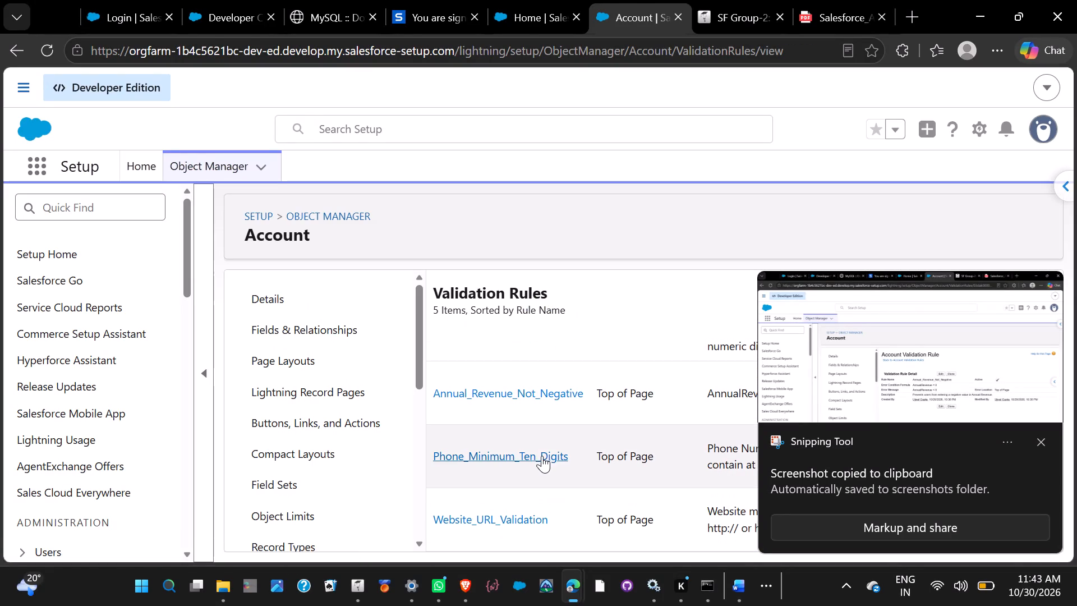
pyautogui.click(536, 456)
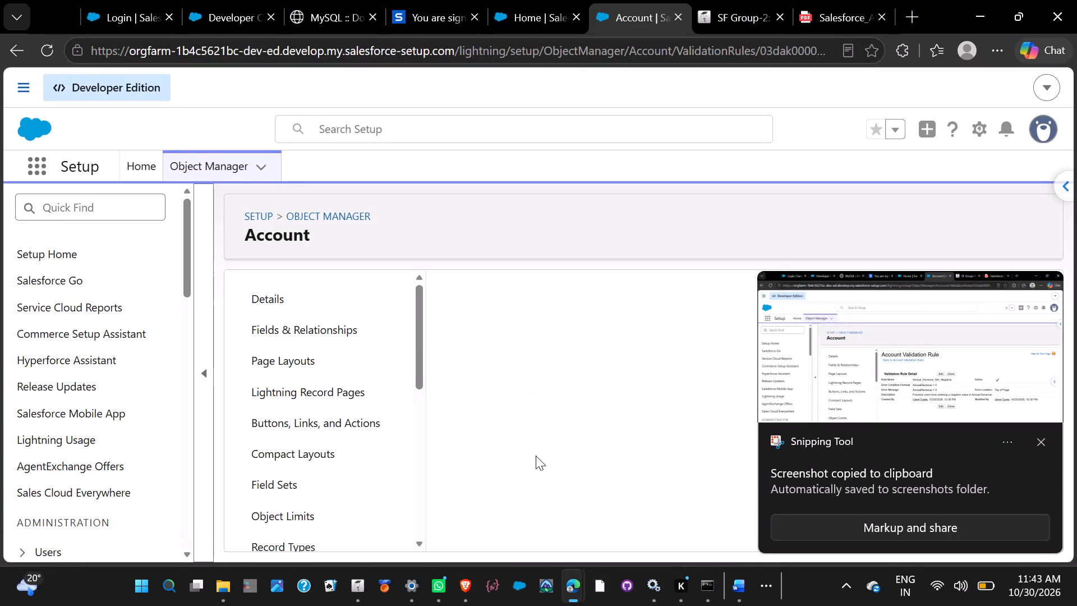
pyautogui.scroll(-1, 536, 456)
pyautogui.click(1046, 439)
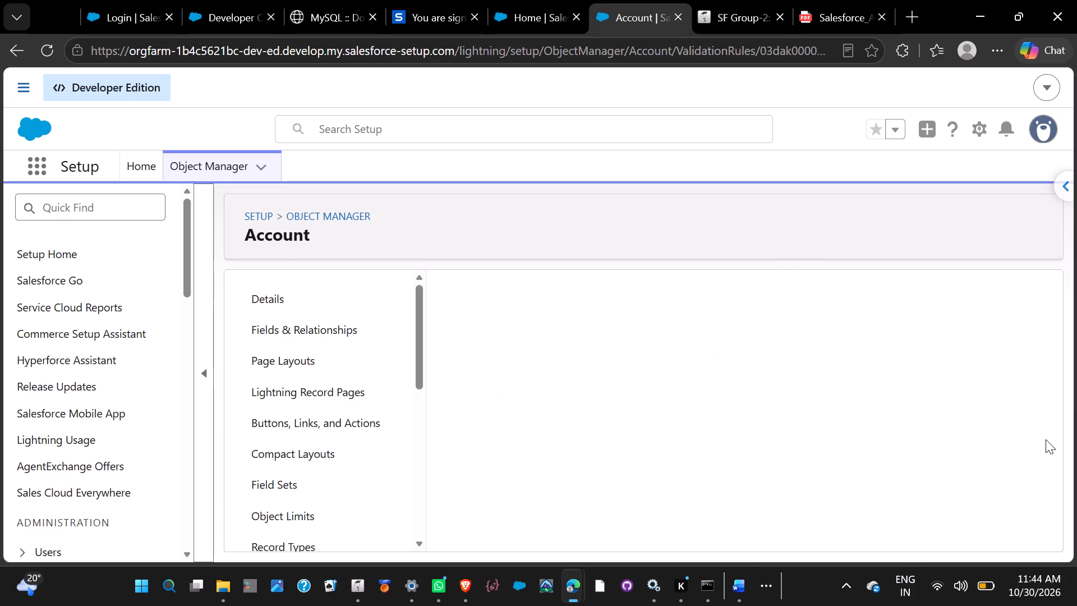
pyautogui.scroll(1, 1046, 439)
pyautogui.scroll(-2, 1046, 439)
# Capture a screenshot of the browser window showing the Phone_Minimum_Ten_Digits rule, paste it into the Word document, and return to the browser.
pyautogui.press('Print')
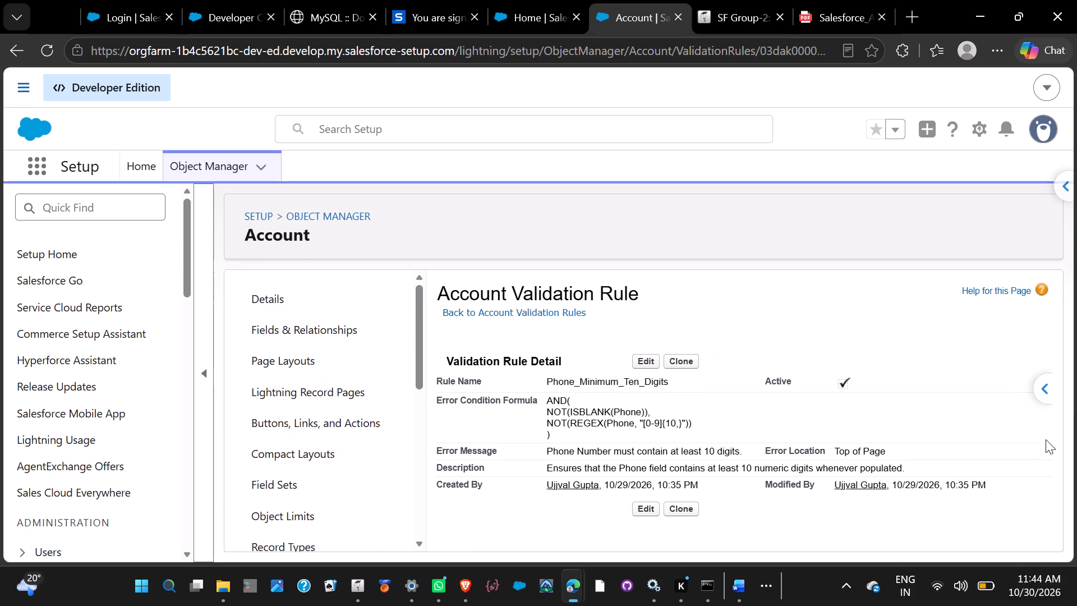
pyautogui.click(875, 468)
pyautogui.click(739, 590)
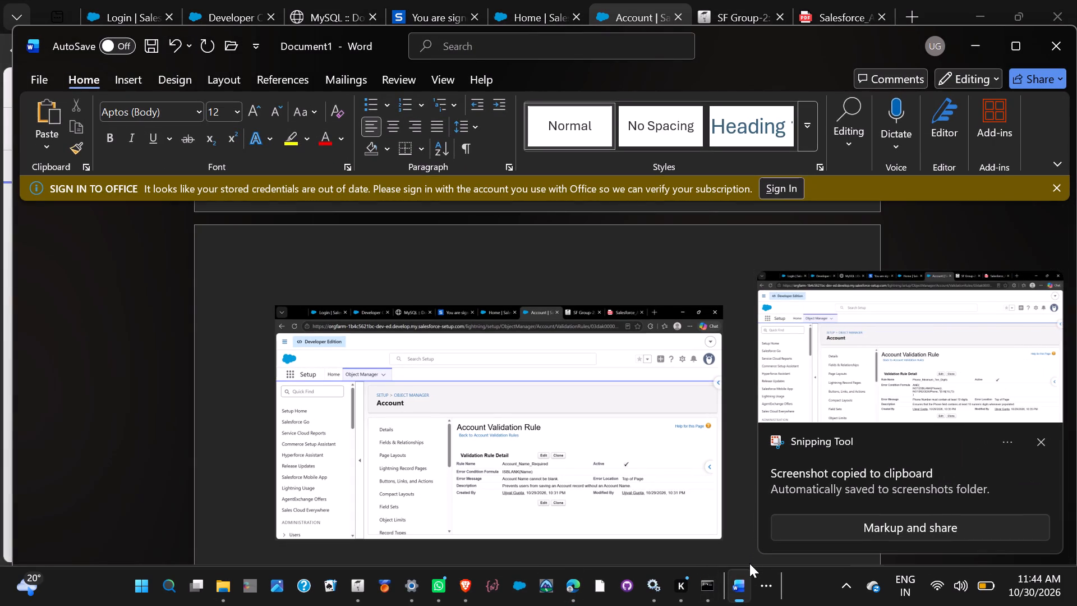
pyautogui.click(749, 563)
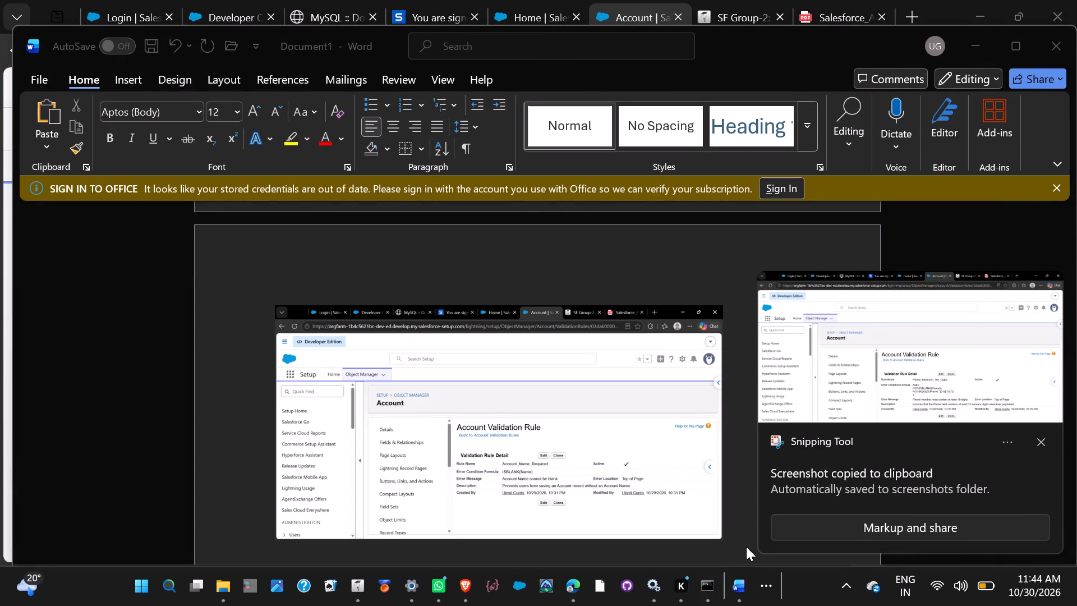
pyautogui.hotkey('ctrl', 'v')
pyautogui.scroll(-2, 710, 492)
pyautogui.scroll(6, 710, 492)
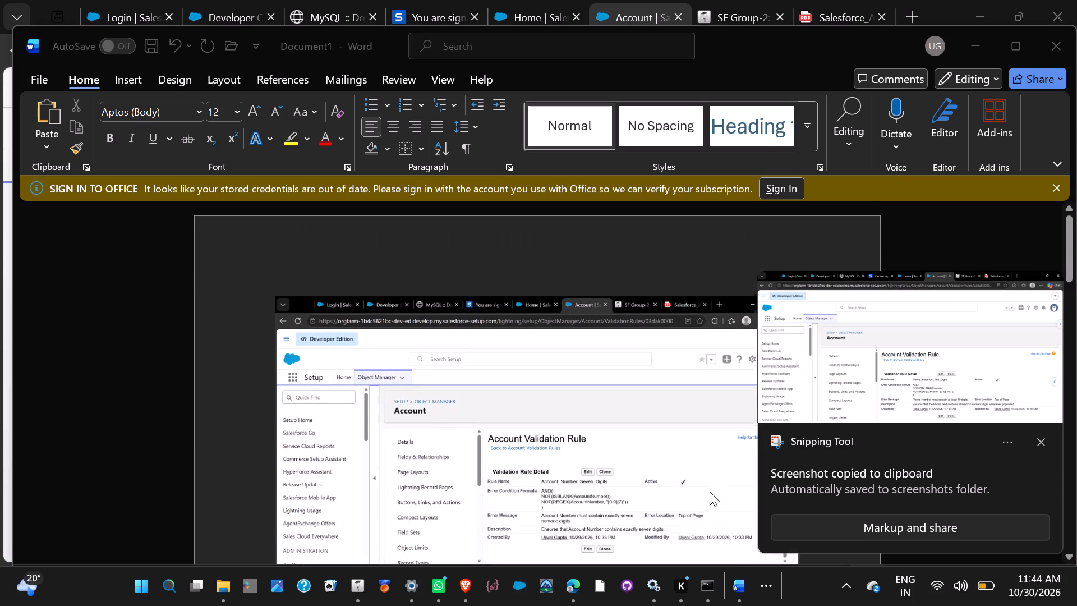
pyautogui.scroll(1, 710, 492)
pyautogui.hotkey('ctrl', 'v')
pyautogui.scroll(-4, 642, 275)
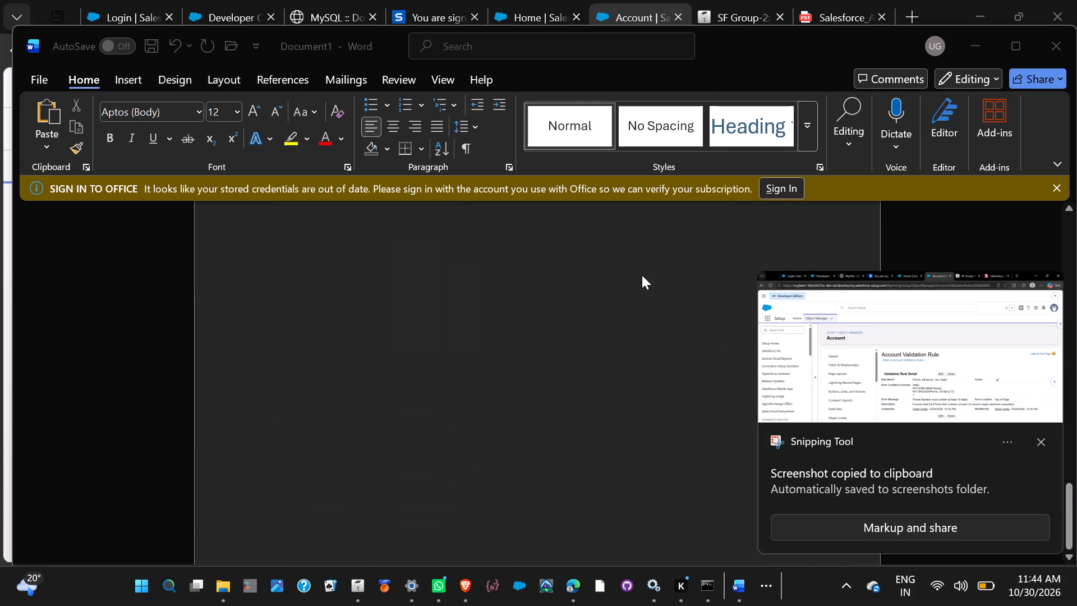
pyautogui.click(642, 275)
pyautogui.hotkey('ctrl', 'v')
pyautogui.scroll(1, 642, 275)
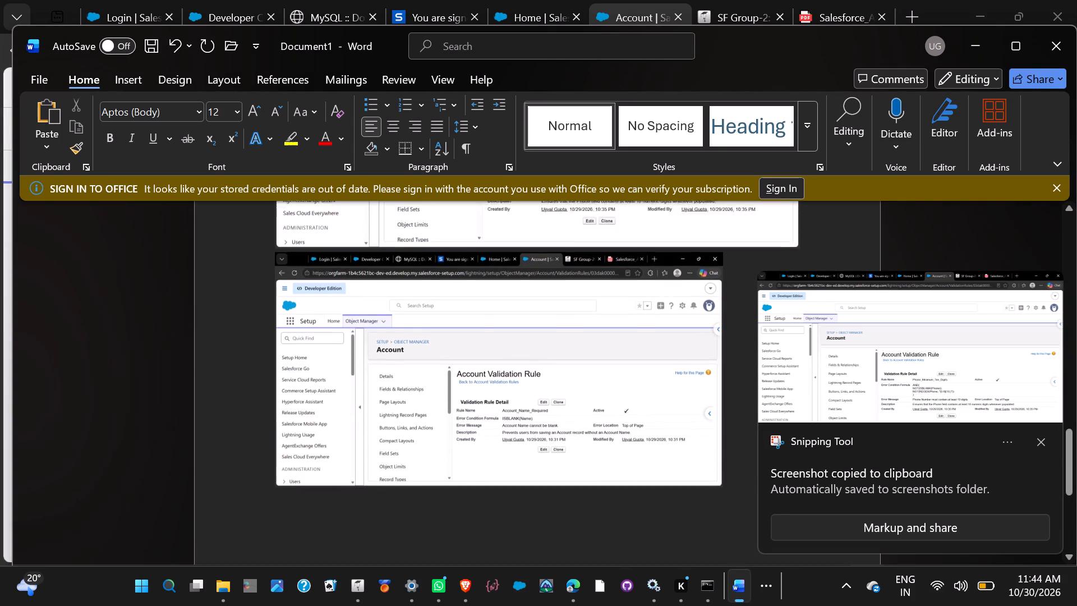
pyautogui.scroll(5, 642, 275)
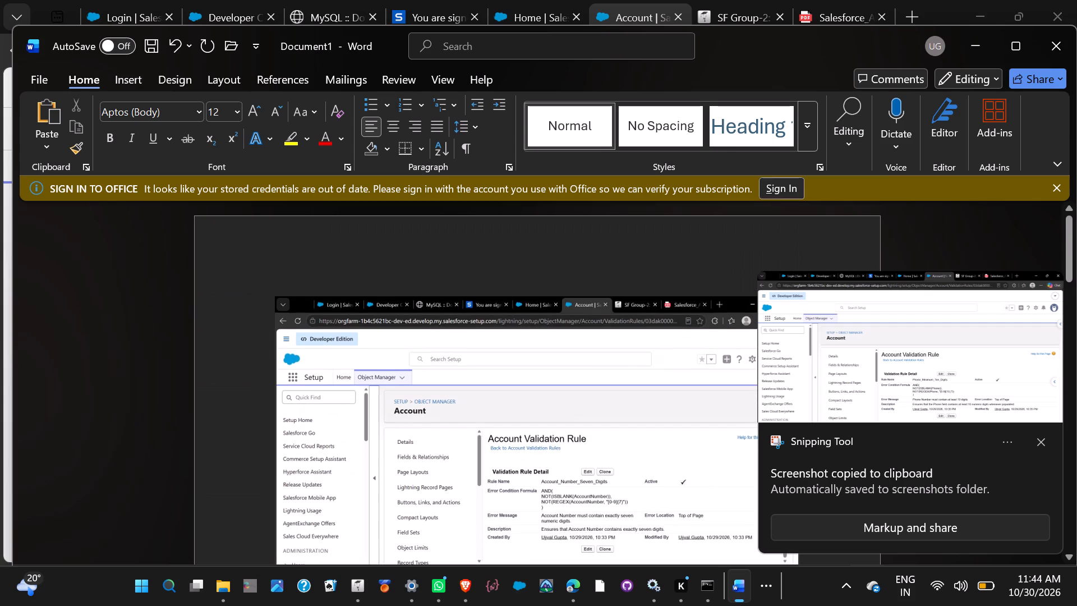
pyautogui.scroll(1, 642, 275)
pyautogui.click(747, 592)
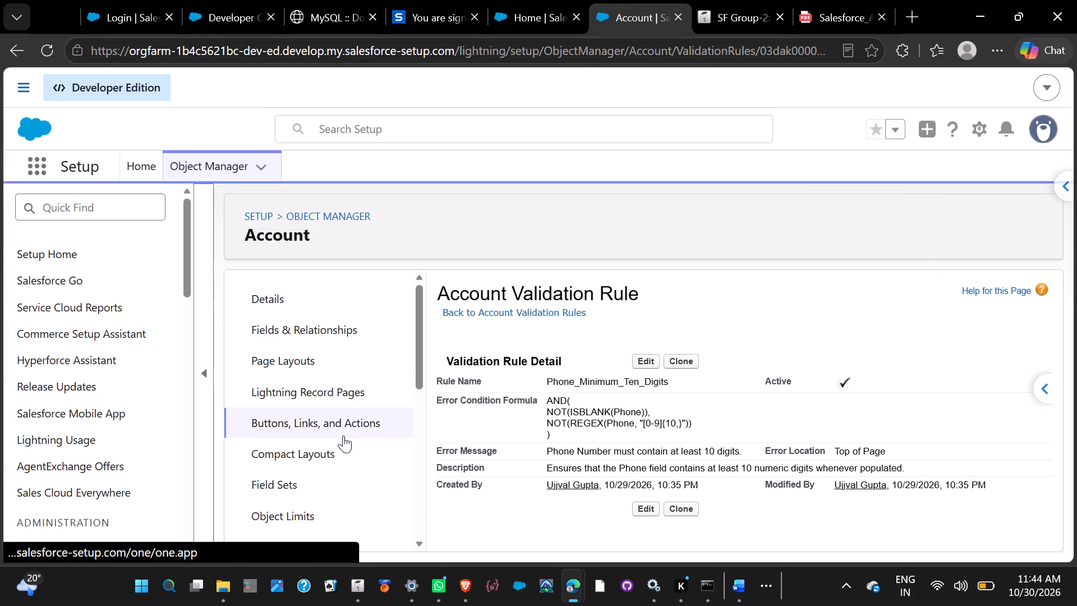
# Return to the Account validation rules list and open the detail page of Website_URL_Validation.
pyautogui.scroll(-4, 343, 435)
pyautogui.click(321, 458)
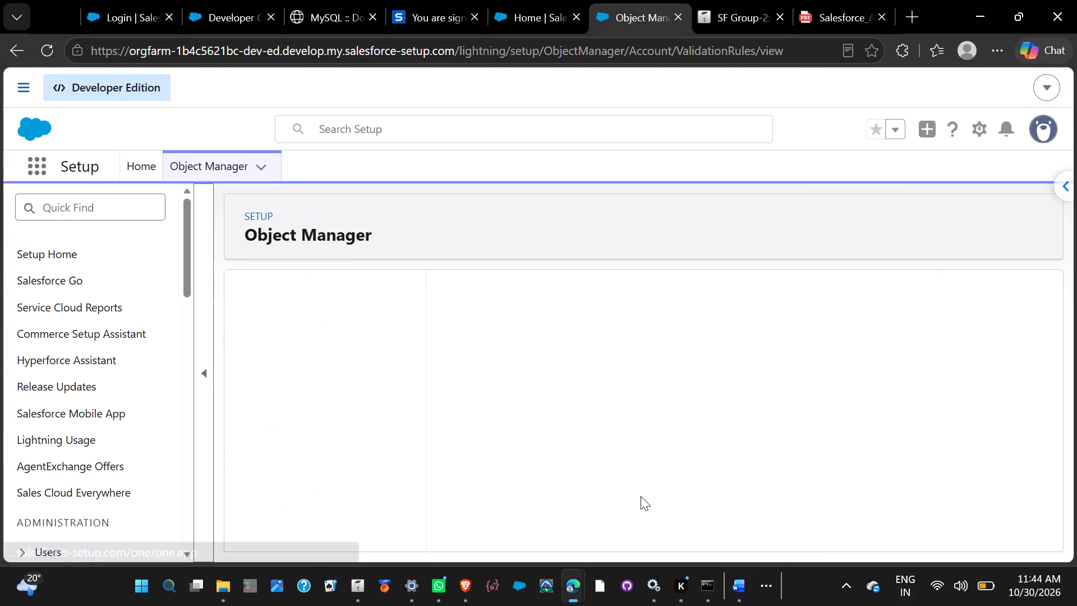
pyautogui.scroll(-1, 696, 500)
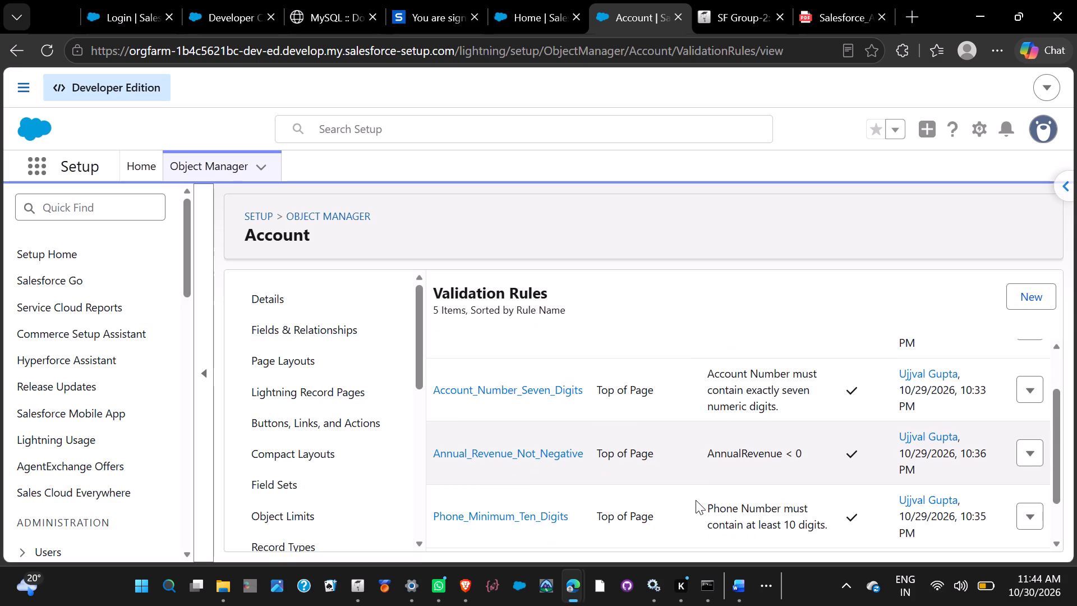
pyautogui.scroll(-1, 696, 500)
pyautogui.scroll(-2, 546, 497)
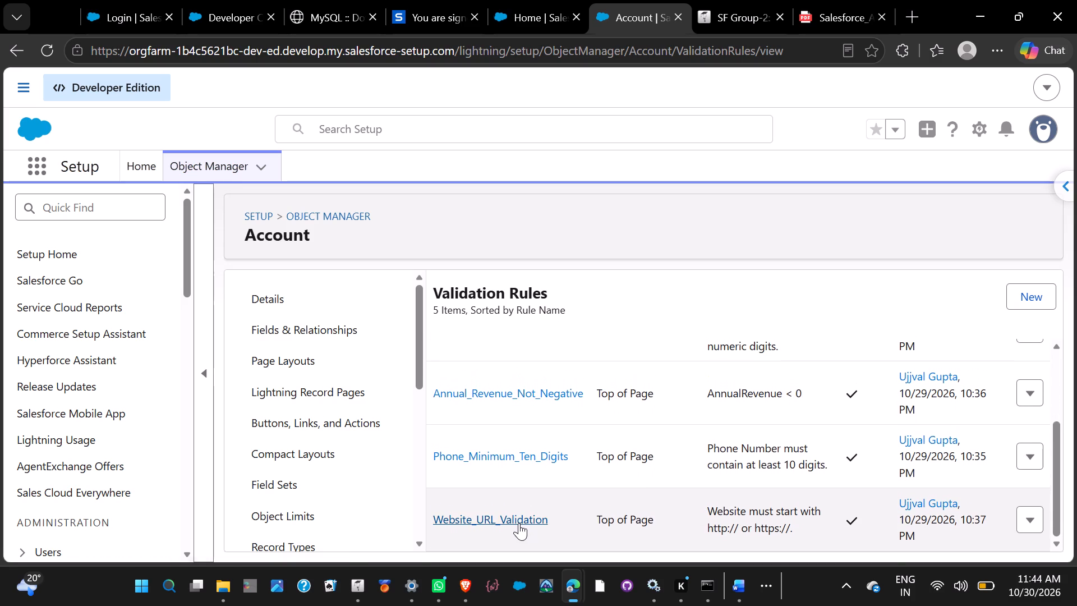
pyautogui.click(519, 524)
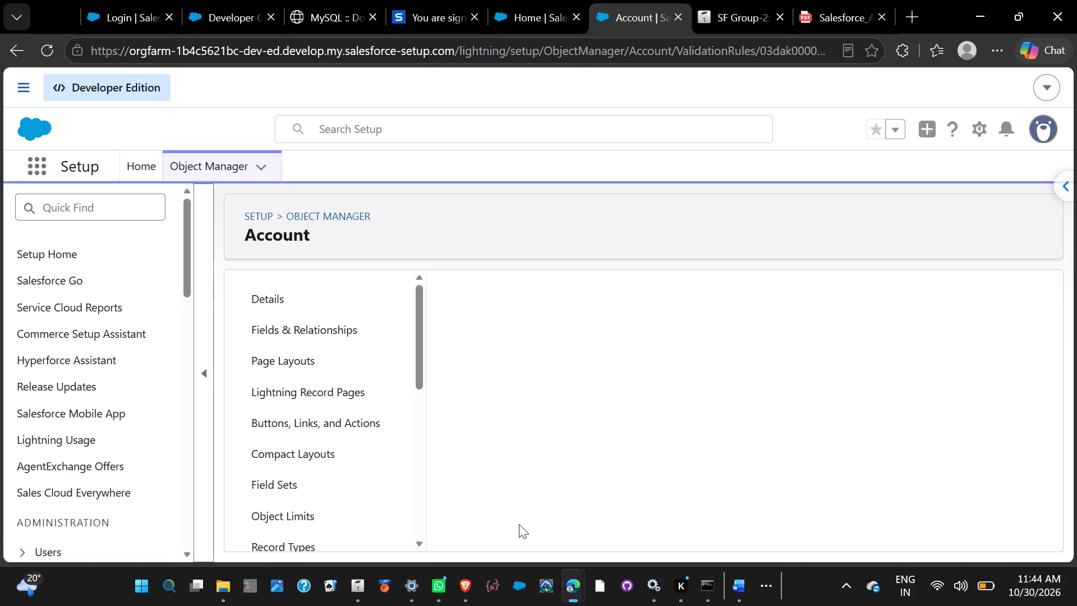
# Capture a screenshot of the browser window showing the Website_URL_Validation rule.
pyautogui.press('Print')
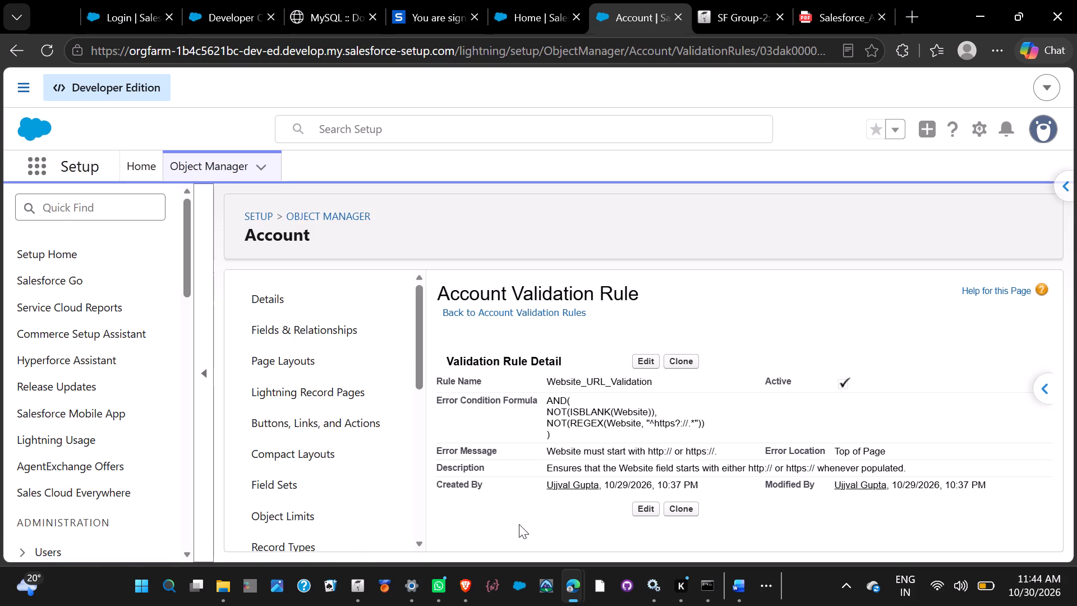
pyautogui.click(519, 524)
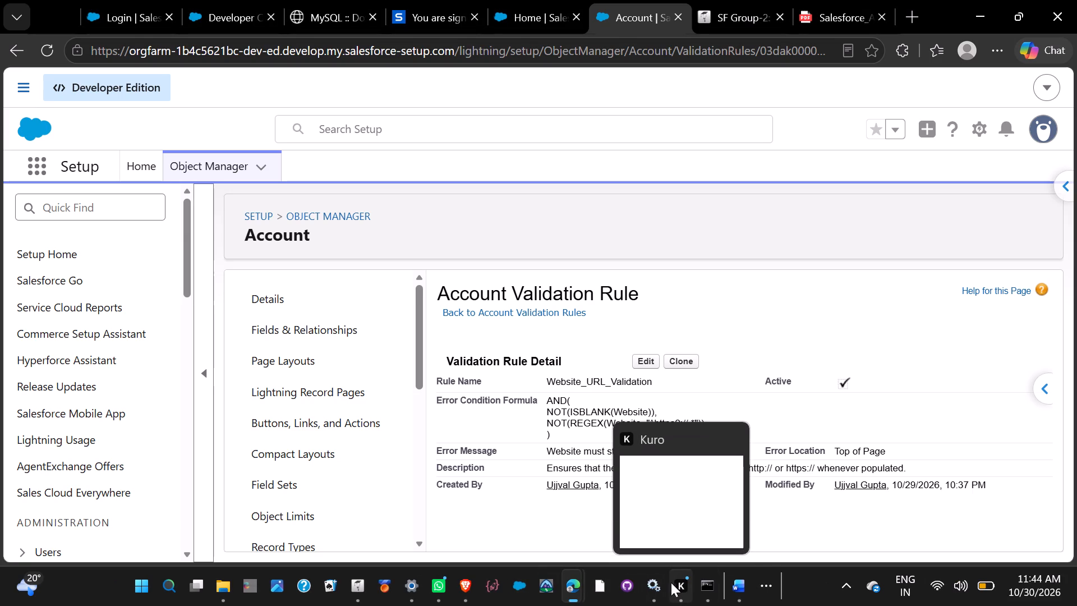
# Check the rule screenshots already pasted in the Word document, return to the browser, and dismiss the WhatsApp notification.
pyautogui.click(731, 582)
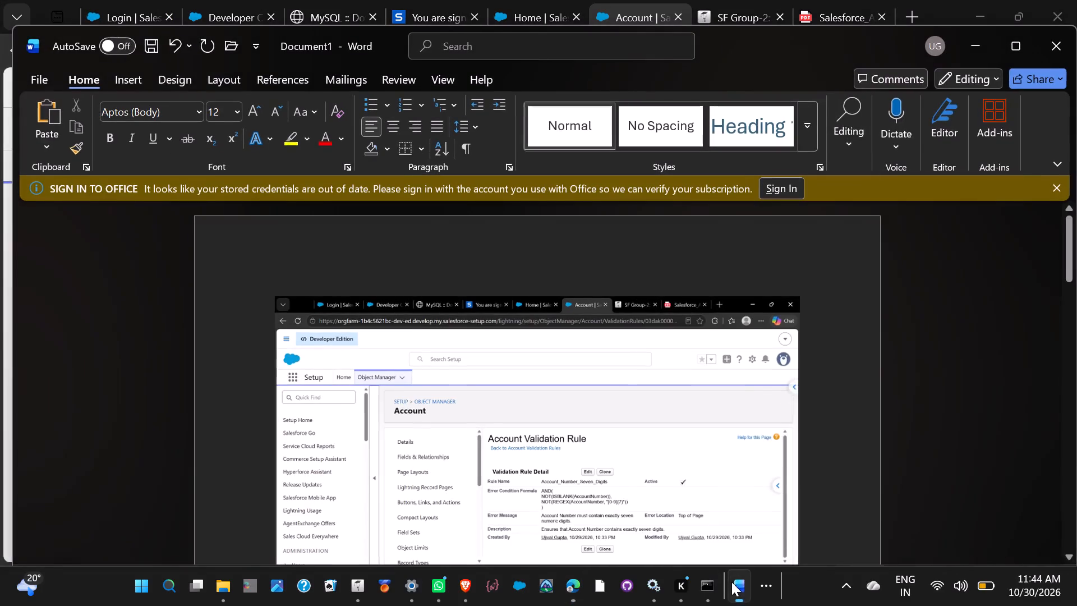
pyautogui.scroll(-1, 665, 434)
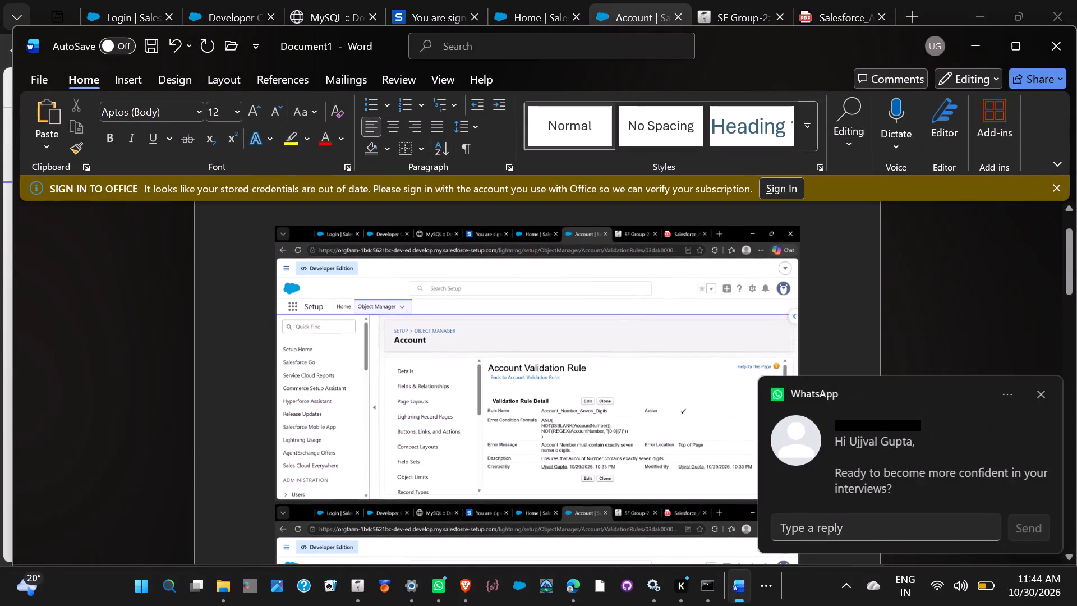
pyautogui.scroll(-3, 665, 434)
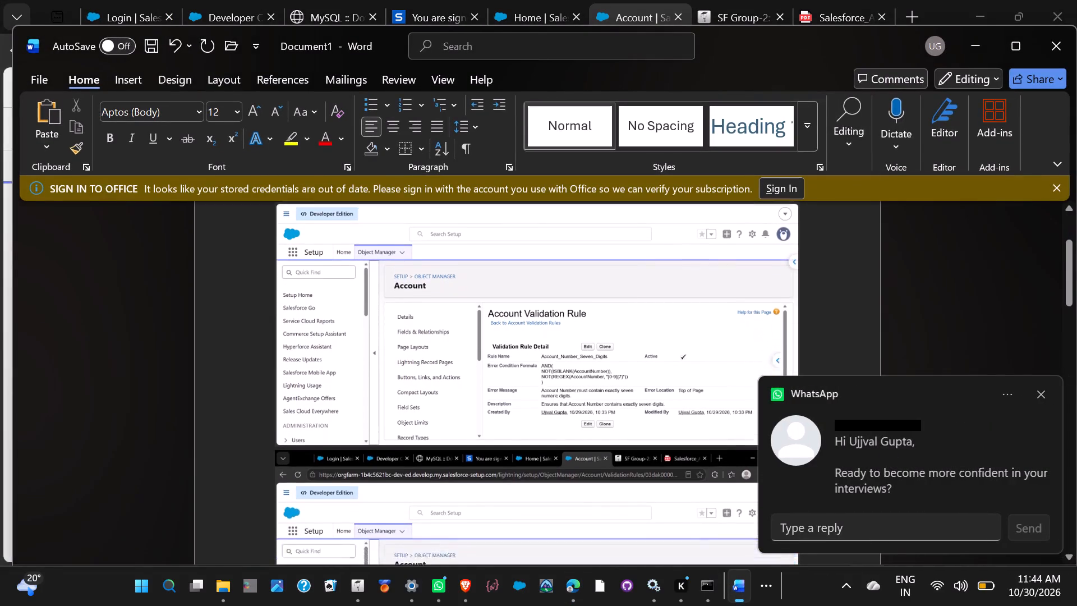
pyautogui.scroll(-3, 665, 434)
pyautogui.scroll(4, 665, 434)
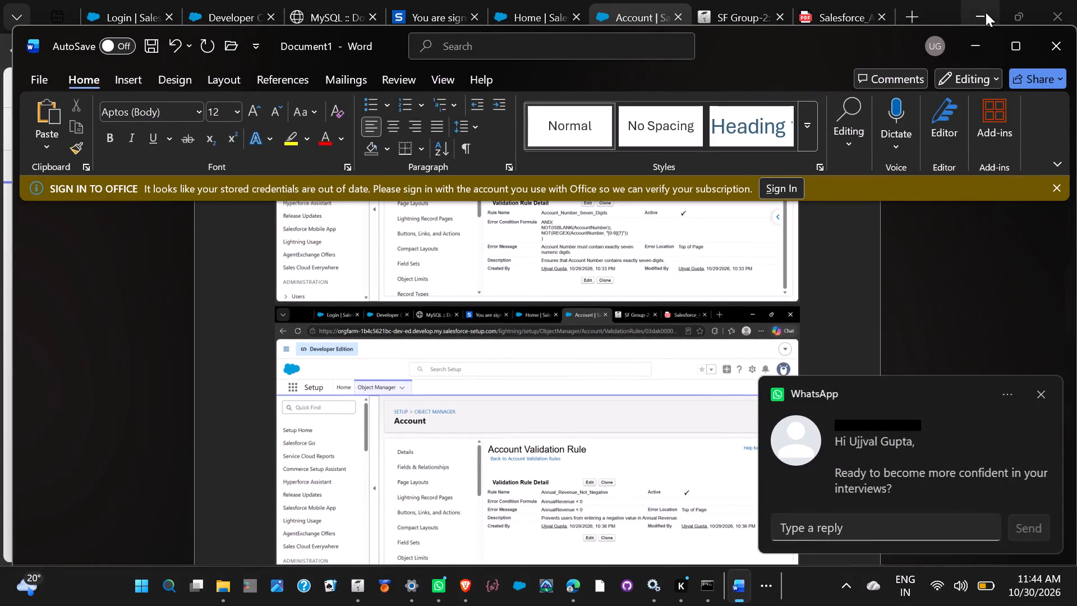
pyautogui.click(979, 47)
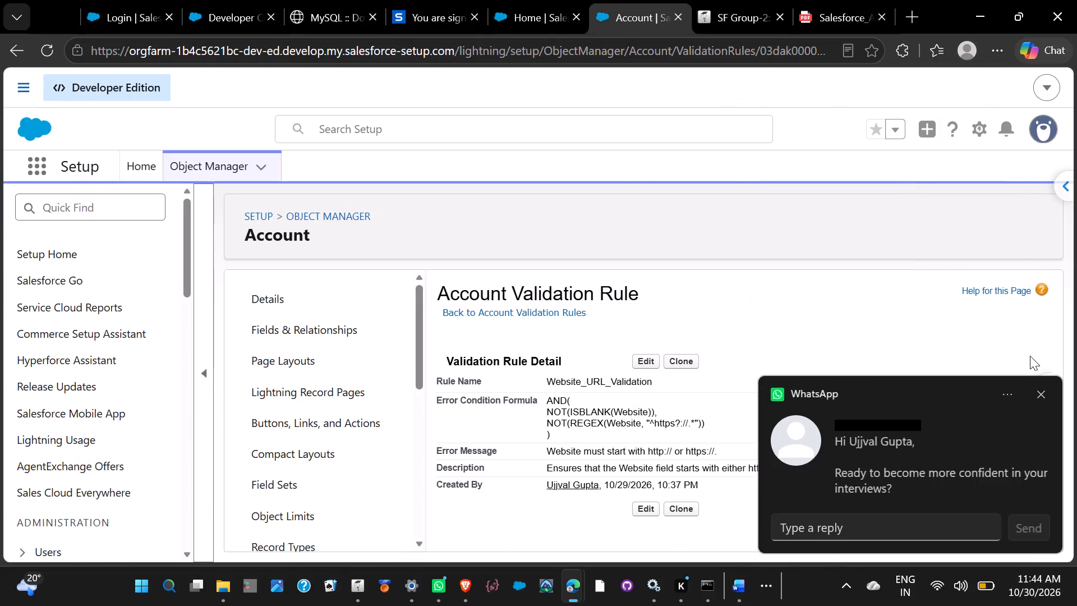
pyautogui.click(1043, 396)
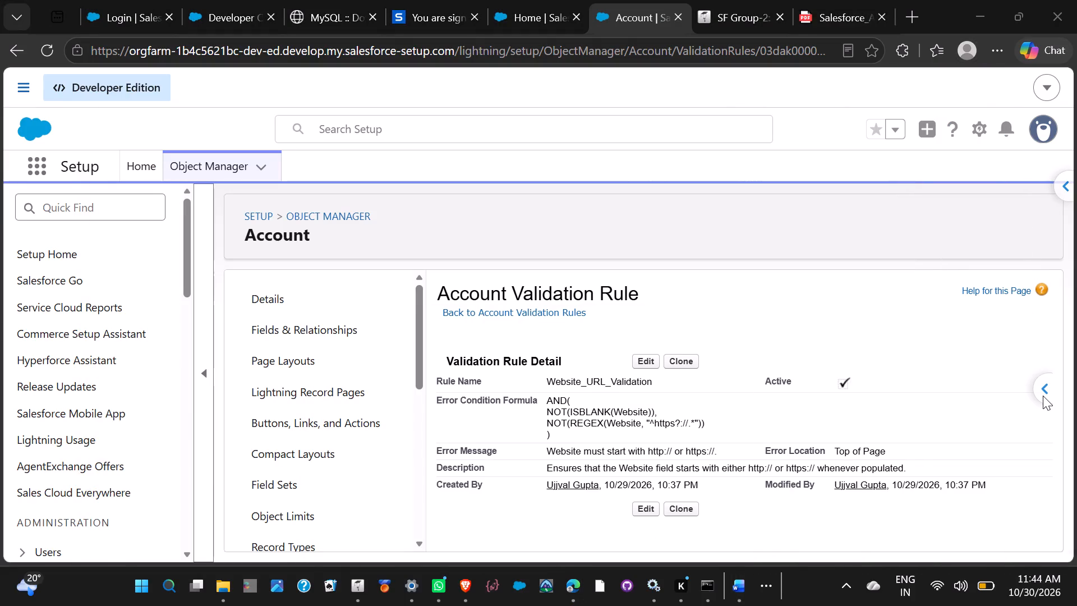
# Capture the browser window showing the Website_URL_Validation rule again and paste the screenshot into the Word document.
pyautogui.press('Print')
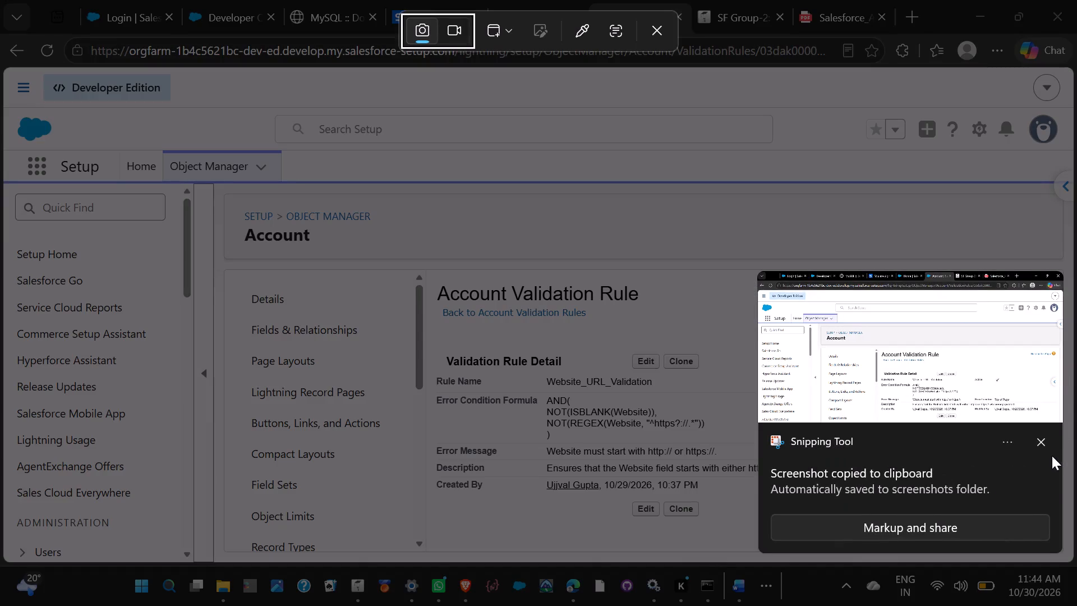
pyautogui.click(1042, 448)
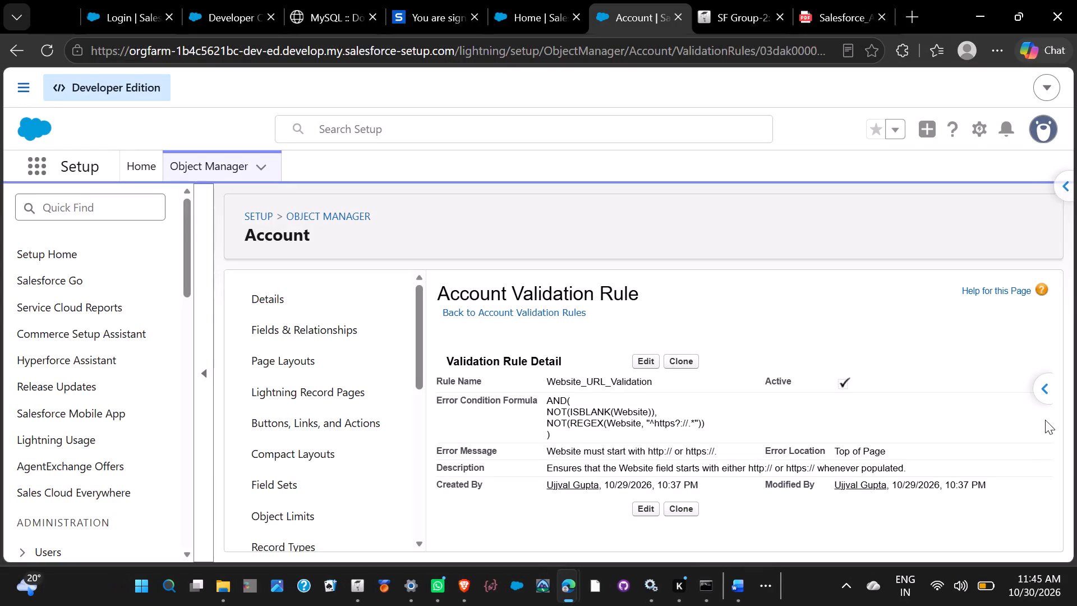
pyautogui.click(740, 590)
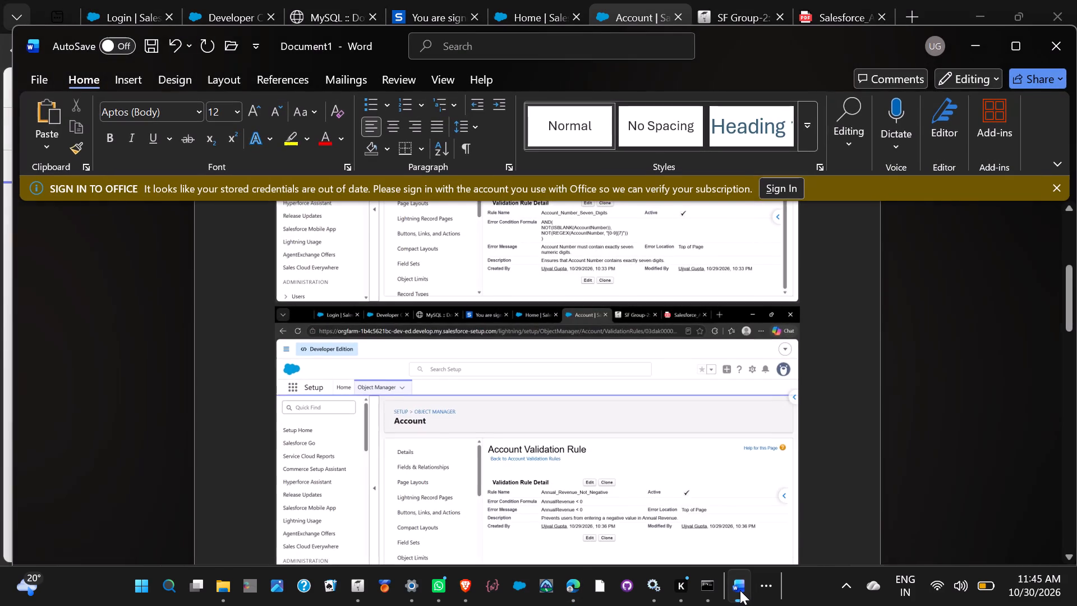
pyautogui.hotkey('ctrl', 'v')
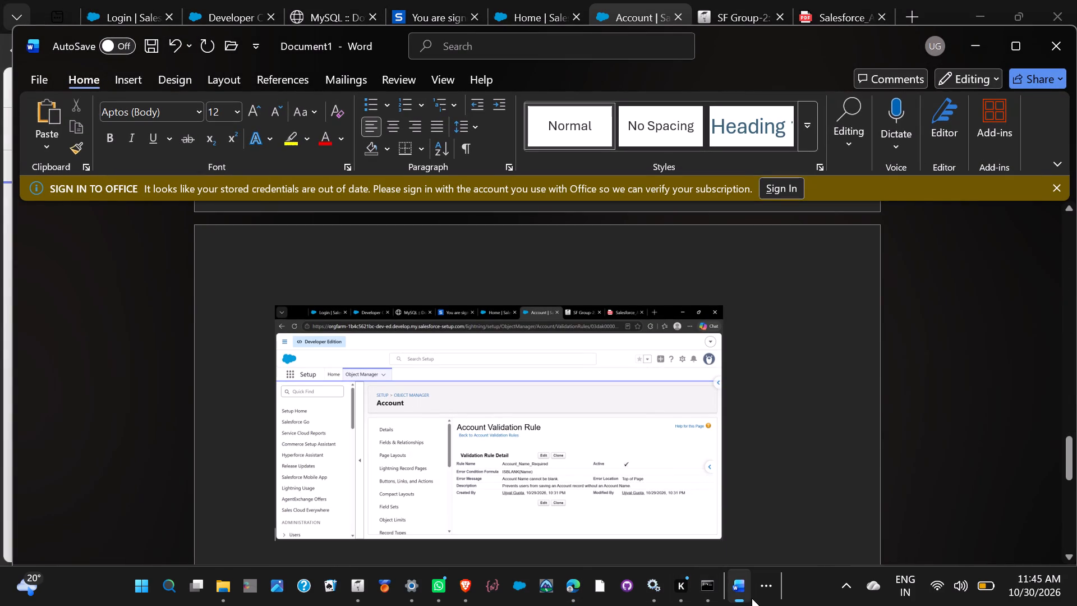
# Review the validation rule screenshots pasted throughout the Word document.
pyautogui.click(742, 598)
pyautogui.click(742, 598)
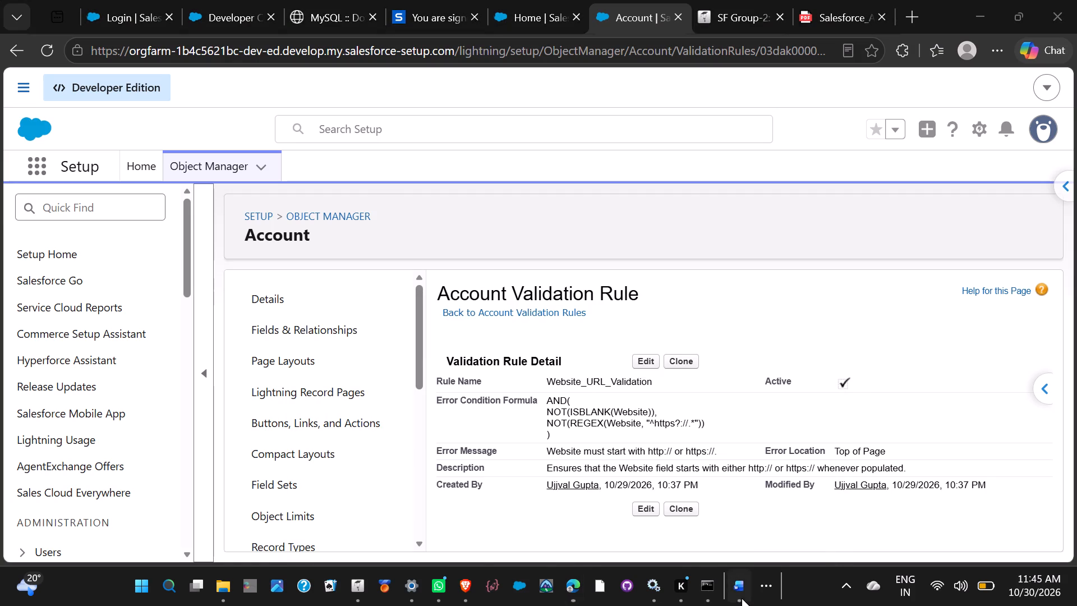
pyautogui.scroll(-5, 698, 487)
pyautogui.scroll(4, 698, 487)
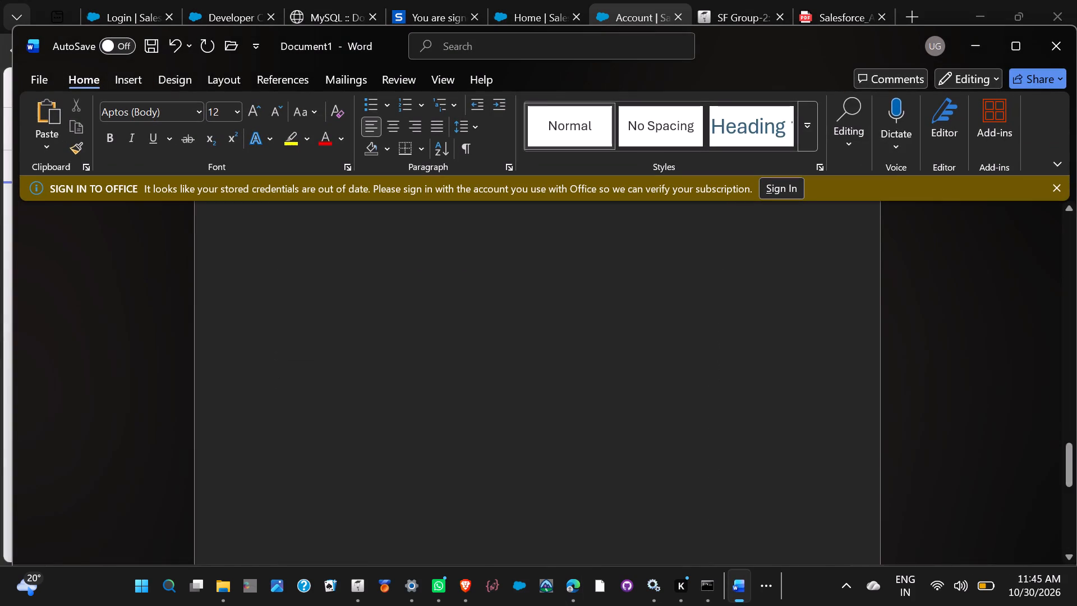
pyautogui.scroll(20, 698, 487)
pyautogui.scroll(3, 698, 487)
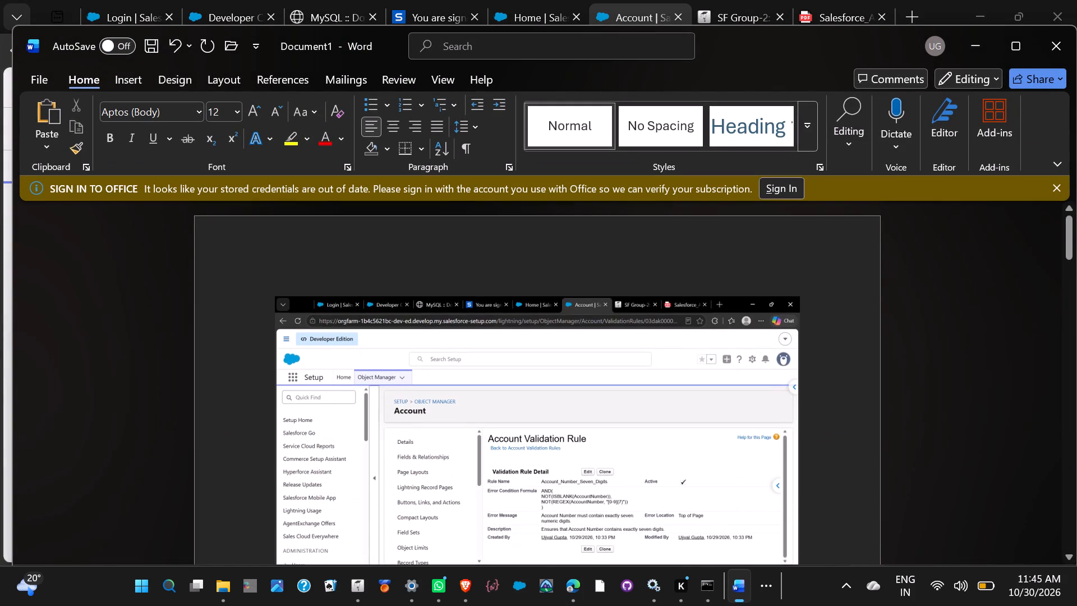
pyautogui.scroll(-2, 710, 480)
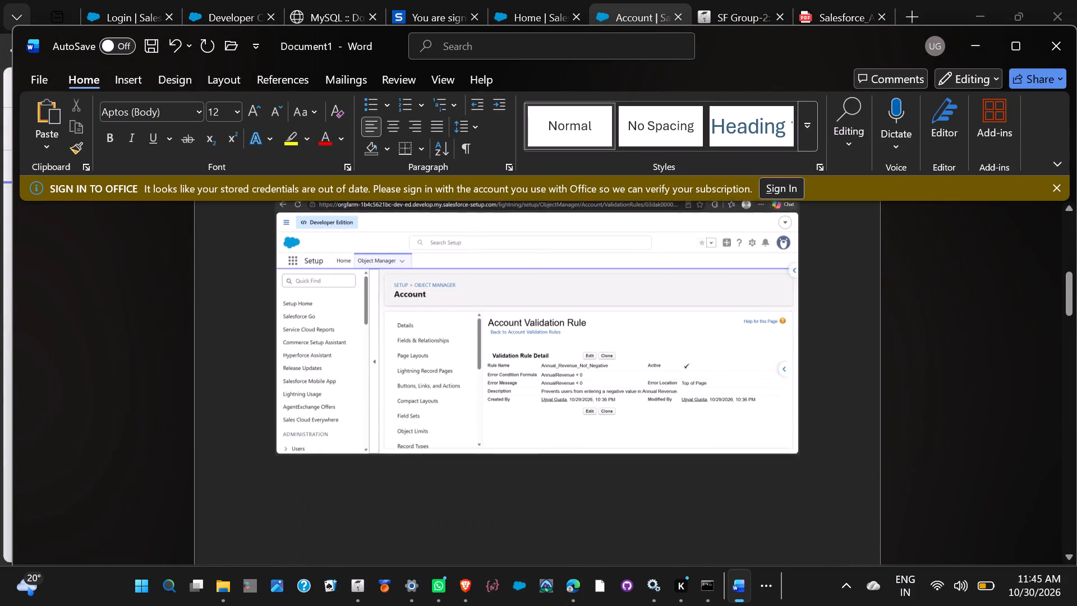
# Look through the rule screenshots pasted across the document's pages, checking their order, sizes and the empty space between them.
pyautogui.scroll(-5, 710, 480)
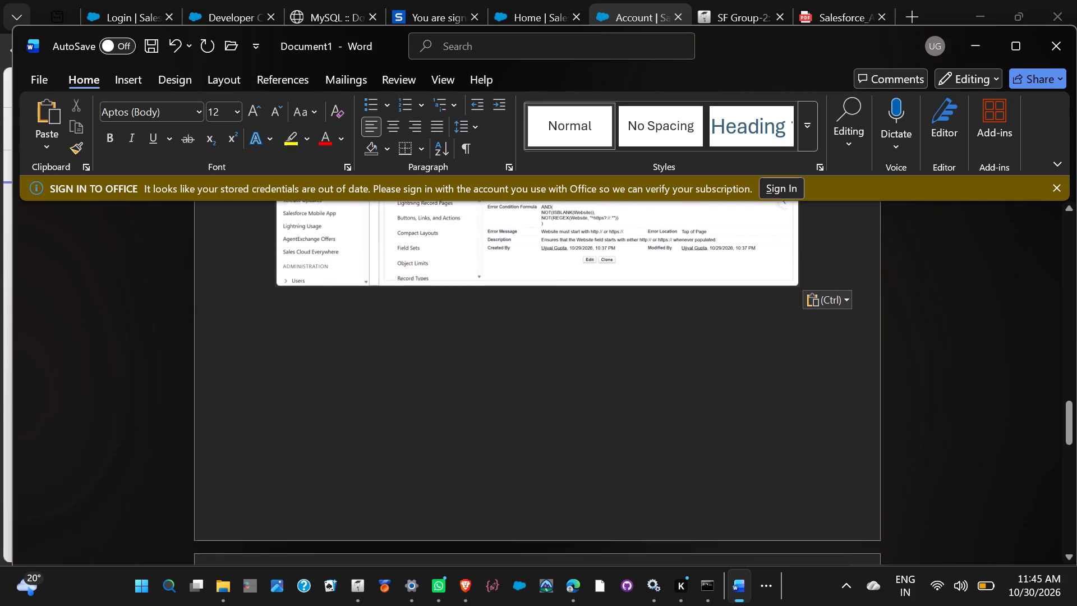
pyautogui.scroll(-1, 710, 480)
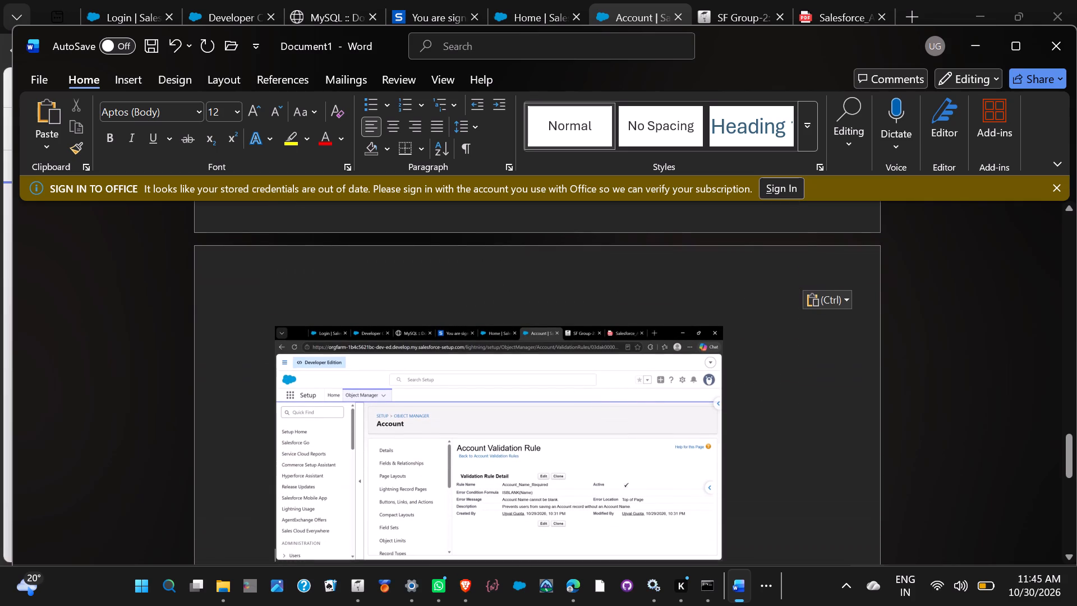
pyautogui.scroll(-2, 710, 480)
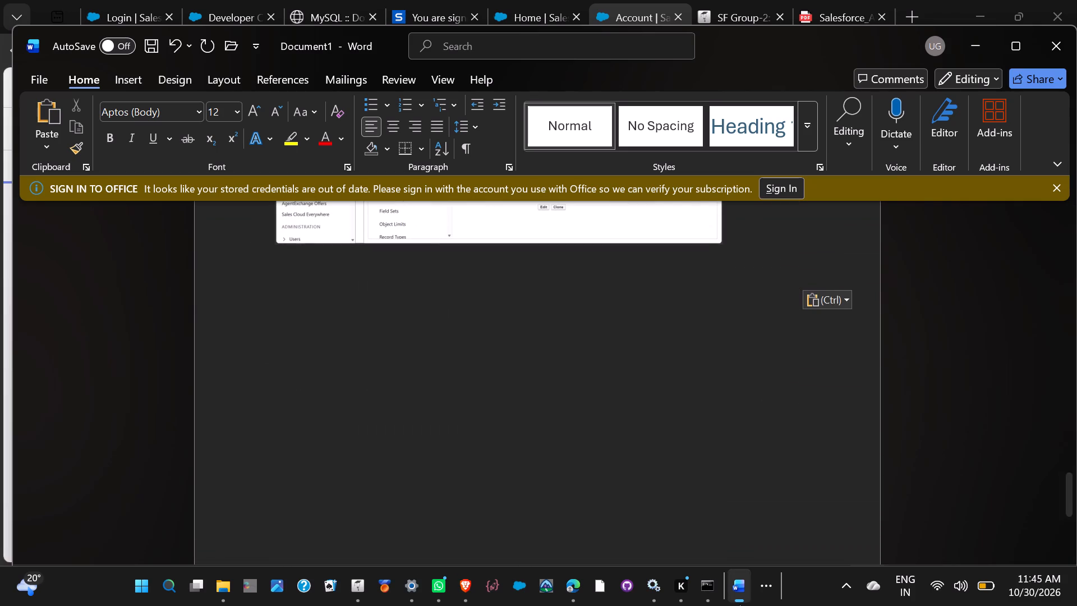
pyautogui.click(739, 601)
pyautogui.click(739, 601)
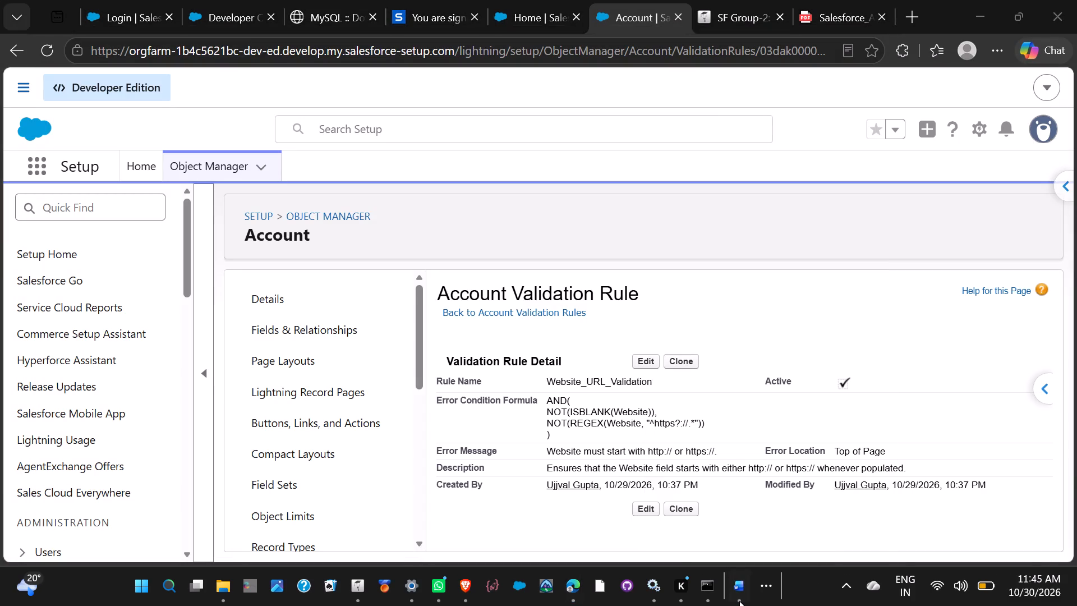
pyautogui.scroll(3, 710, 393)
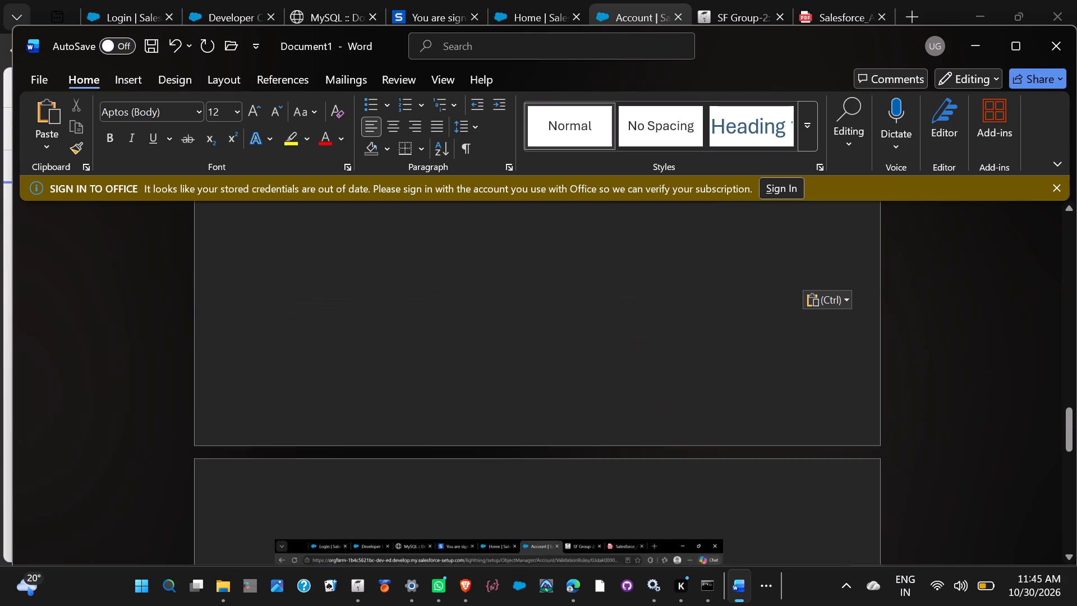
pyautogui.scroll(1, 710, 393)
pyautogui.scroll(-4, 710, 393)
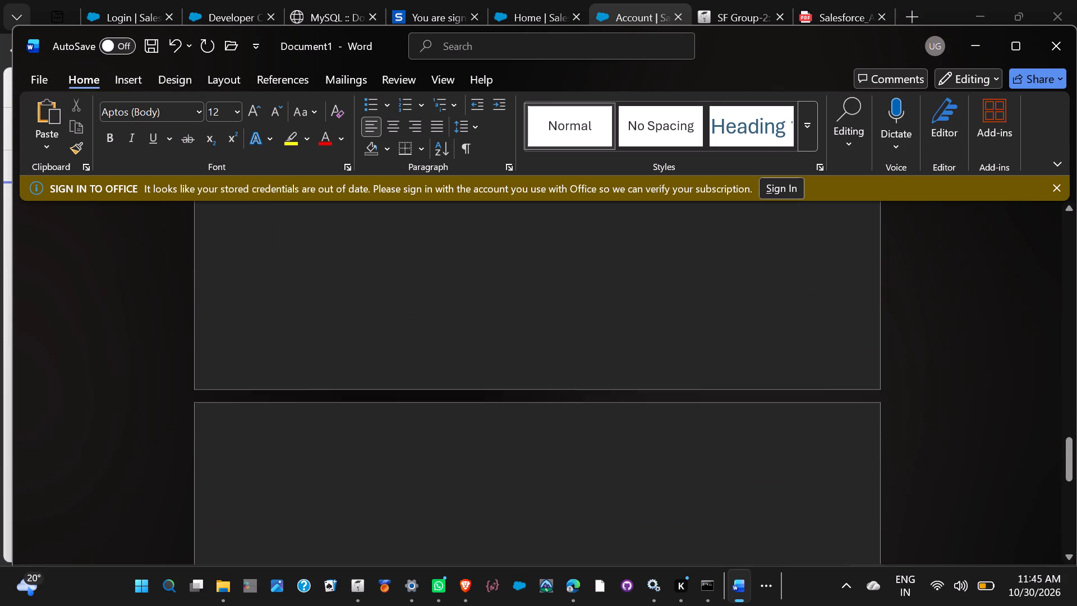
pyautogui.scroll(9, 710, 393)
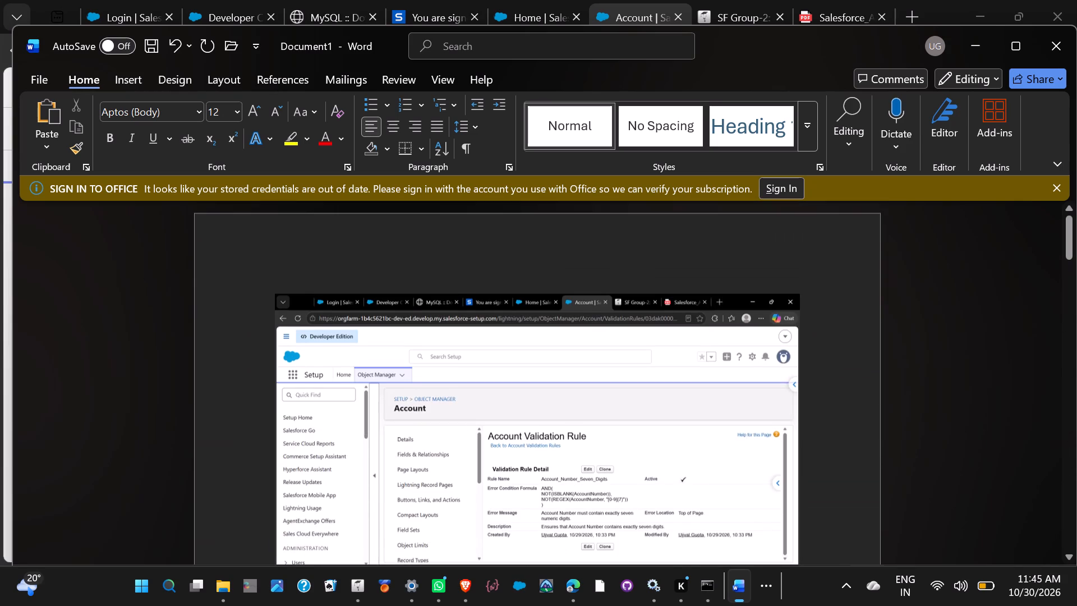
pyautogui.scroll(-1, 710, 393)
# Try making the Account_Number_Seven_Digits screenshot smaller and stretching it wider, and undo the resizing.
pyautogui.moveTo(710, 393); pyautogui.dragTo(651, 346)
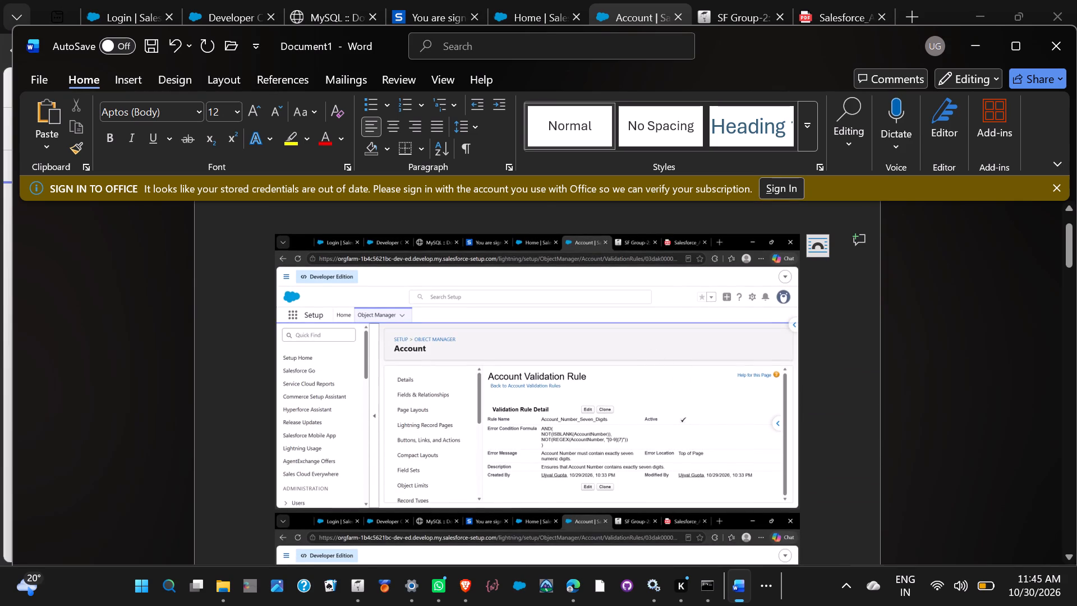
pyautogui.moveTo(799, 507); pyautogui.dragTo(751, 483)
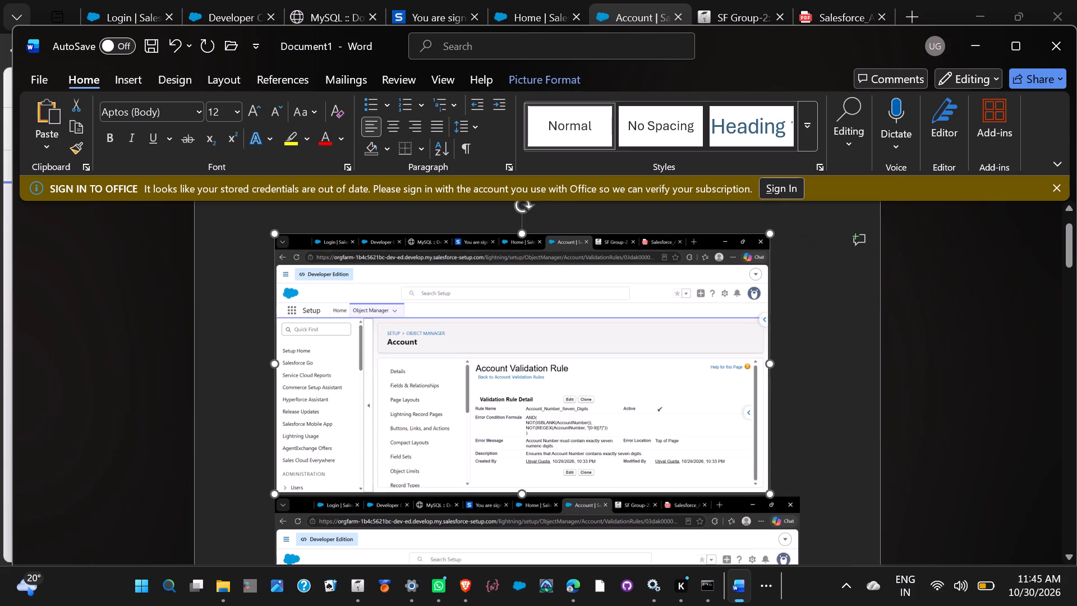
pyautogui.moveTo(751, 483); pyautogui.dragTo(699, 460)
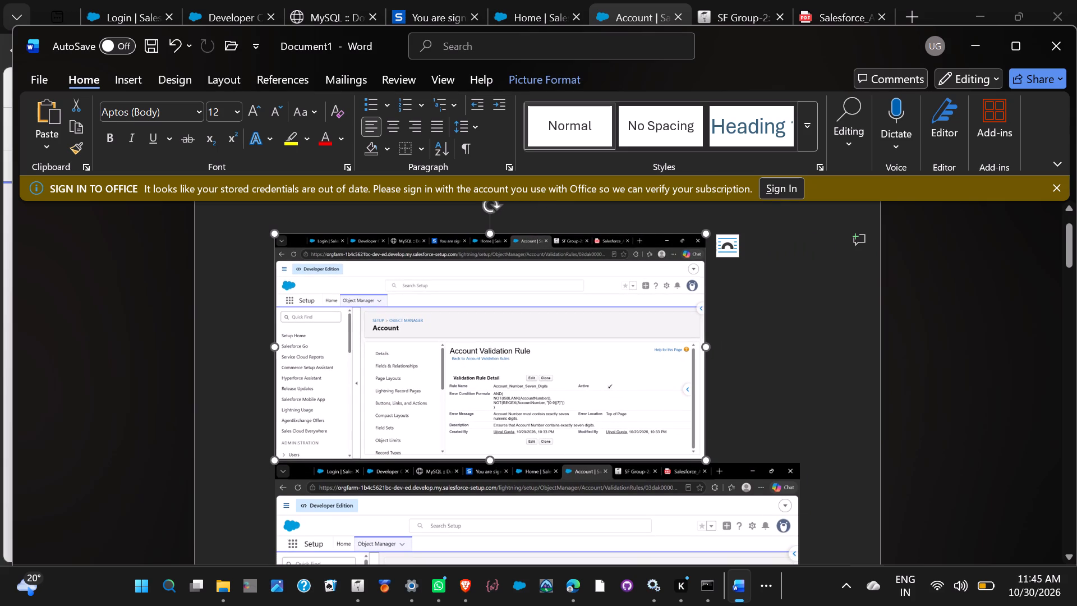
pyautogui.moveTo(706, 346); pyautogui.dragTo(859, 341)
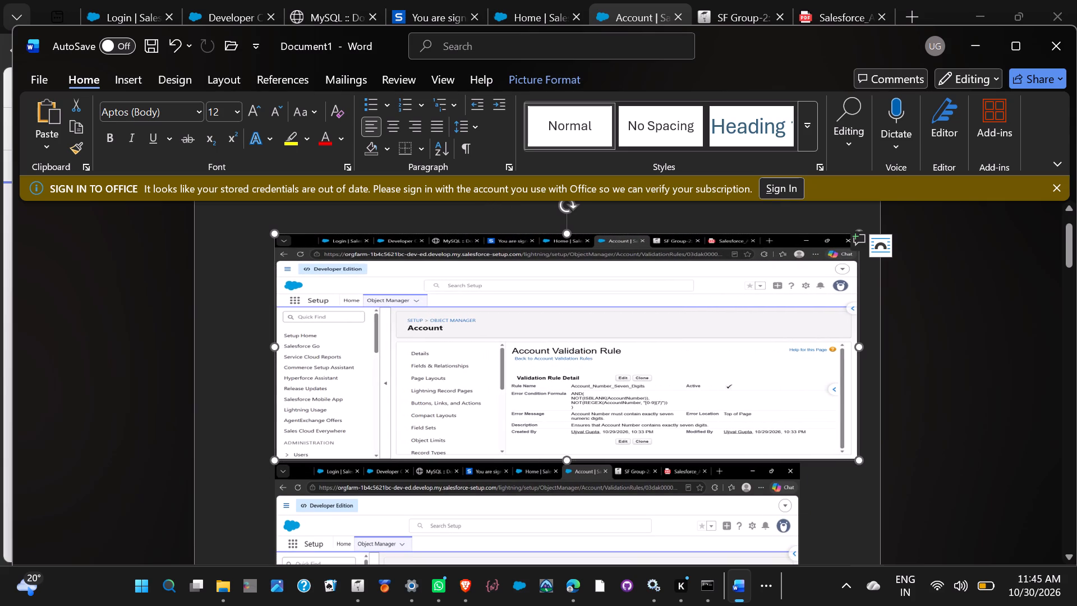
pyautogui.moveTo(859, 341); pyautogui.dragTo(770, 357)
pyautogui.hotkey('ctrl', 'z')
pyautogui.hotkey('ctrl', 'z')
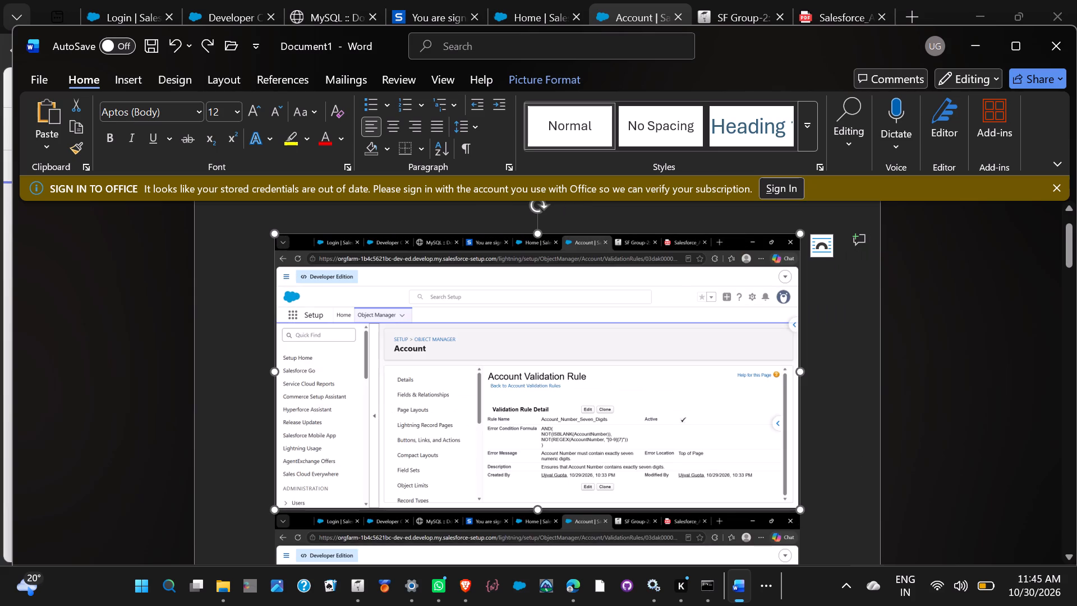
# Examine the document's pages from the first screenshot to the last, including the blank space below the pasted images.
pyautogui.scroll(-10, 813, 352)
pyautogui.scroll(3, 813, 352)
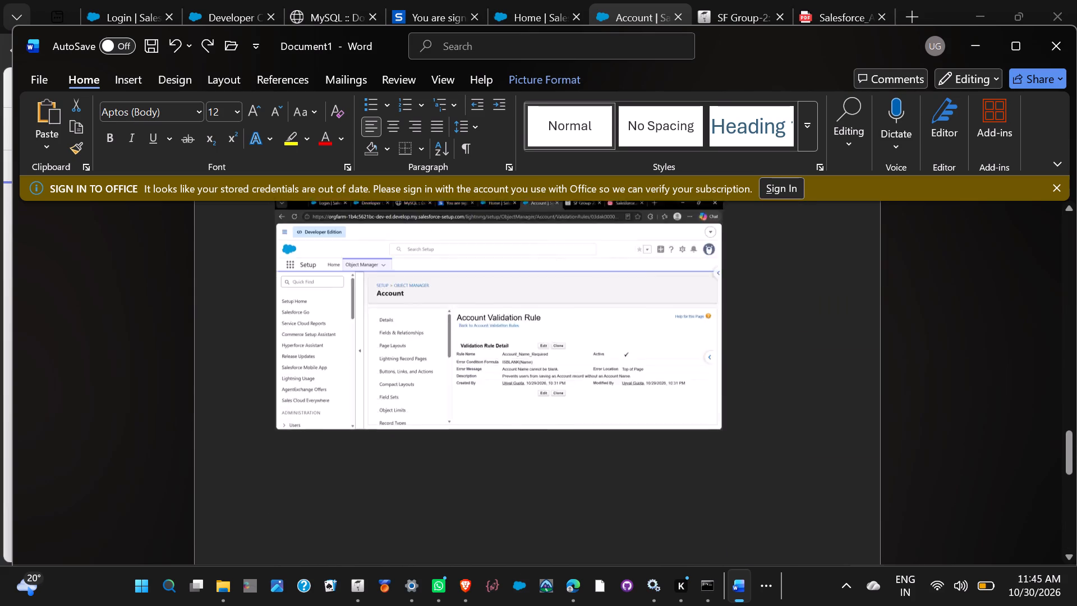
pyautogui.scroll(5, 813, 352)
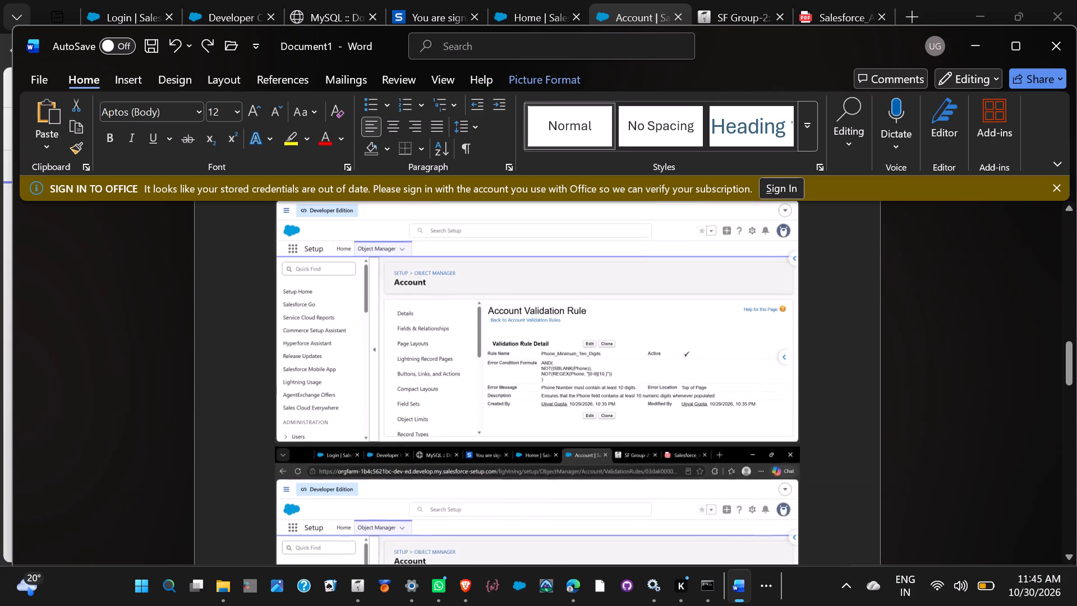
pyautogui.scroll(5, 813, 352)
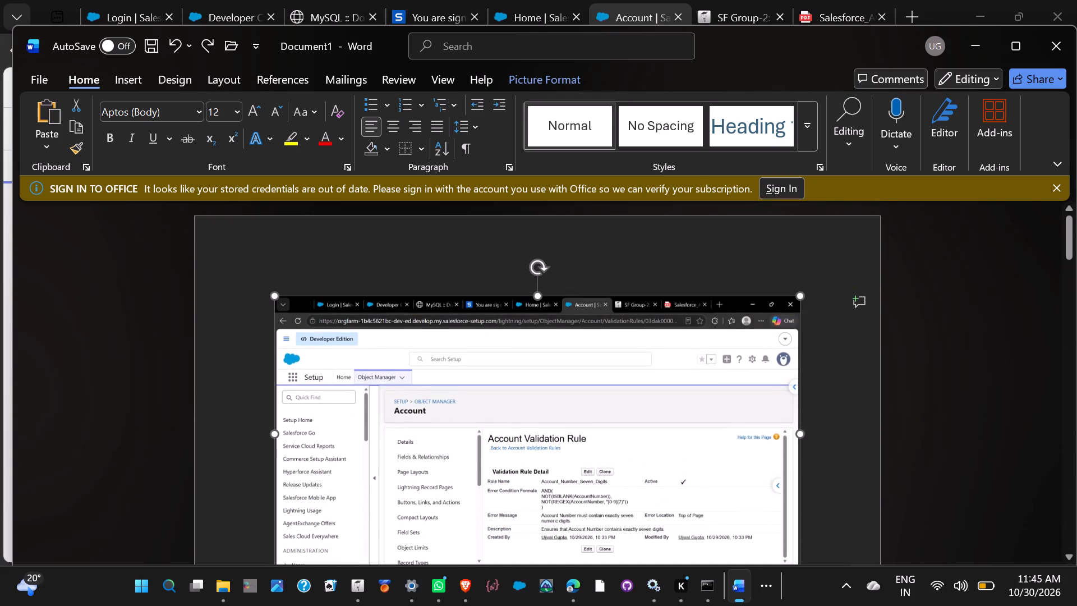
pyautogui.scroll(-10, 813, 352)
pyautogui.click(813, 352)
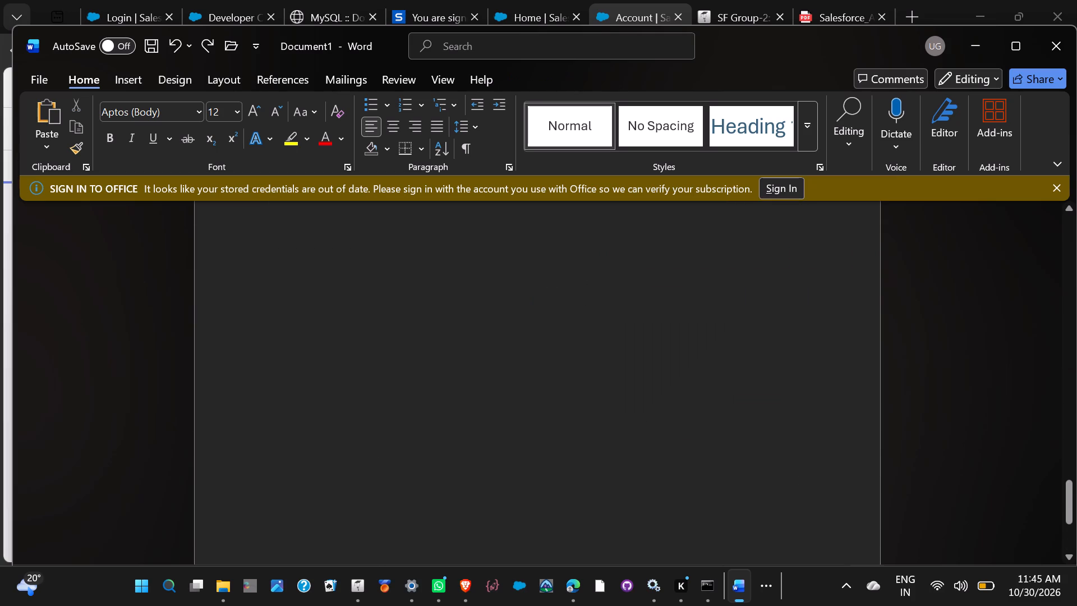
pyautogui.scroll(-1, 813, 352)
pyautogui.scroll(3, 813, 352)
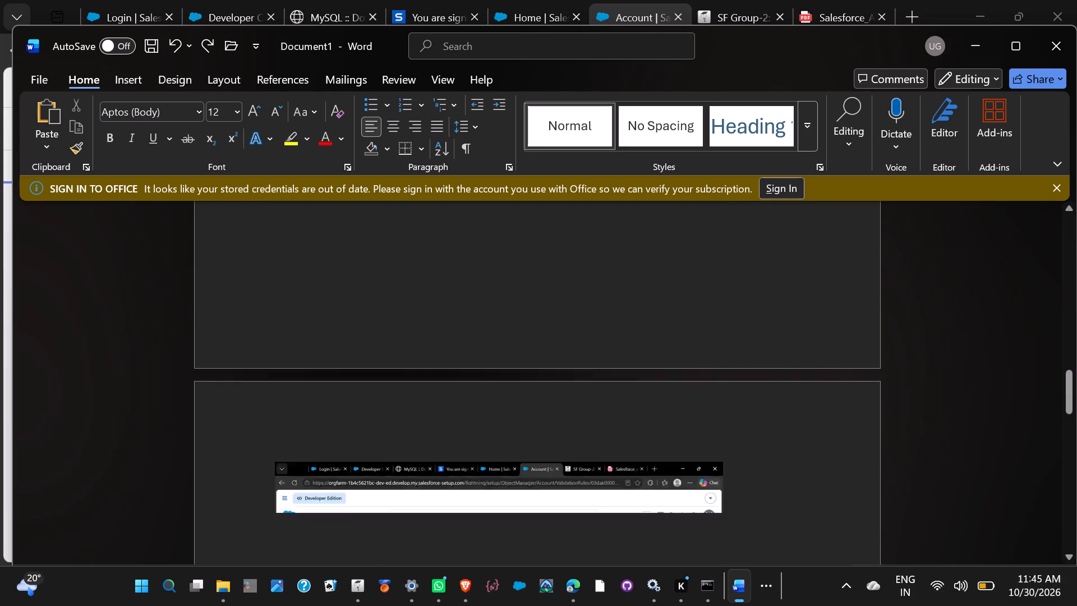
pyautogui.scroll(5, 813, 352)
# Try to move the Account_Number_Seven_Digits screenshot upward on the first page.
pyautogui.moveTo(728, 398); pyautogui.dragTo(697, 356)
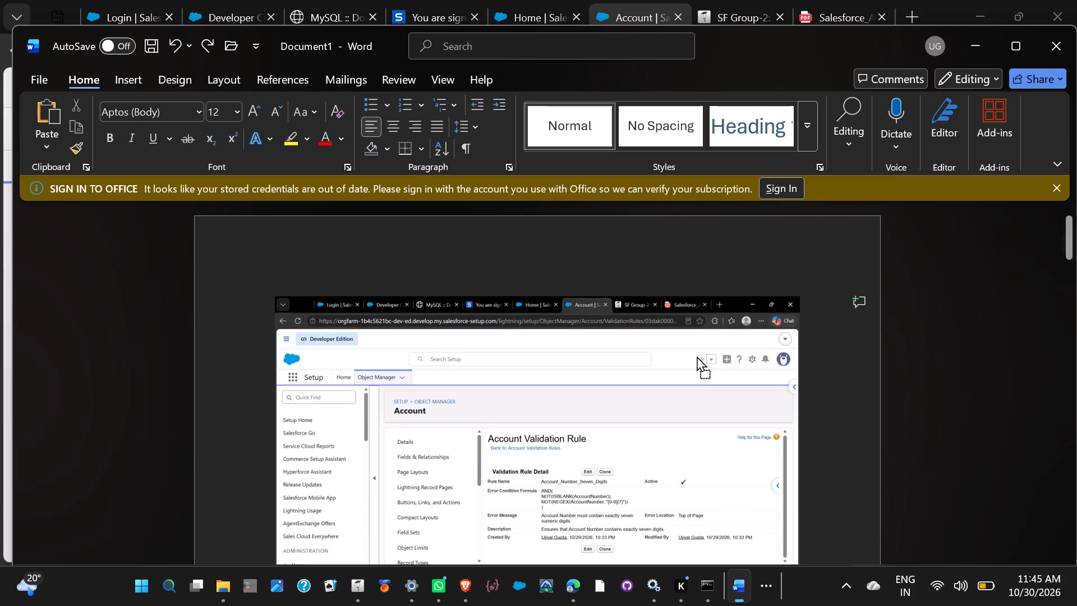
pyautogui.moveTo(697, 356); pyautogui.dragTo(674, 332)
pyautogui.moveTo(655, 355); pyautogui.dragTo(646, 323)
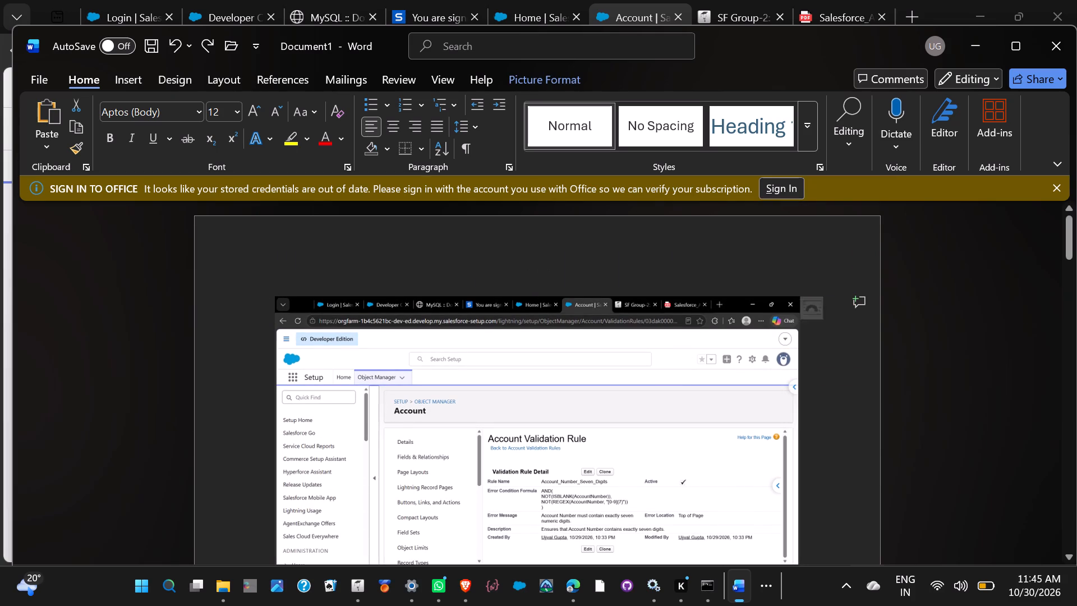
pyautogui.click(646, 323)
# Adjust only the height of the Annual_Revenue_Not_Negative screenshot, leaving it slightly taller than the screenshot above it.
pyautogui.scroll(1, 646, 323)
pyautogui.scroll(-1, 646, 323)
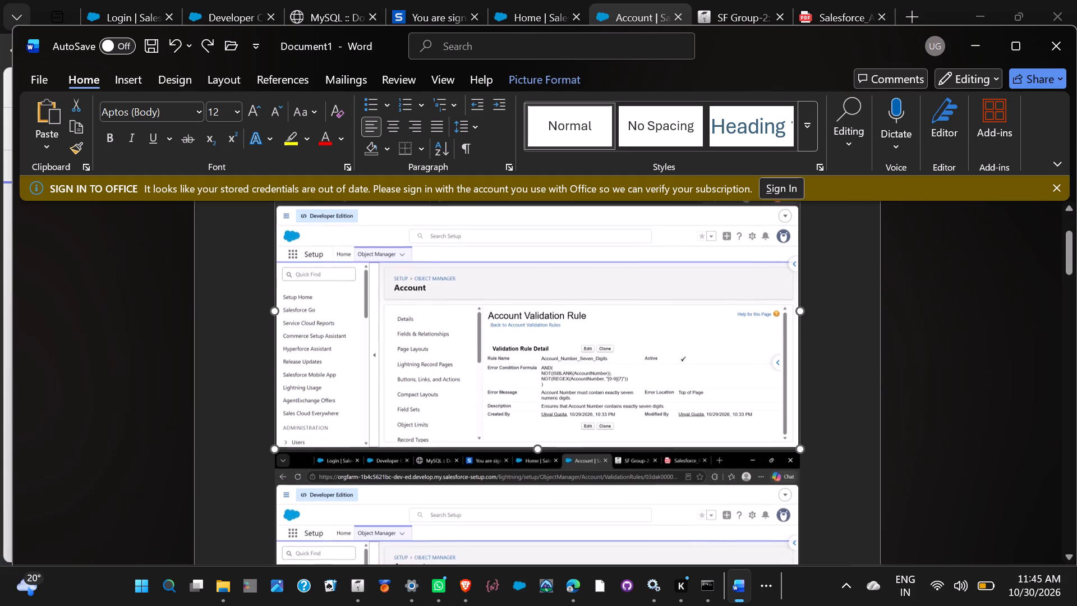
pyautogui.scroll(-3, 646, 323)
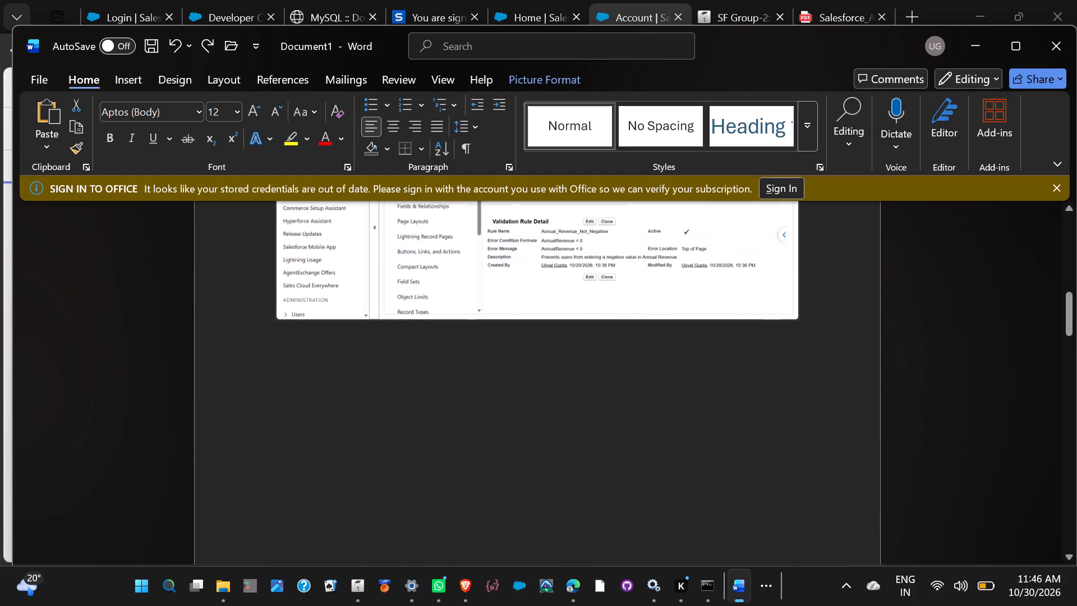
pyautogui.scroll(-1, 646, 323)
pyautogui.click(646, 323)
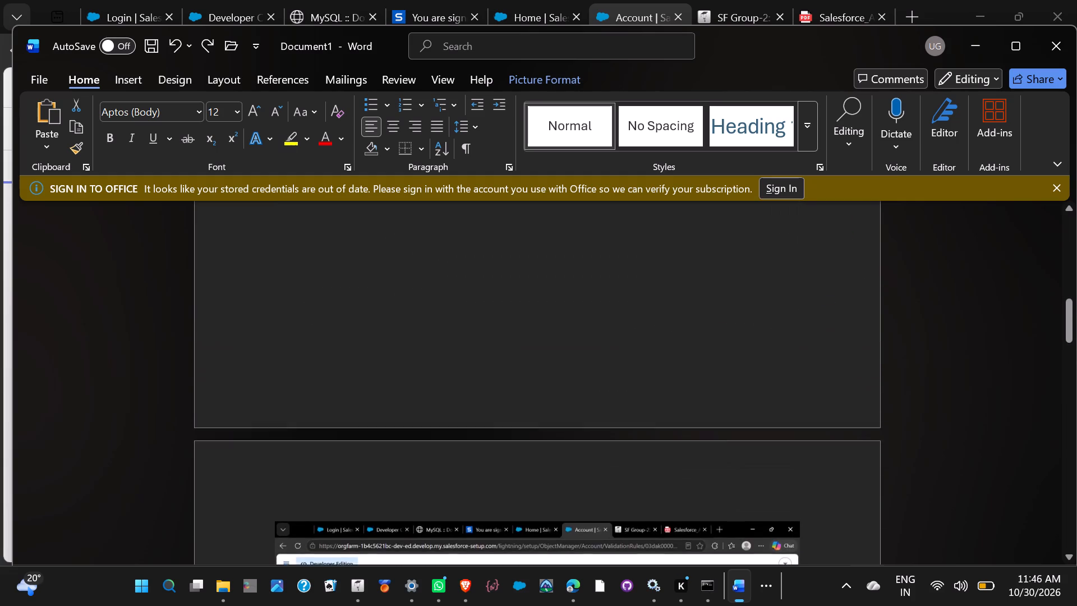
pyautogui.scroll(1, 646, 323)
pyautogui.scroll(-1, 639, 384)
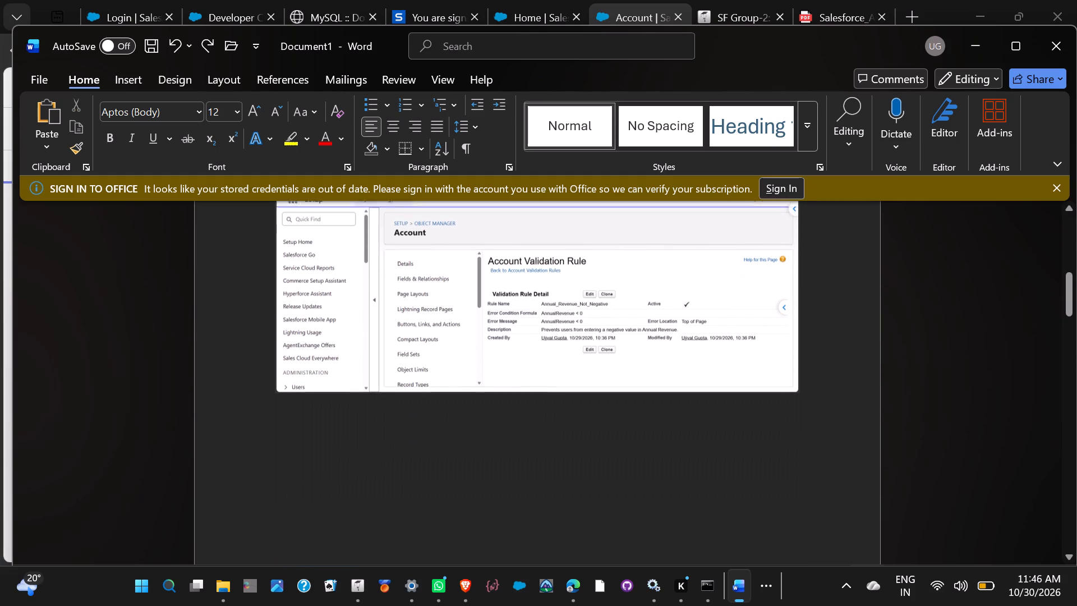
pyautogui.click(639, 384)
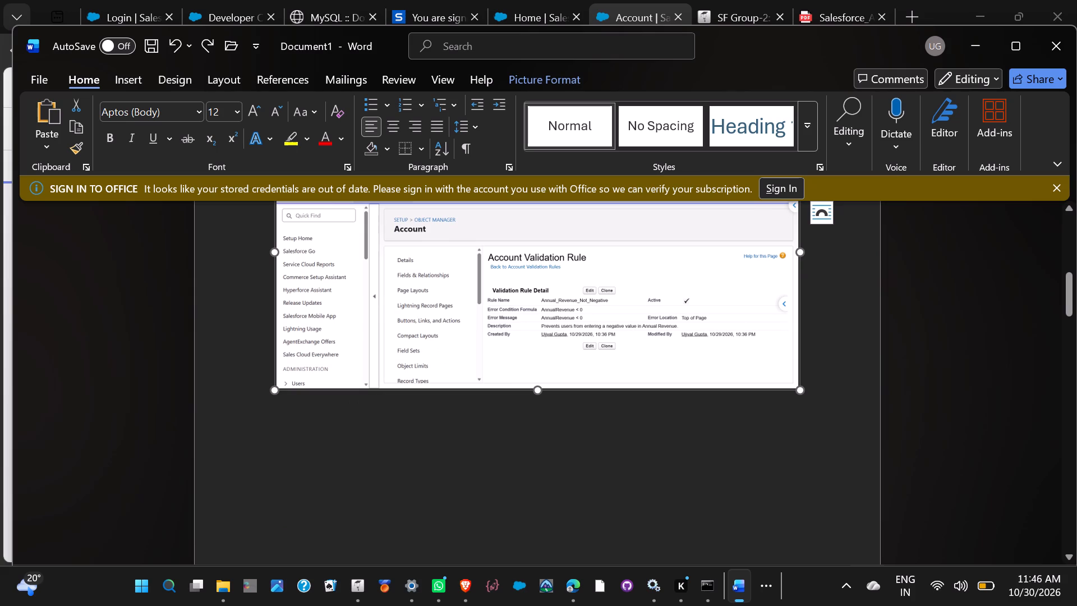
pyautogui.click(539, 393)
pyautogui.moveTo(539, 393); pyautogui.dragTo(547, 346)
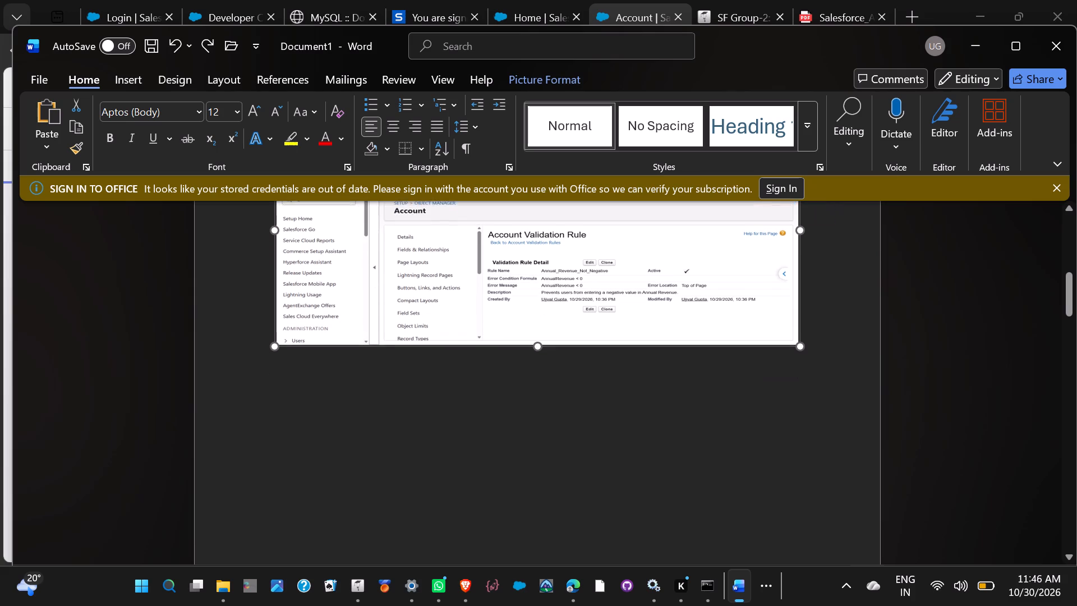
pyautogui.moveTo(547, 346); pyautogui.dragTo(598, 288)
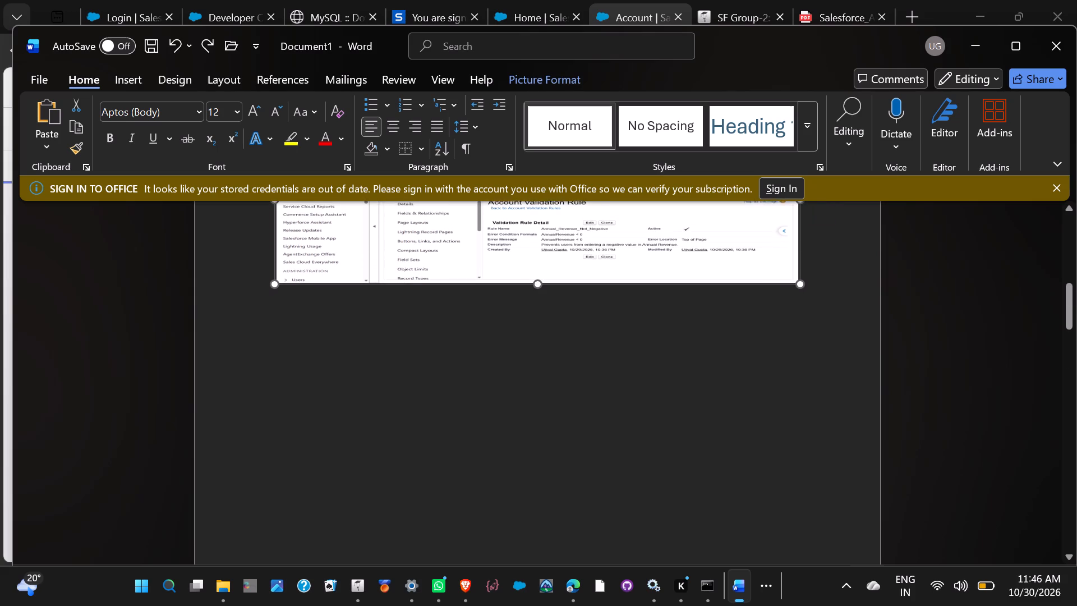
pyautogui.moveTo(598, 288); pyautogui.dragTo(609, 396)
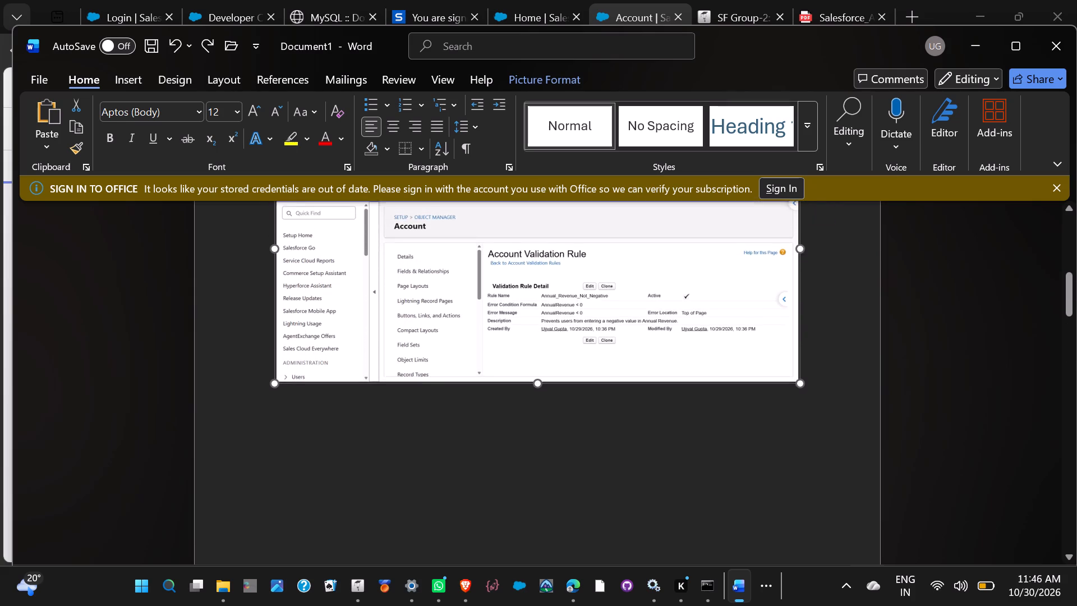
pyautogui.moveTo(609, 396); pyautogui.dragTo(611, 433)
# Review the resized Annual_Revenue_Not_Negative screenshot and the layout of the other rule screenshots across the document.
pyautogui.scroll(1, 633, 481)
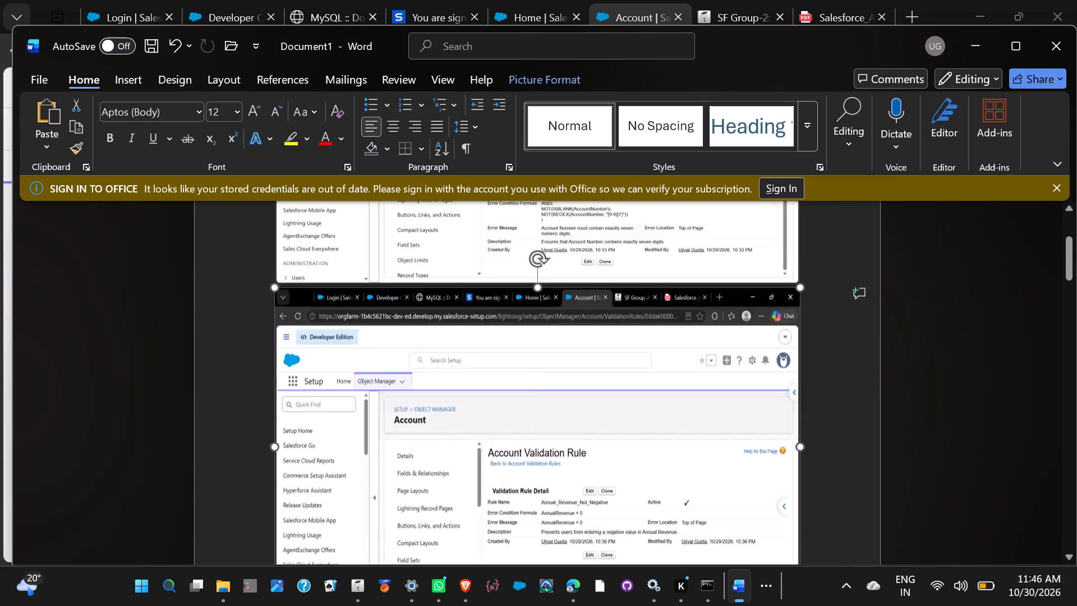
pyautogui.scroll(1, 633, 481)
pyautogui.scroll(-2, 633, 481)
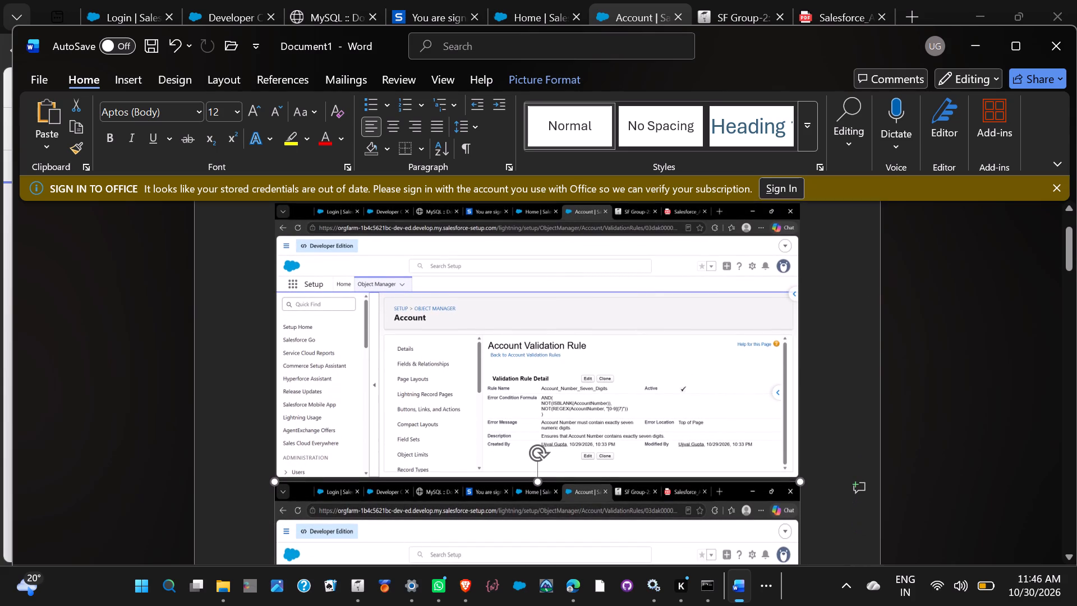
pyautogui.scroll(-3, 633, 481)
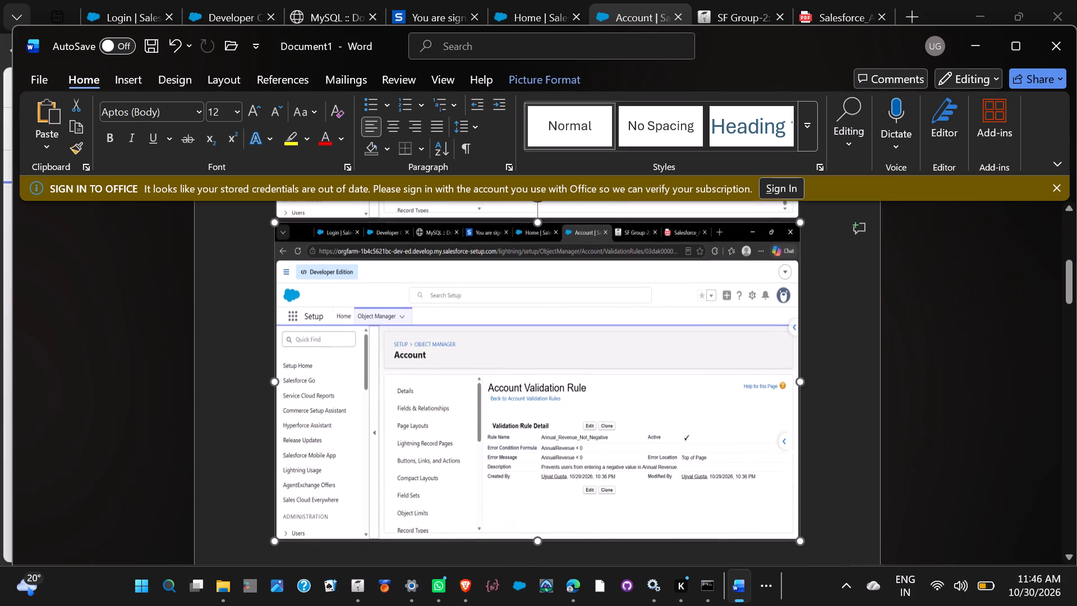
pyautogui.scroll(-1, 633, 481)
pyautogui.scroll(3, 633, 481)
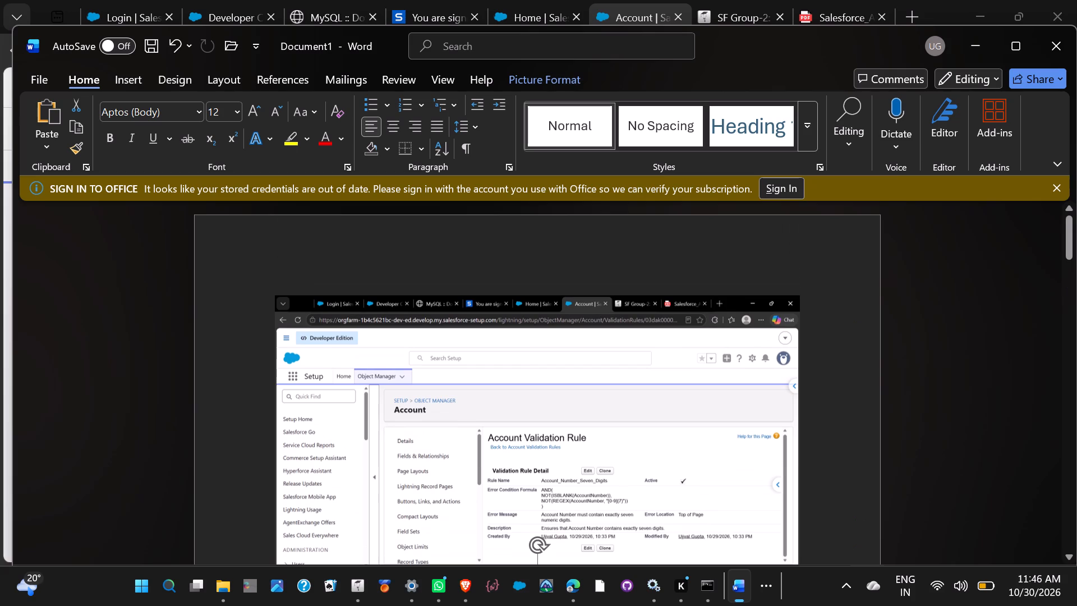
pyautogui.scroll(1, 633, 481)
pyautogui.scroll(-4, 633, 481)
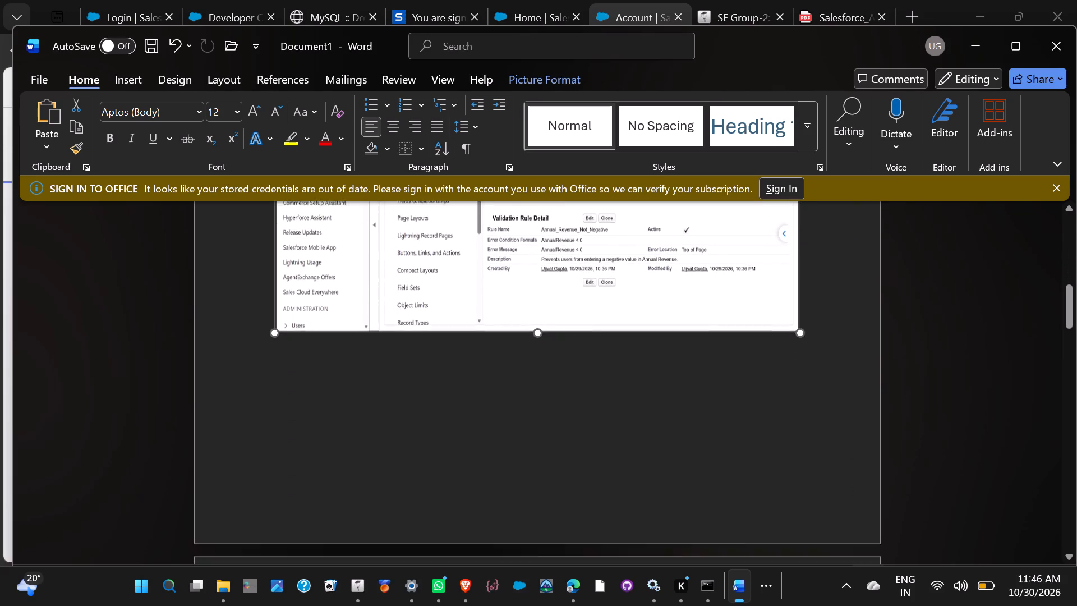
pyautogui.scroll(-2, 633, 481)
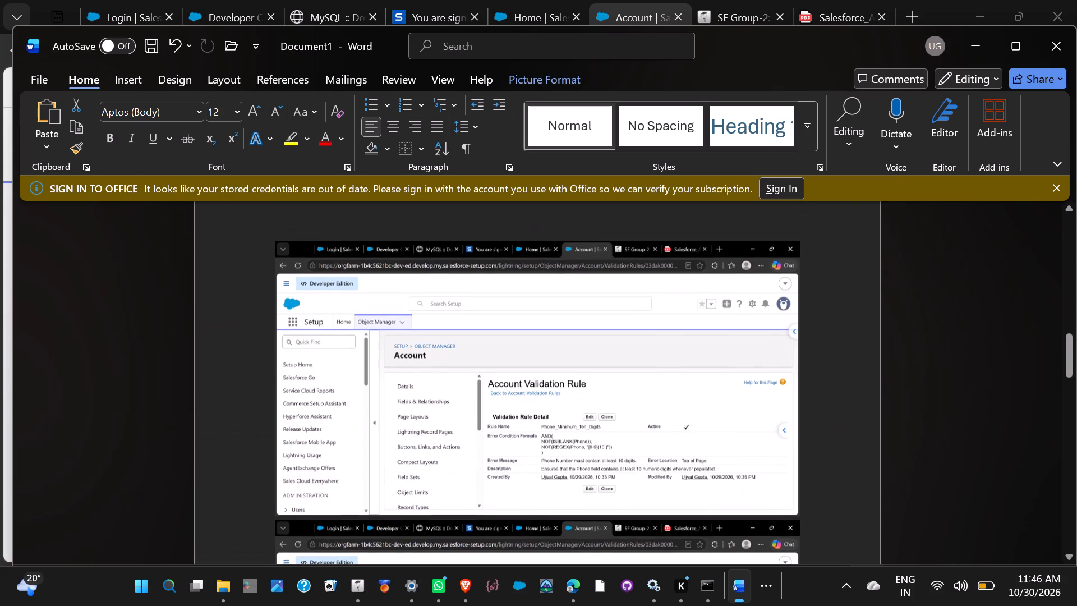
pyautogui.scroll(-1, 633, 481)
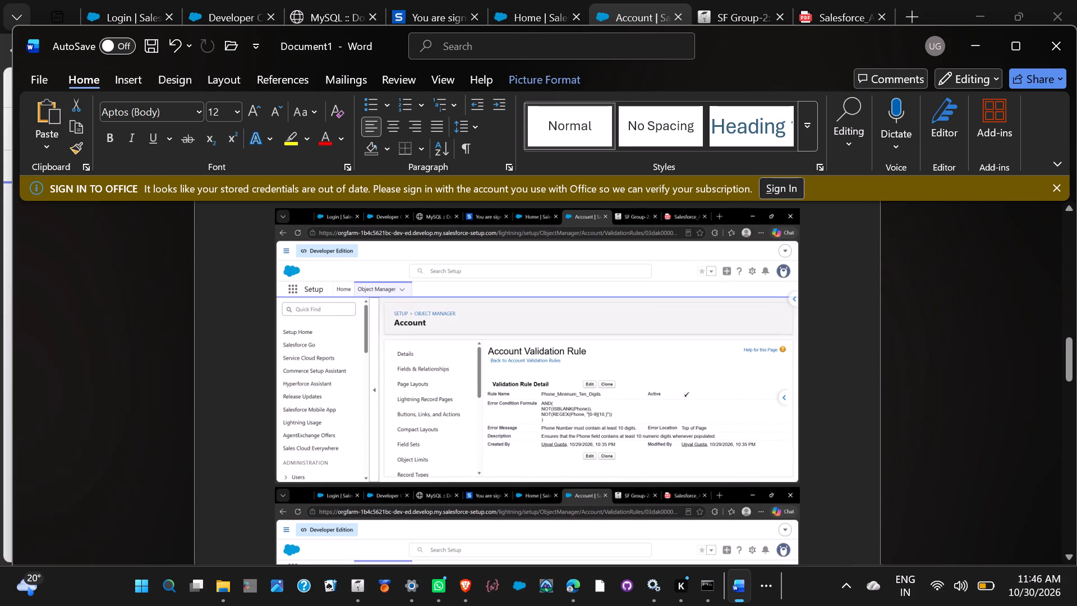
# Check the remaining validation rule screenshots in the Word document and the questions in the Salesforce assignment PDF.
pyautogui.scroll(-2, 633, 481)
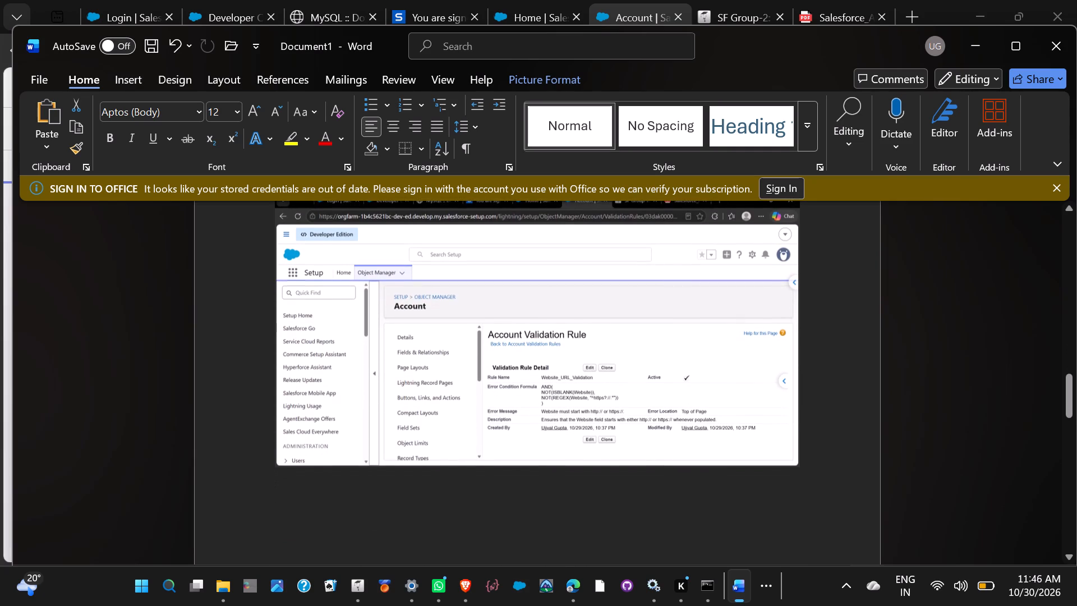
pyautogui.scroll(-3, 633, 481)
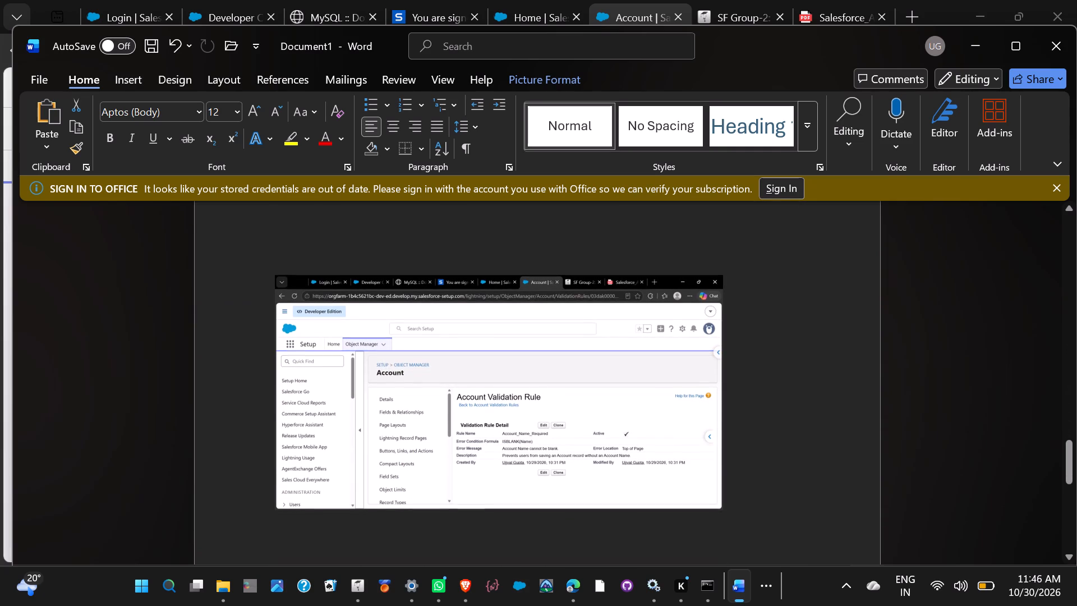
pyautogui.click(738, 596)
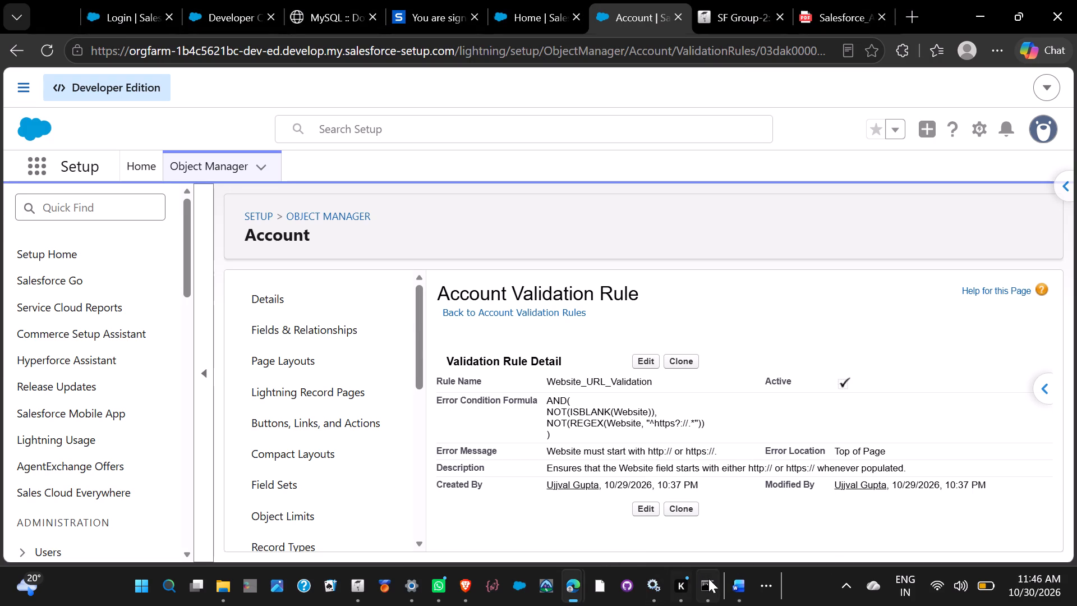
pyautogui.click(829, 34)
pyautogui.scroll(3, 650, 197)
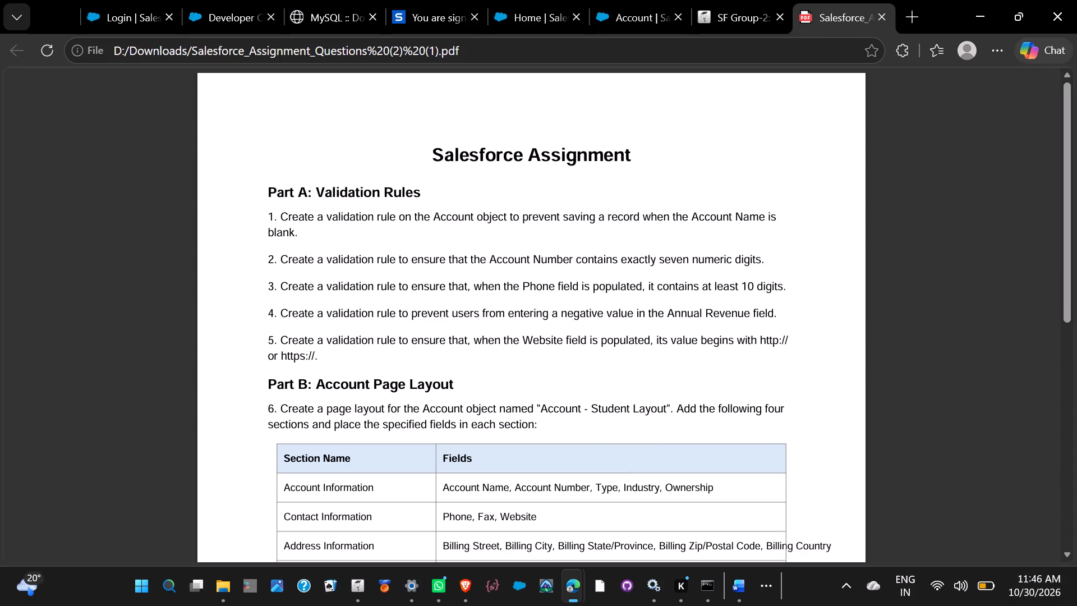
pyautogui.click(742, 582)
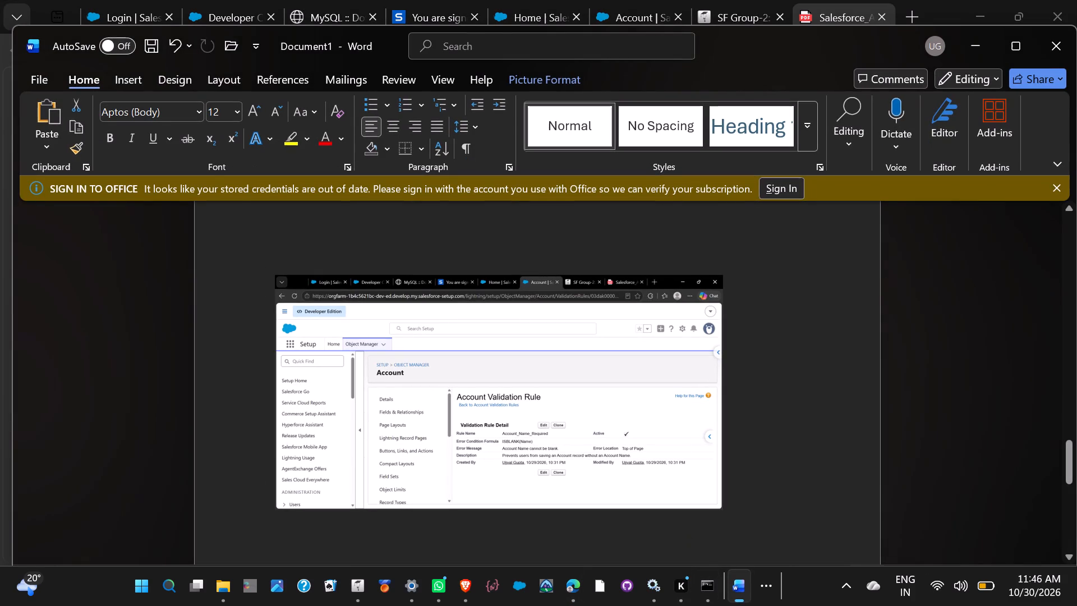
pyautogui.click(740, 598)
# Open the Account - Student Layout from the Account object's page layouts in the browser and collapse the Setup sidebar.
pyautogui.click(649, 10)
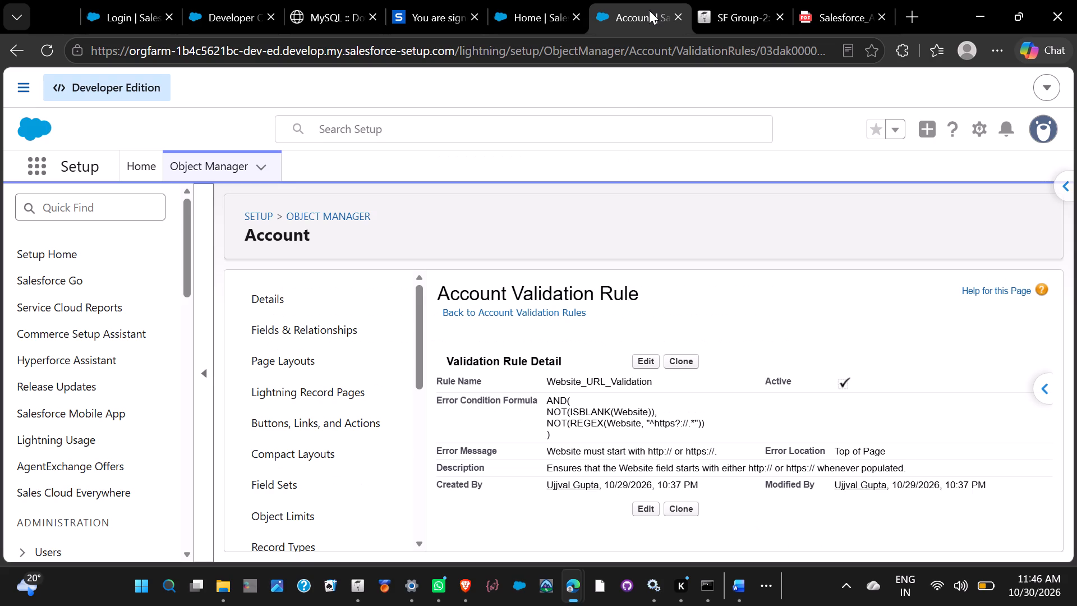
pyautogui.click(348, 355)
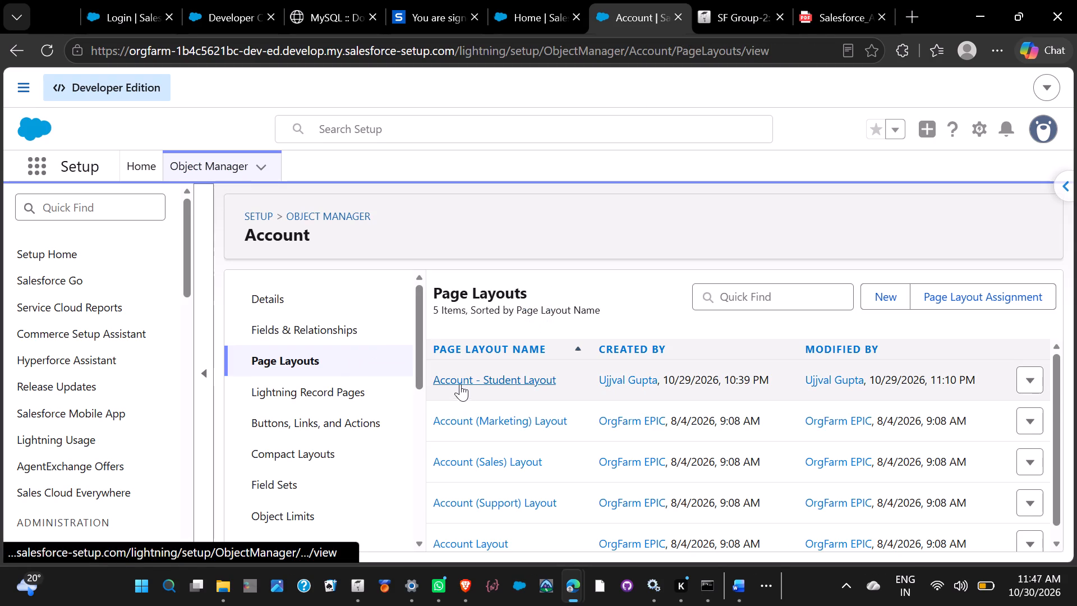
pyautogui.click(459, 380)
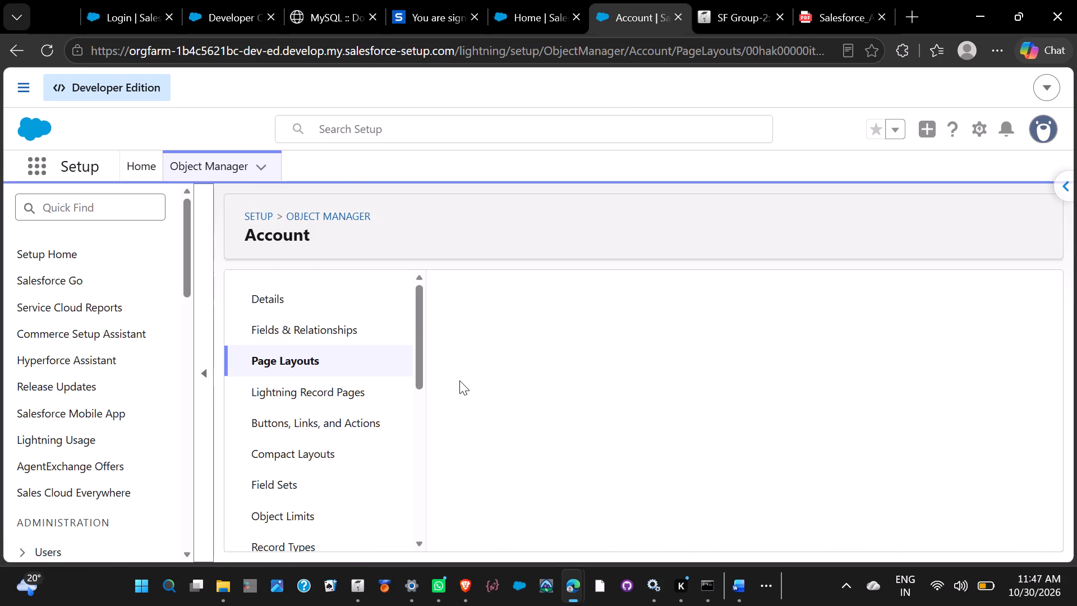
pyautogui.click(205, 367)
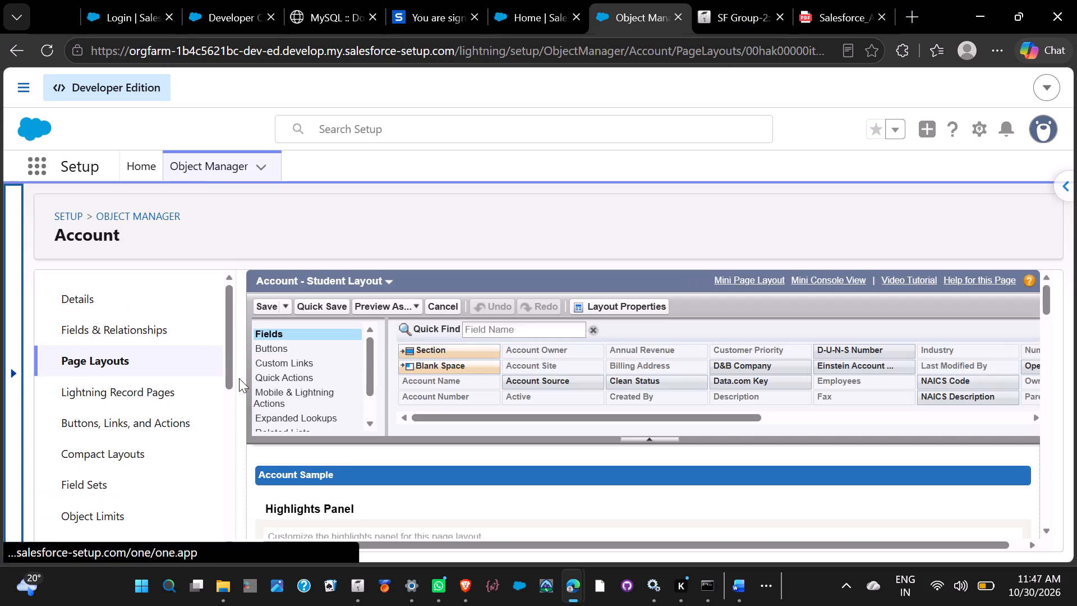
# Collapse the field palette above the Account Information section in the page layout editor.
pyautogui.scroll(-3, 309, 410)
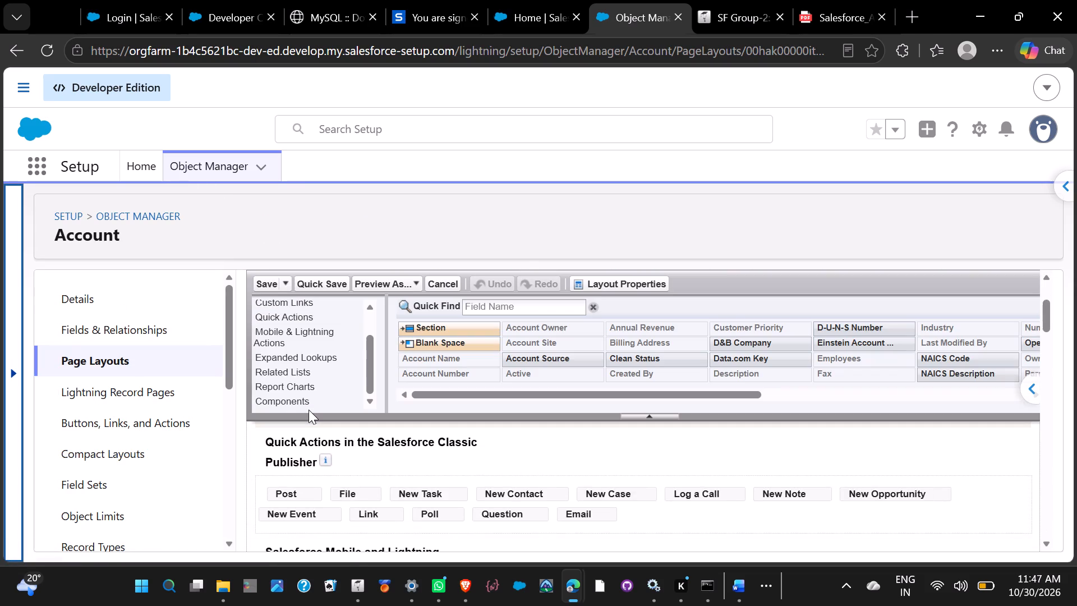
pyautogui.scroll(-2, 309, 410)
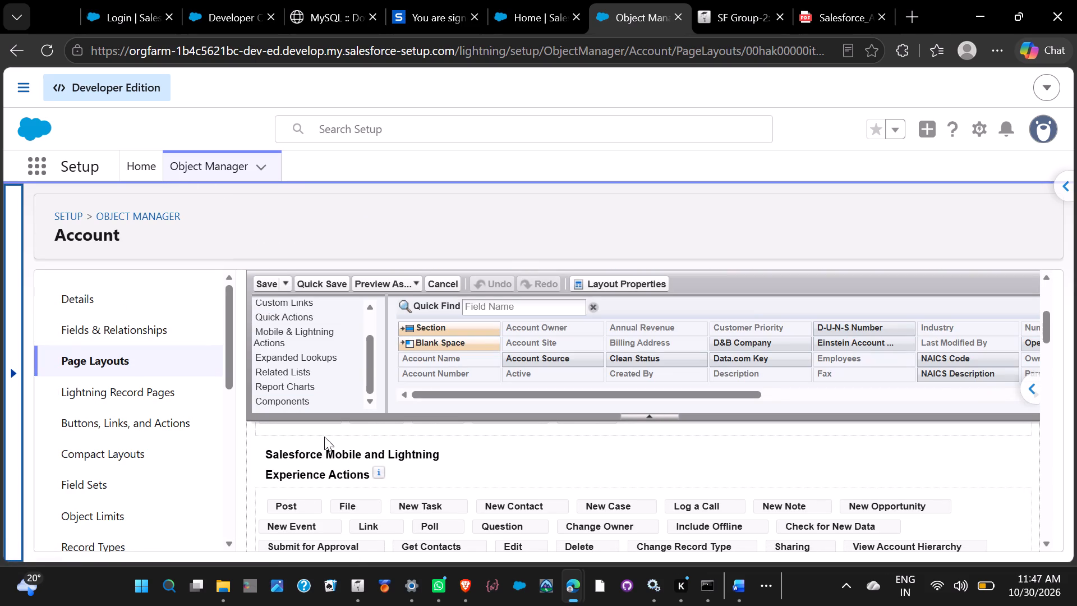
pyautogui.scroll(-1, 303, 449)
pyautogui.scroll(-1, 379, 238)
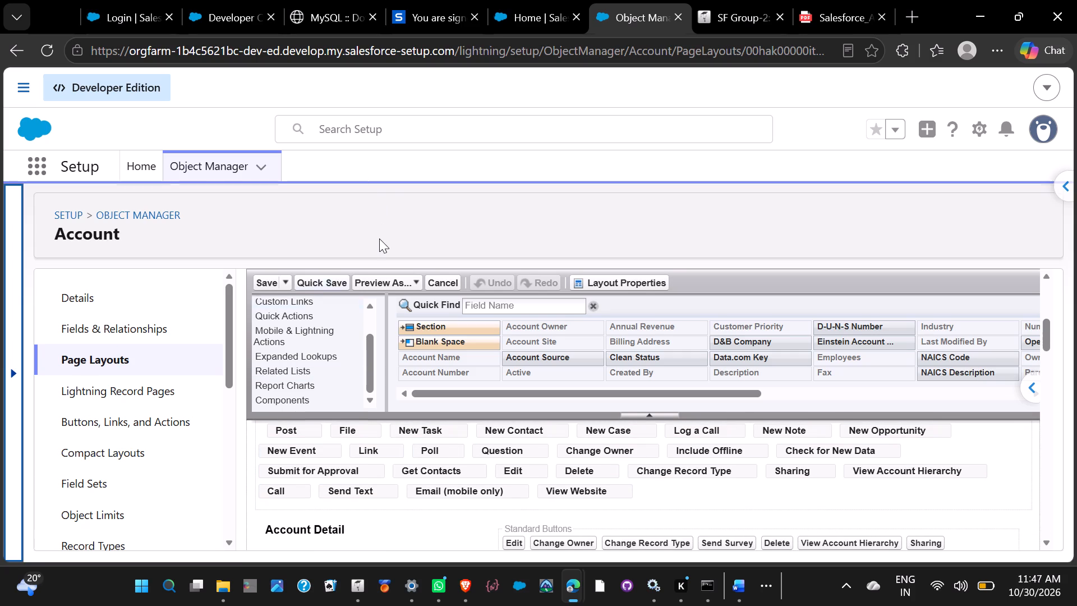
pyautogui.scroll(-1, 379, 238)
pyautogui.scroll(-1, 385, 407)
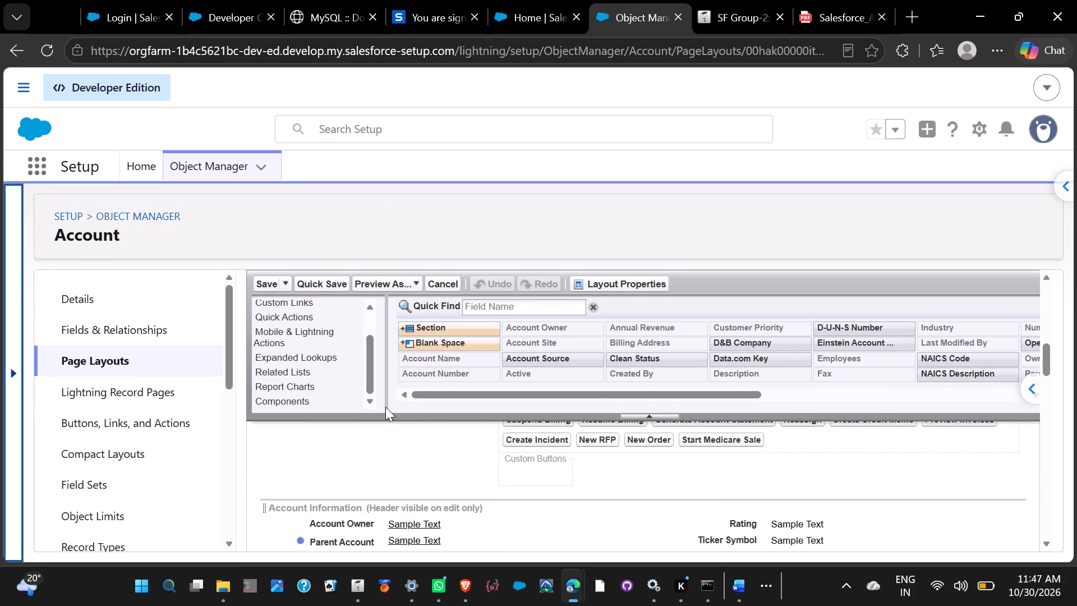
pyautogui.scroll(-2, 385, 407)
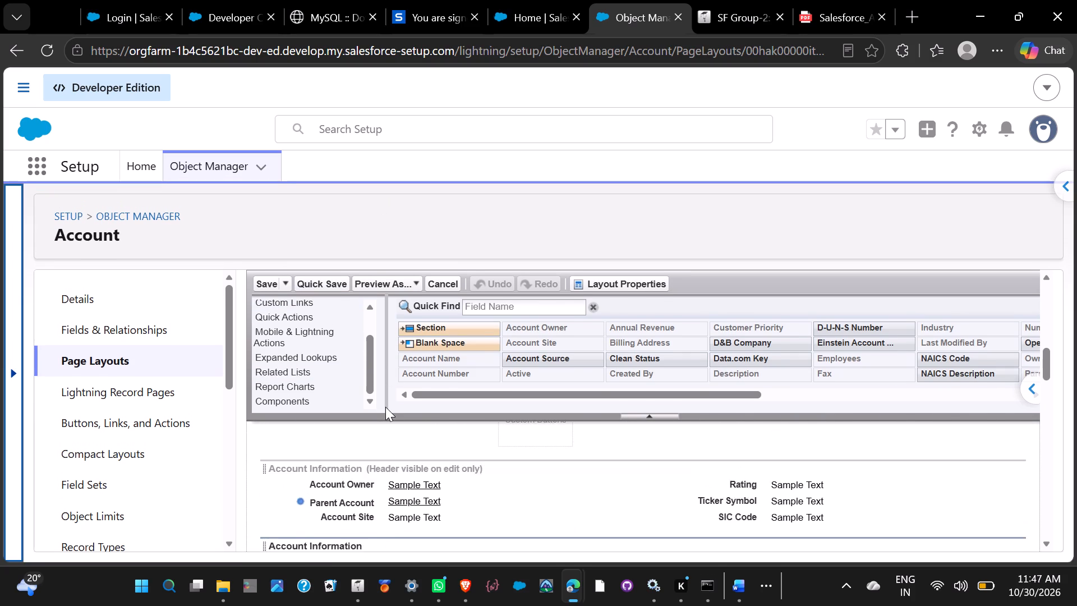
pyautogui.scroll(-1, 385, 407)
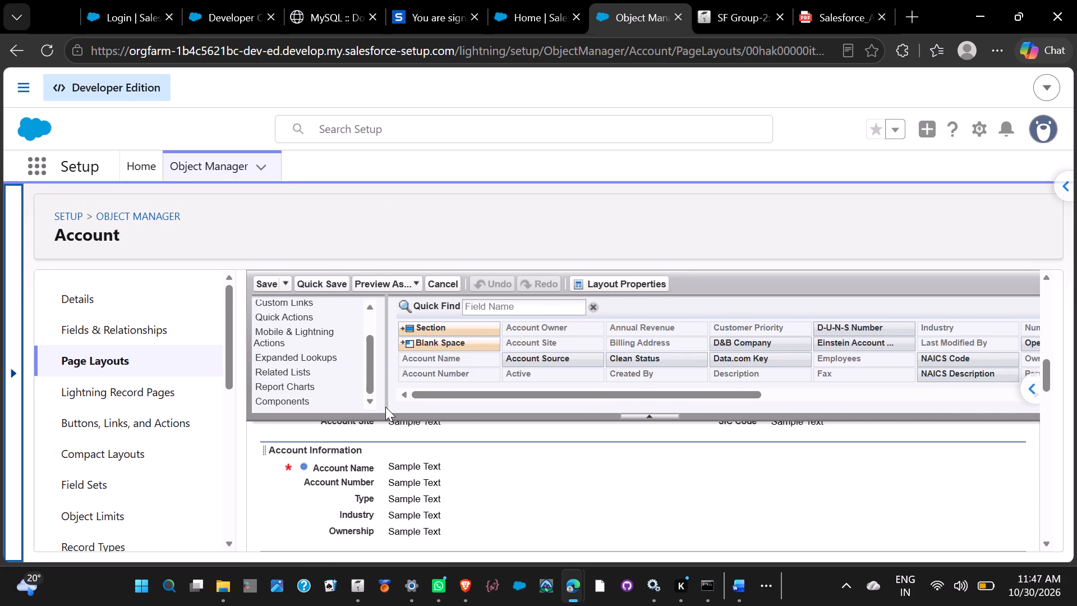
pyautogui.scroll(-1, 385, 407)
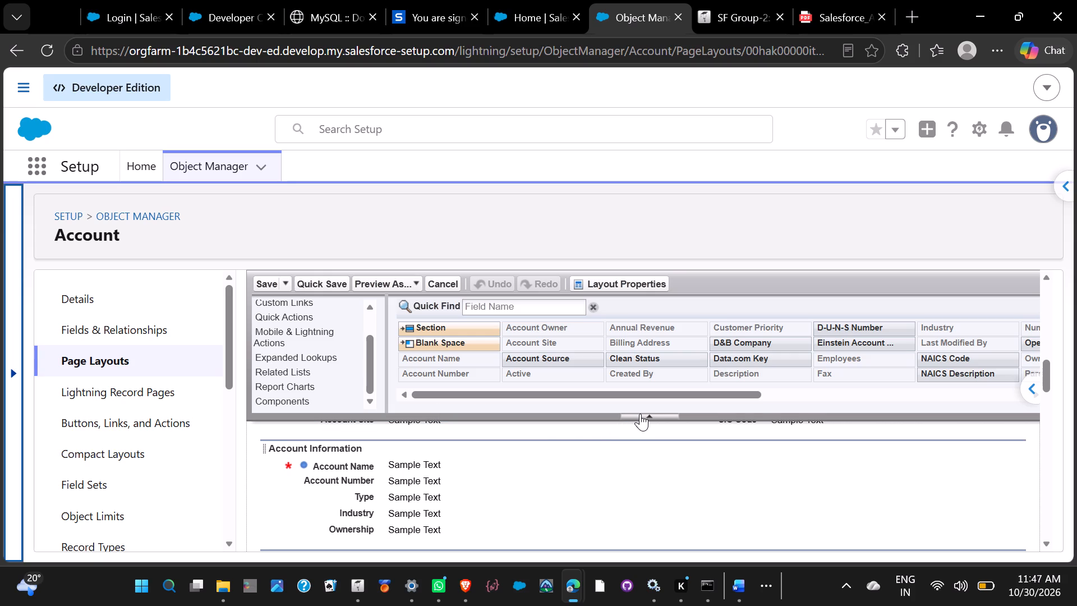
pyautogui.click(640, 414)
# Capture the layout's Account Information, Contact Information and Address Information sections in a screenshot and paste it into the Word document.
pyautogui.scroll(-1, 640, 414)
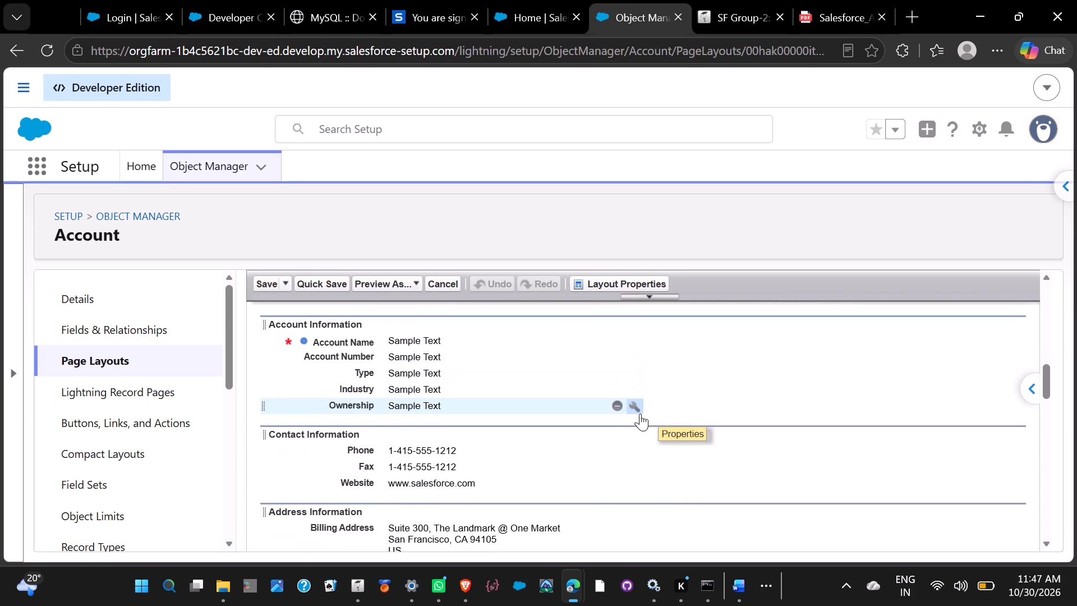
pyautogui.scroll(-1, 640, 414)
pyautogui.hscroll(1, 640, 414)
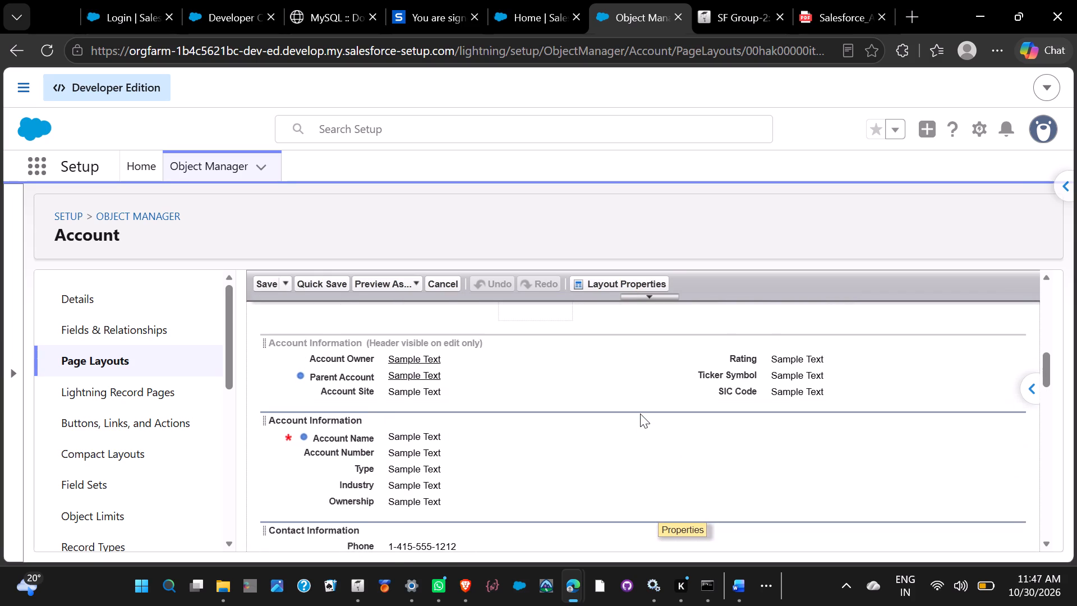
pyautogui.hscroll(1, 640, 414)
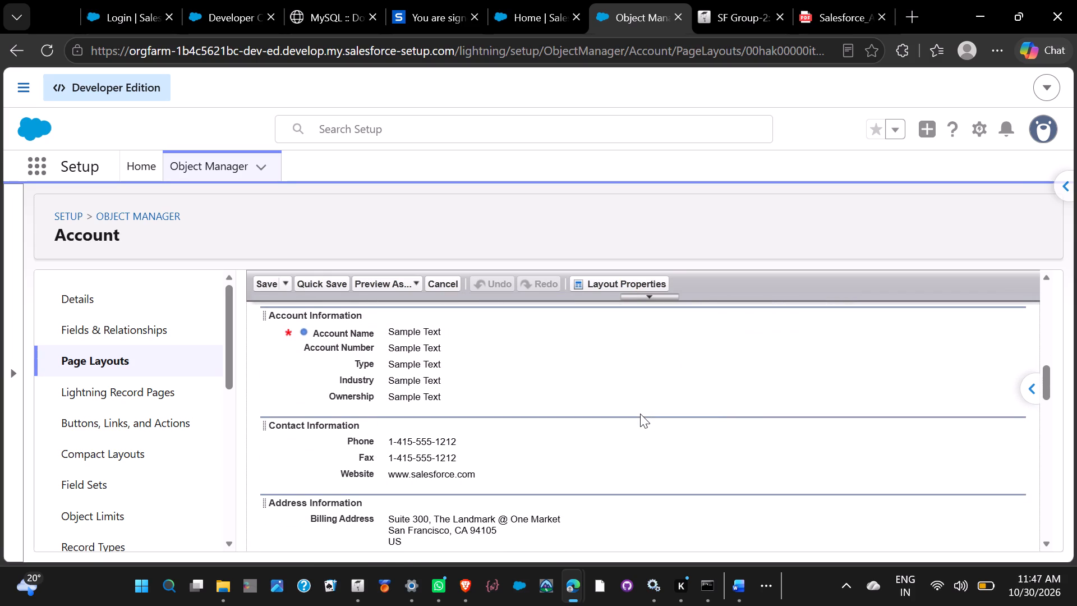
pyautogui.hscroll(1, 640, 414)
pyautogui.scroll(-2, 640, 414)
pyautogui.scroll(2, 640, 414)
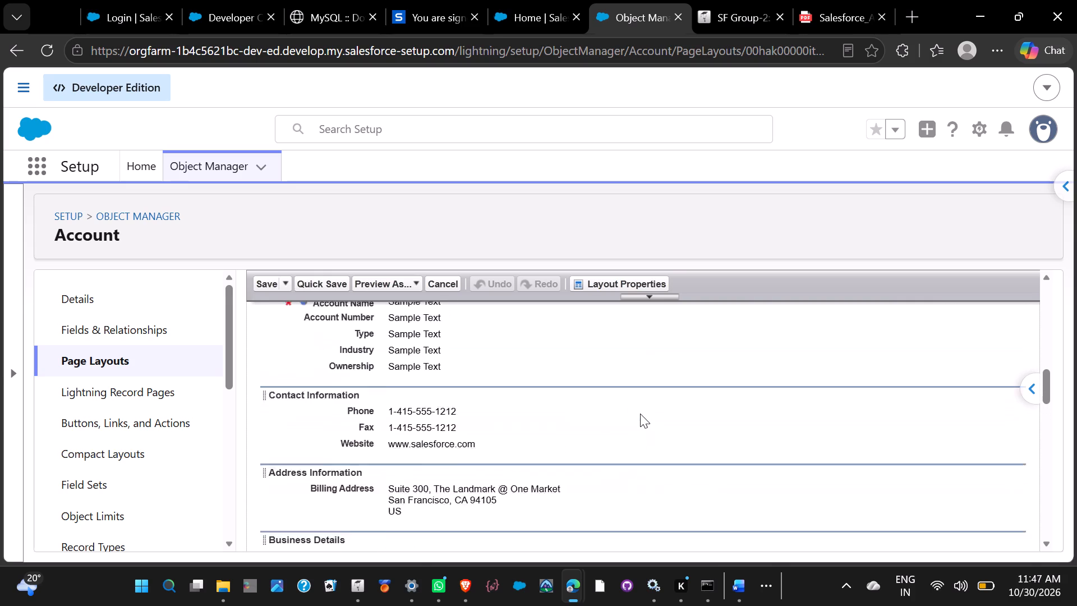
pyautogui.scroll(1, 640, 414)
pyautogui.scroll(-2, 640, 414)
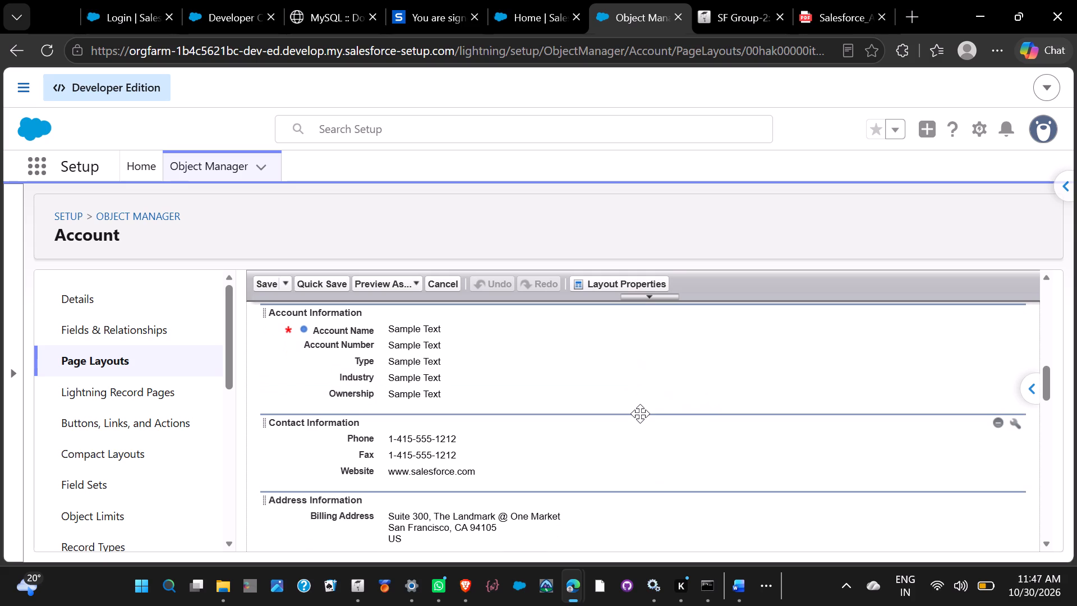
pyautogui.press('Print')
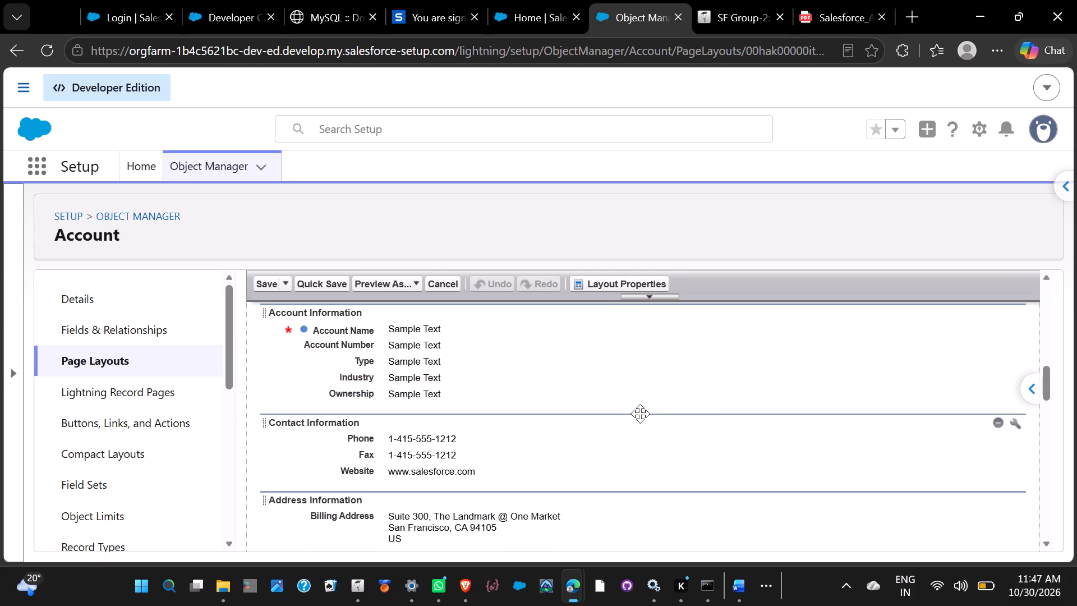
pyautogui.click(640, 414)
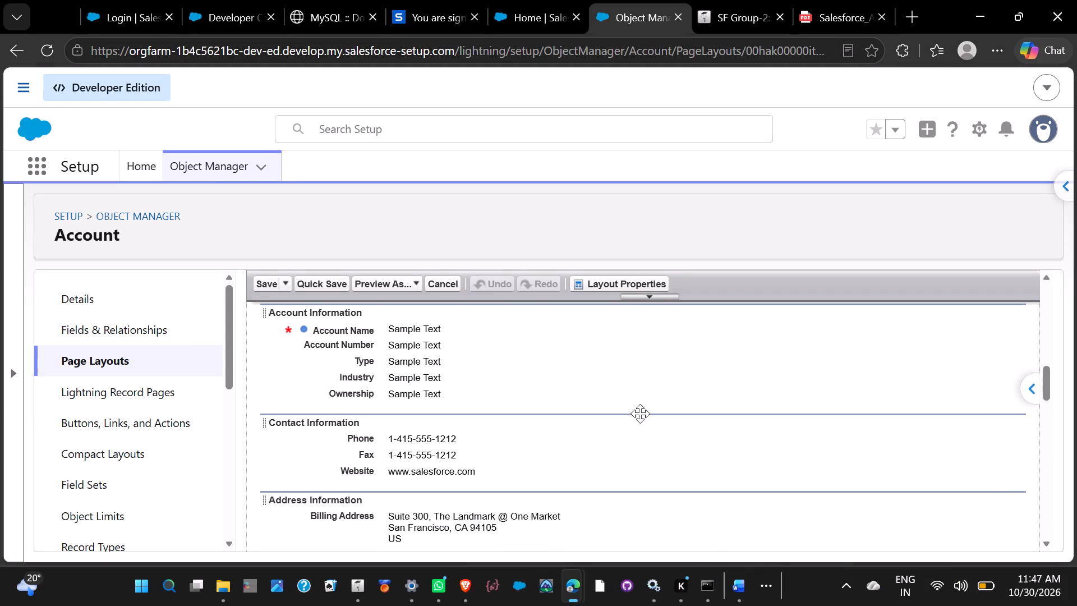
pyautogui.click(747, 595)
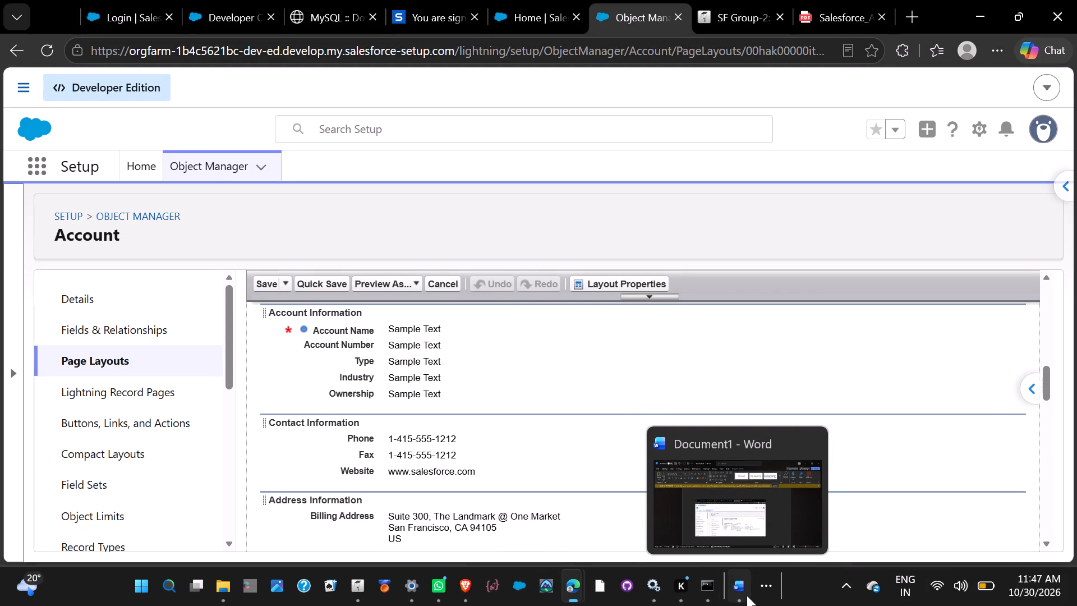
pyautogui.hotkey('ctrl', 'v')
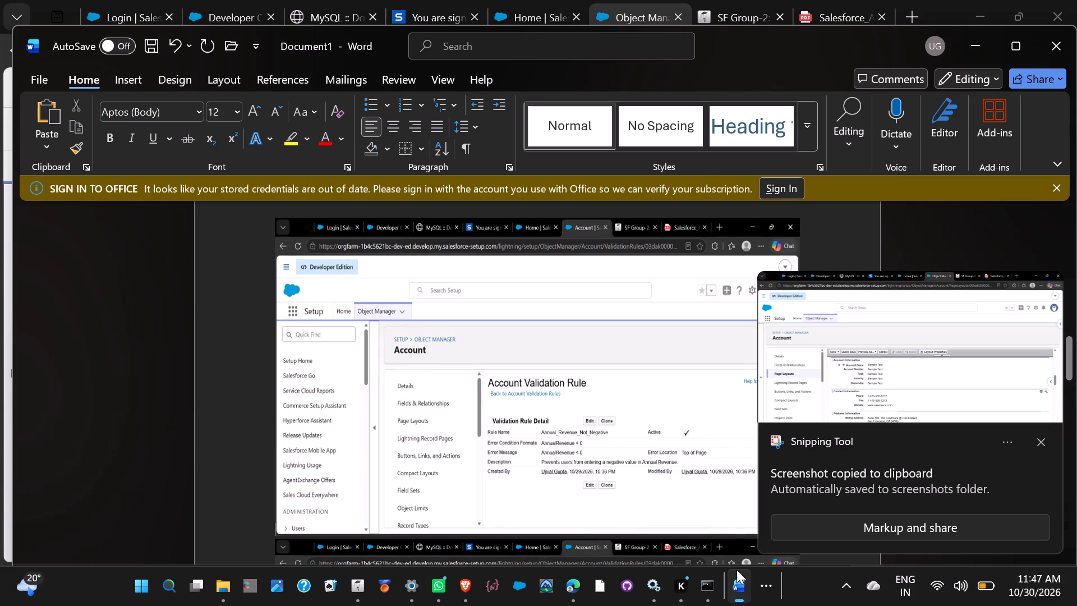
# Return to the student layout in the browser and show its Contact Information, Address Information and Business Details sections together.
pyautogui.click(739, 580)
pyautogui.scroll(-1, 572, 464)
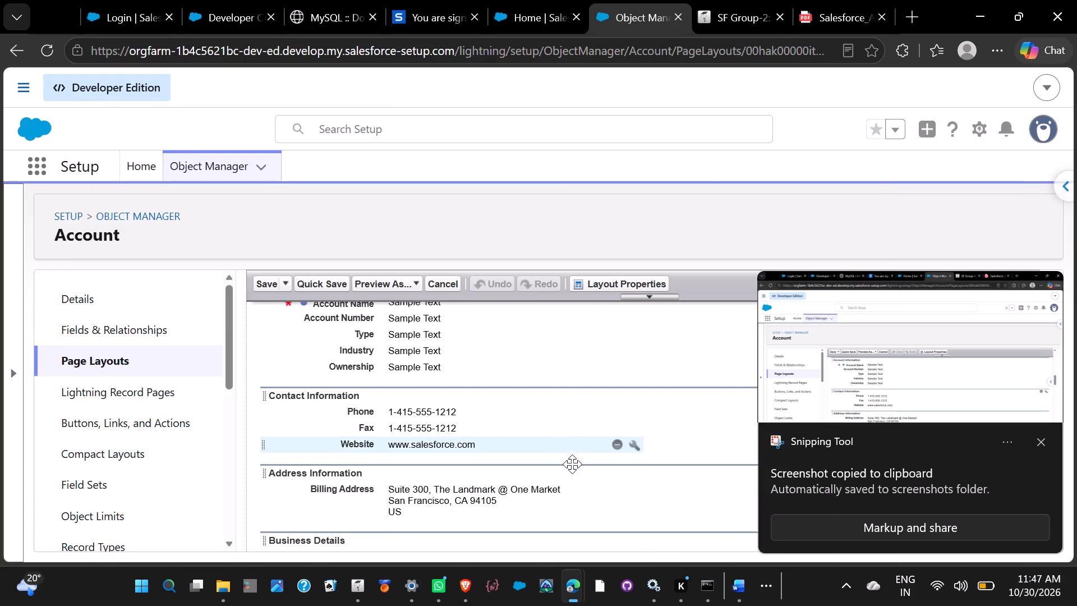
pyautogui.scroll(-1, 572, 464)
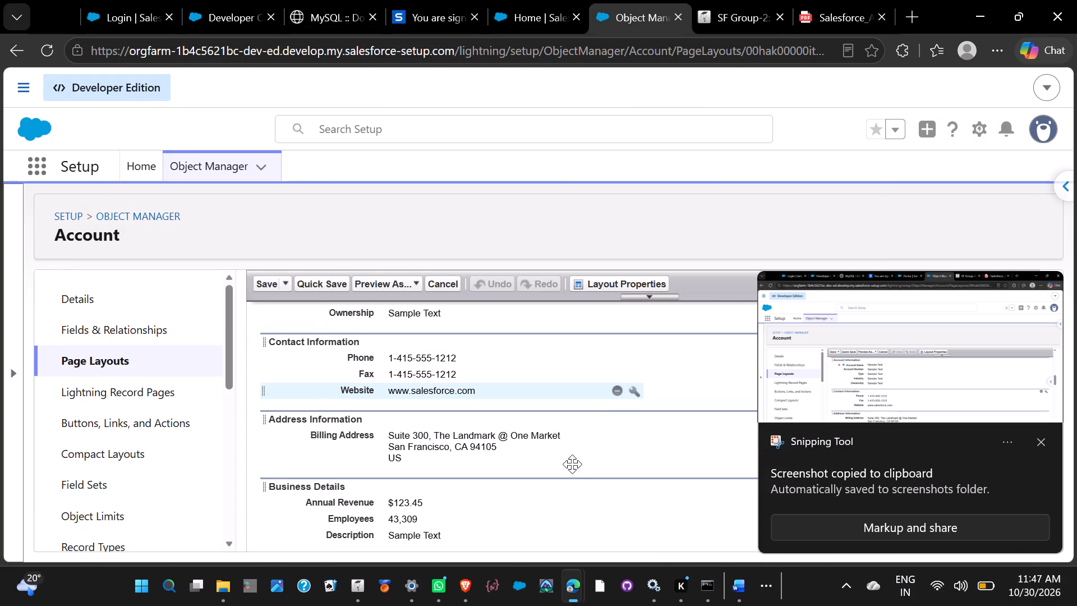
pyautogui.scroll(-1, 572, 464)
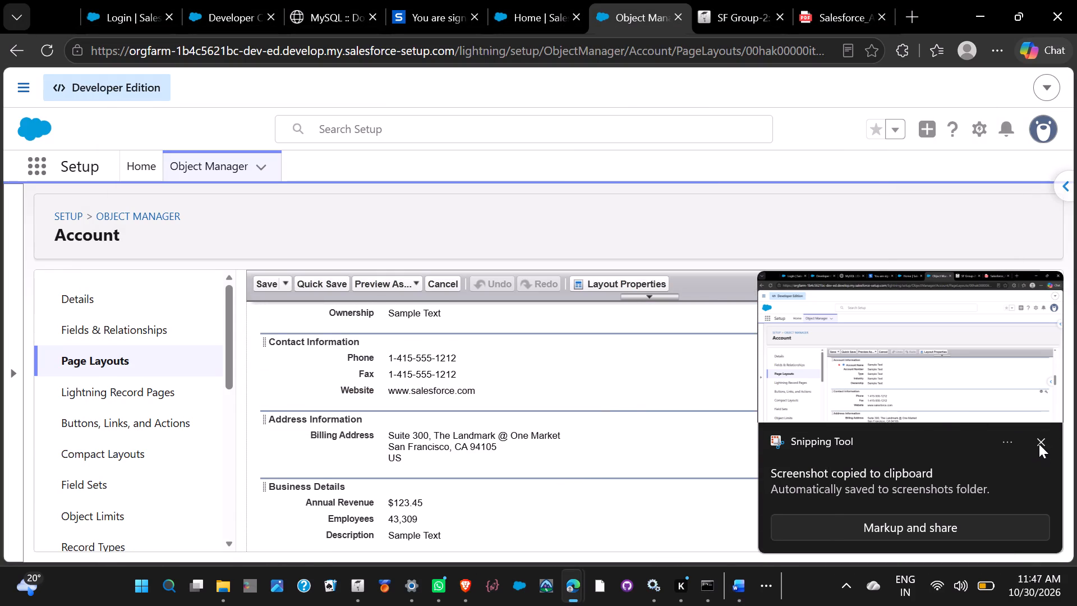
# Capture the layout's Contact Information, Address Information and Business Details sections in a screenshot and paste it into the Word document.
pyautogui.click(1039, 444)
pyautogui.press('Print')
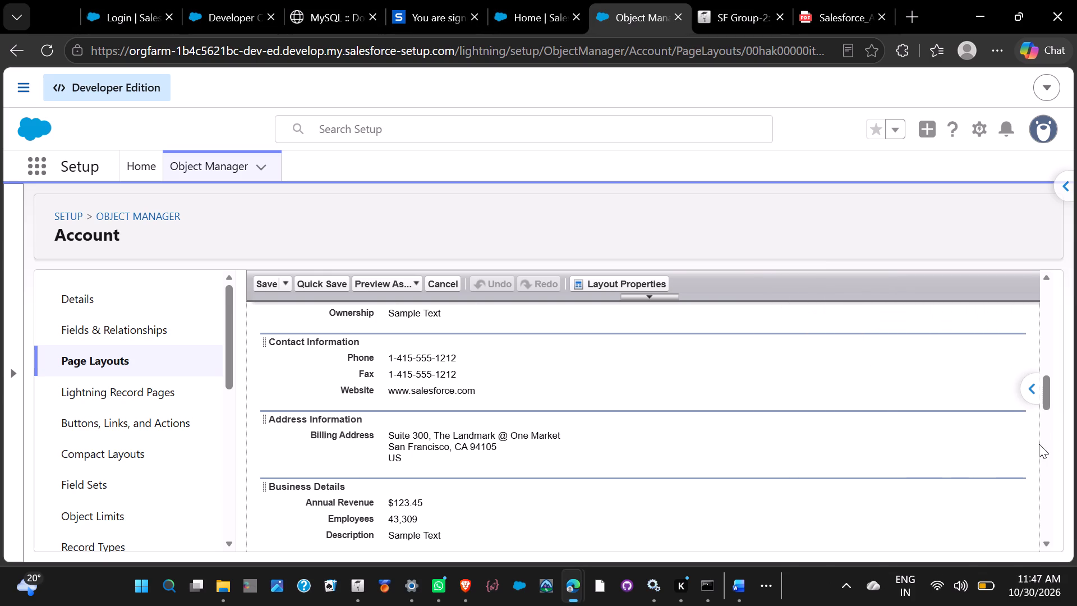
pyautogui.click(1039, 444)
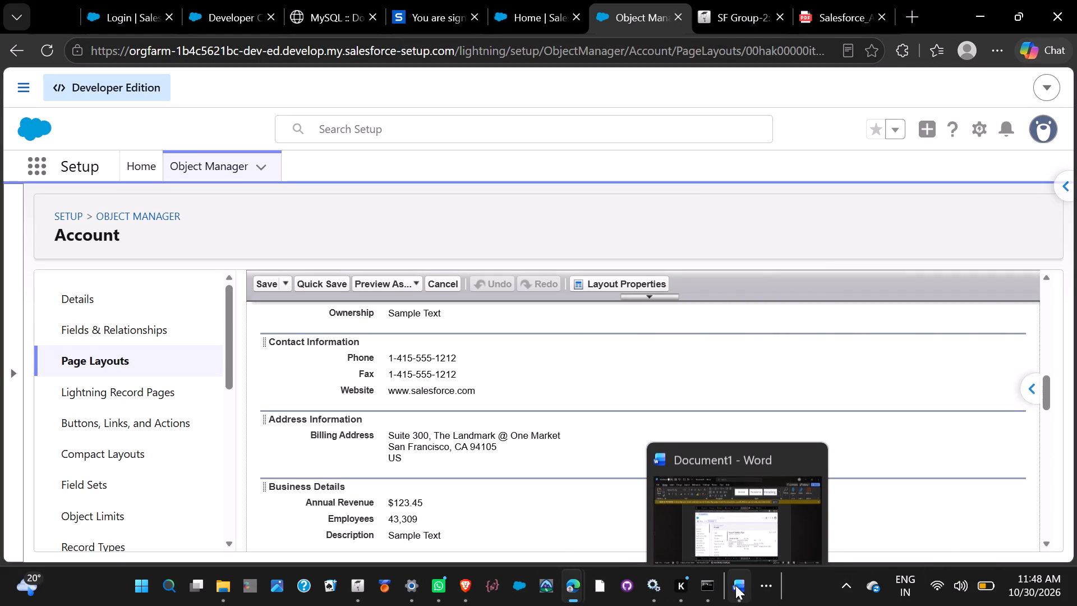
pyautogui.click(735, 585)
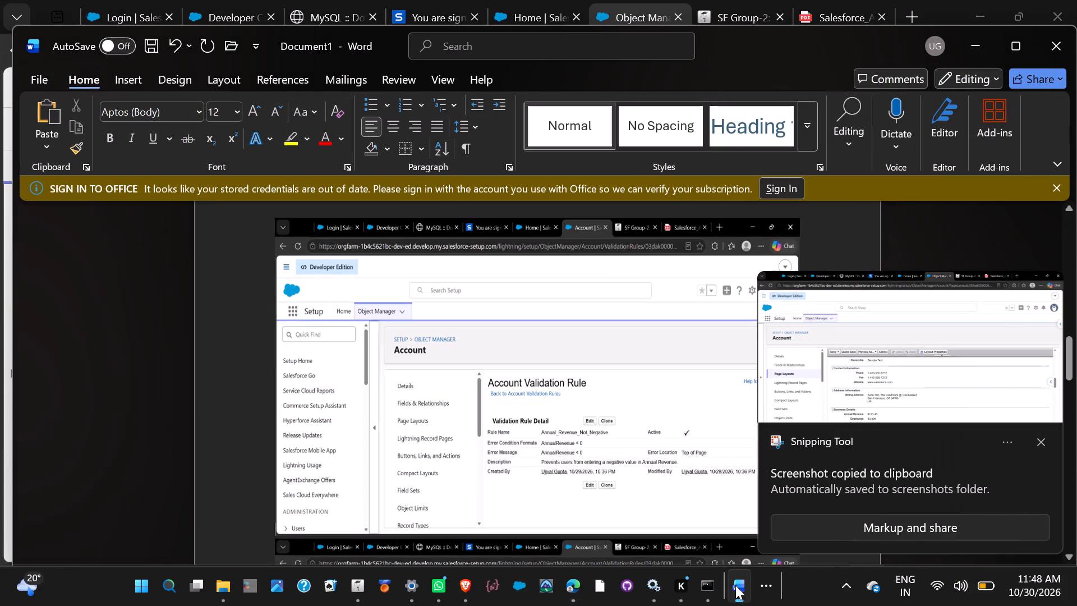
pyautogui.hotkey('ctrl', 'v')
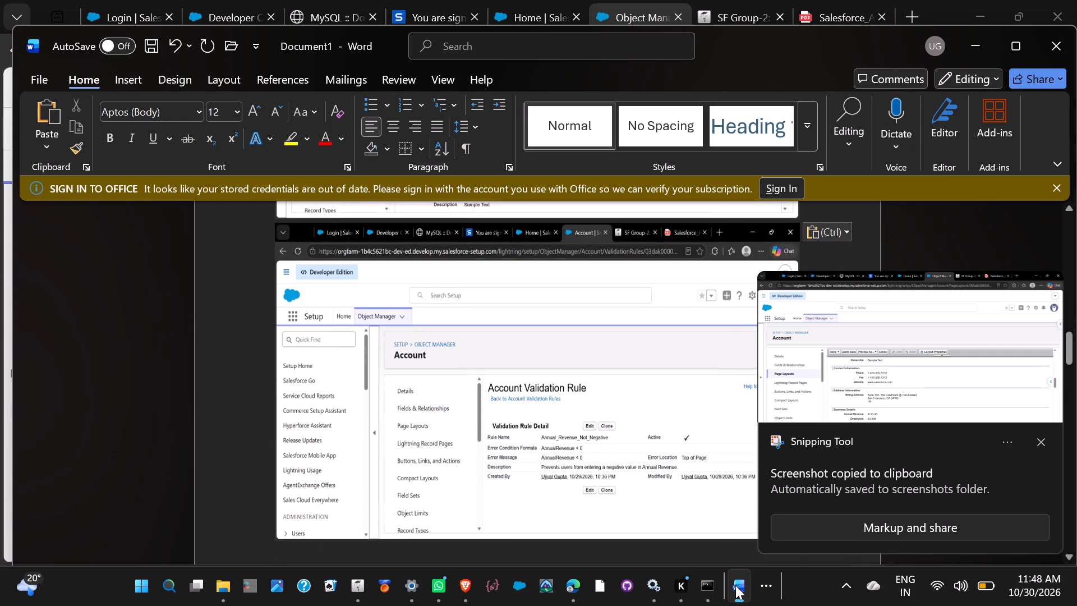
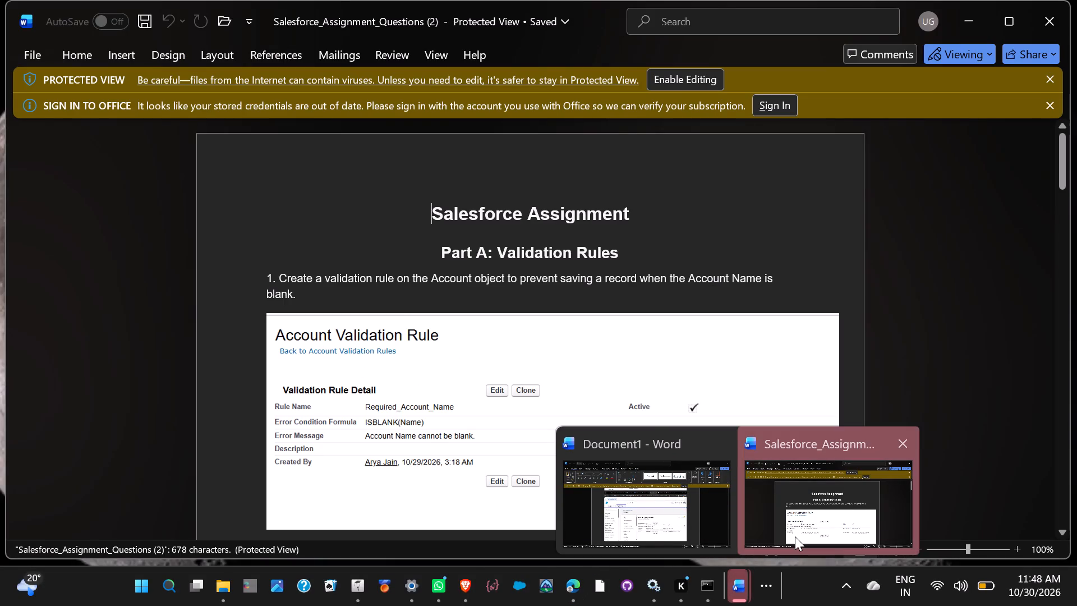
# Switch to the Salesforce_Assignment_Questions (2) document in Word.
pyautogui.click(795, 536)
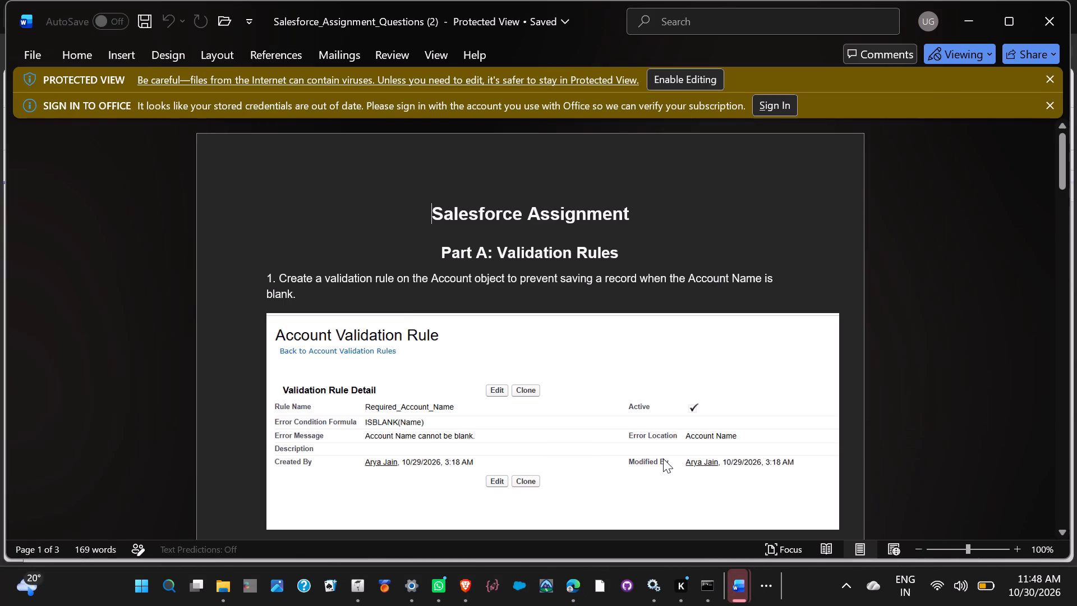
# Read through the Salesforce assignment document, reviewing the Part A validation rule questions and the Part B page layout table.
pyautogui.scroll(-6, 663, 458)
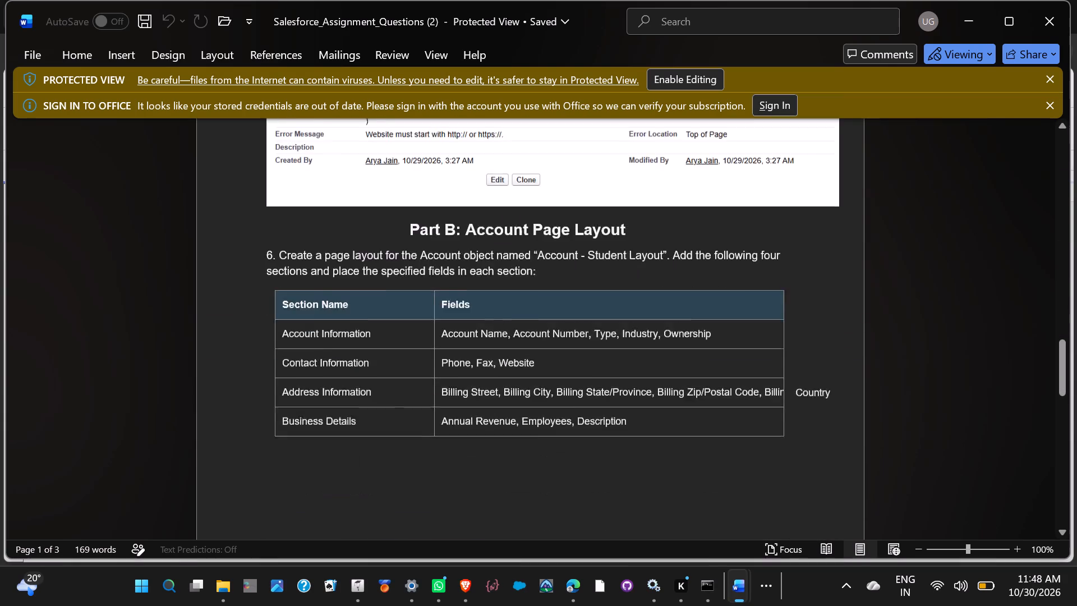
pyautogui.scroll(-5, 663, 458)
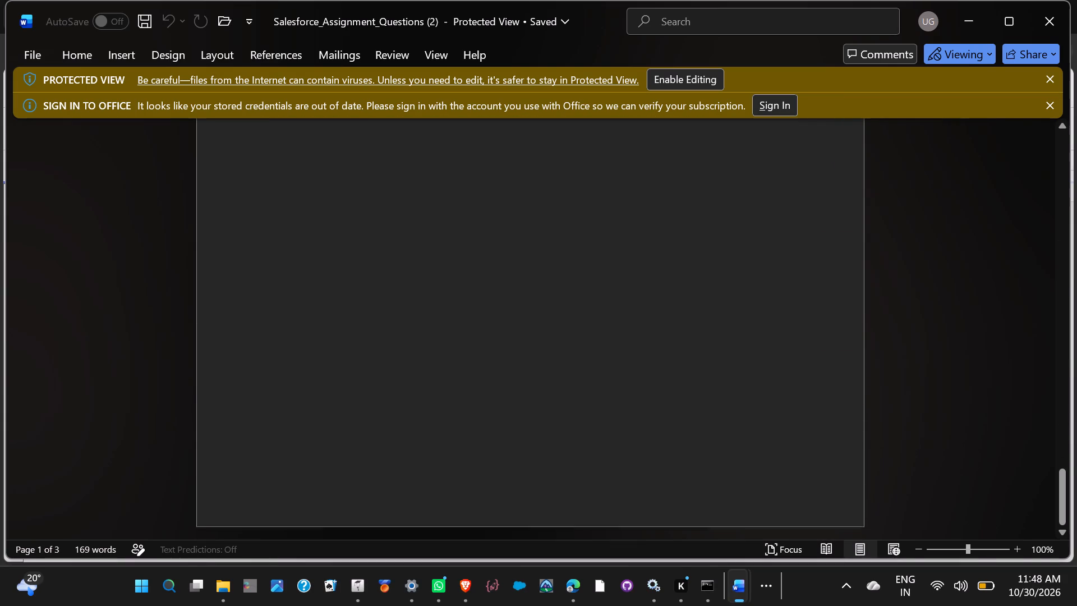
pyautogui.scroll(1, 663, 458)
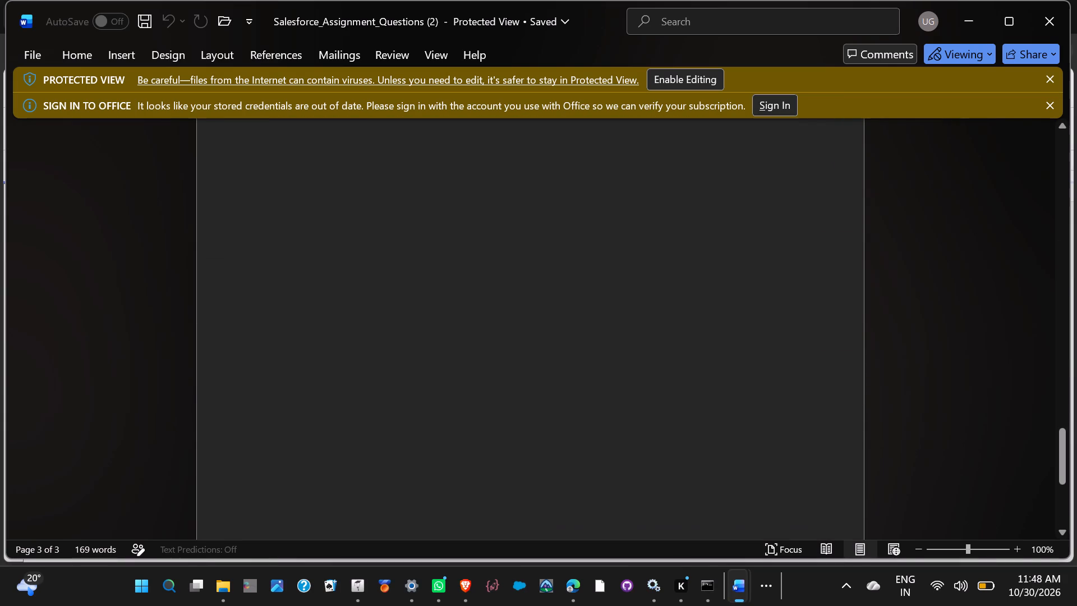
pyautogui.scroll(3, 663, 458)
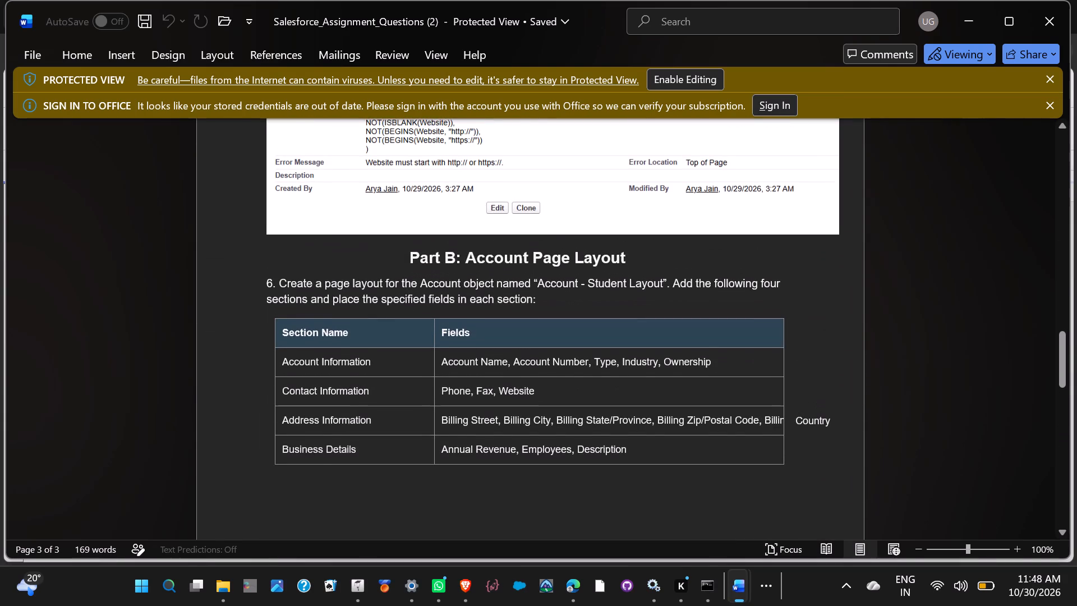
pyautogui.scroll(2, 663, 458)
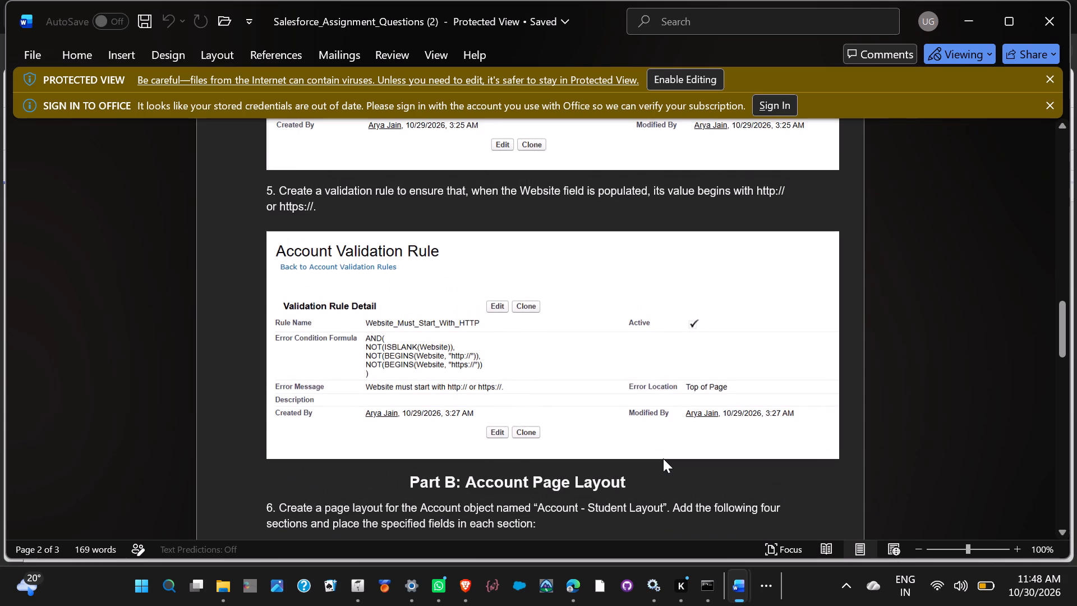
pyautogui.scroll(4, 663, 458)
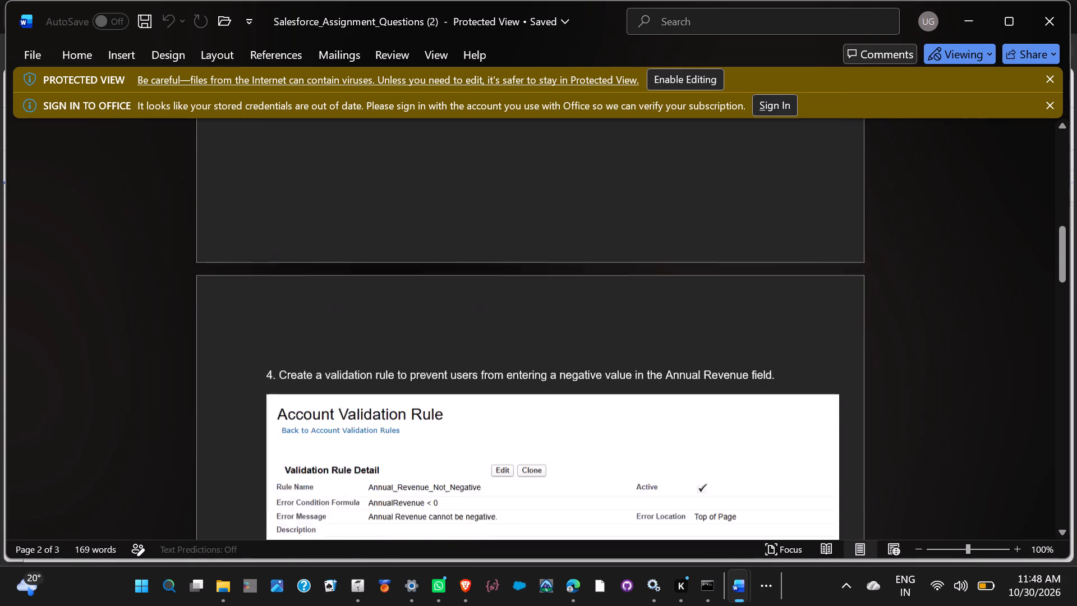
pyautogui.scroll(2, 663, 458)
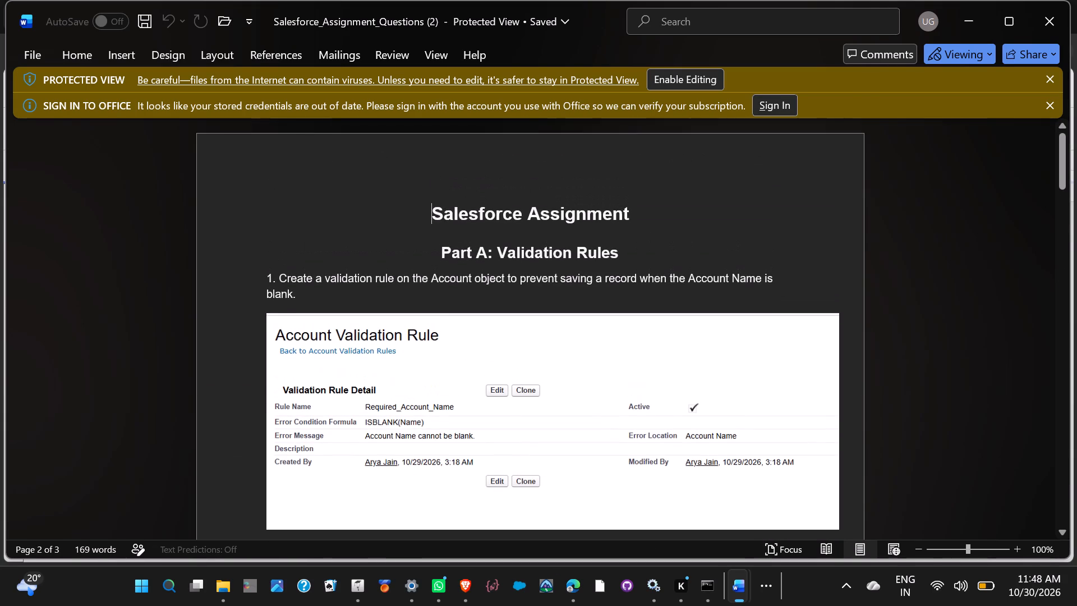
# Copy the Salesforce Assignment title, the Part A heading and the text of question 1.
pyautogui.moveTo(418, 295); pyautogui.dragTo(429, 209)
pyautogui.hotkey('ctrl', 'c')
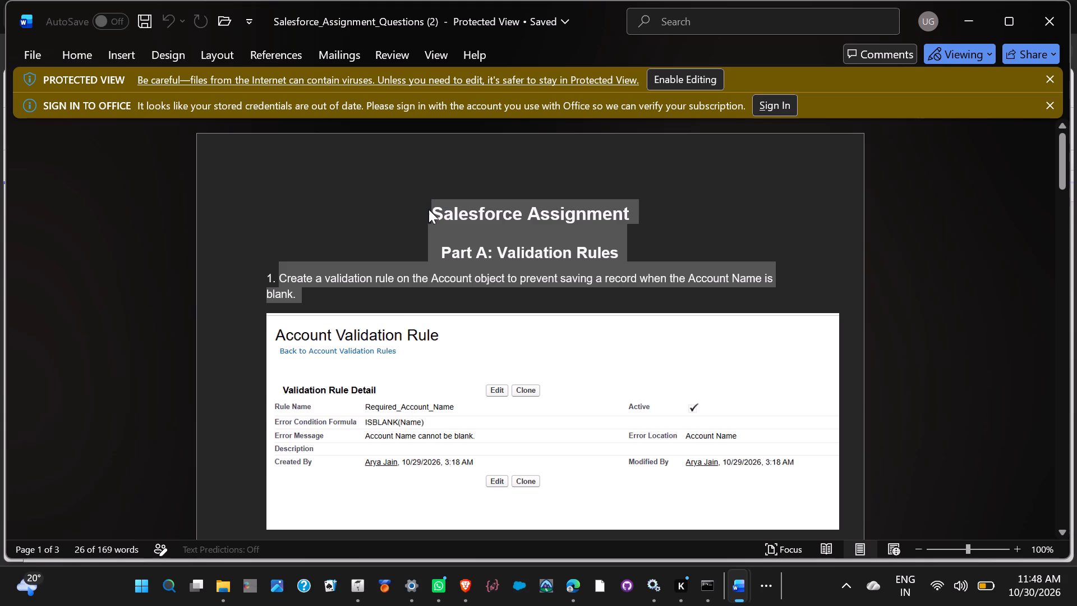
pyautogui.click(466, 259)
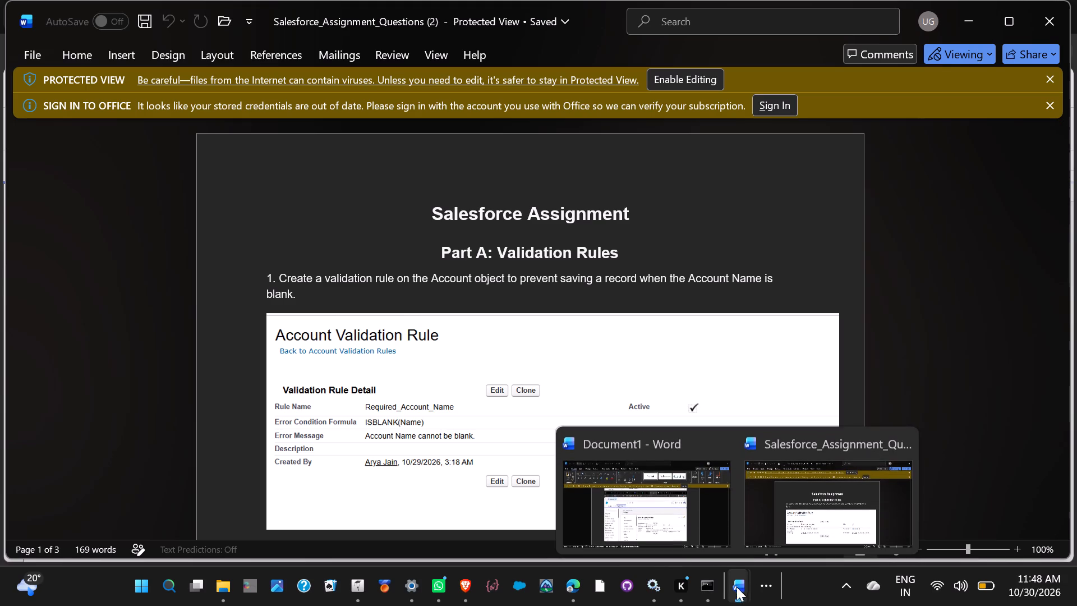
# Switch to Document1 and look through its Salesforce screenshots for the Account_Name_Required validation rule, checking against the assignment document.
pyautogui.click(650, 506)
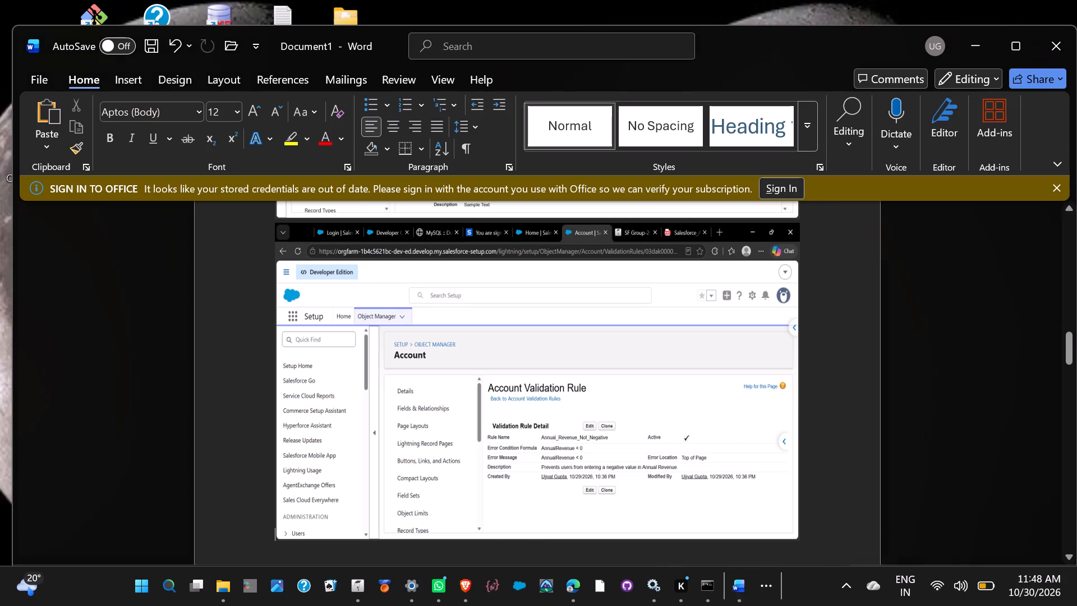
pyautogui.scroll(10, 629, 456)
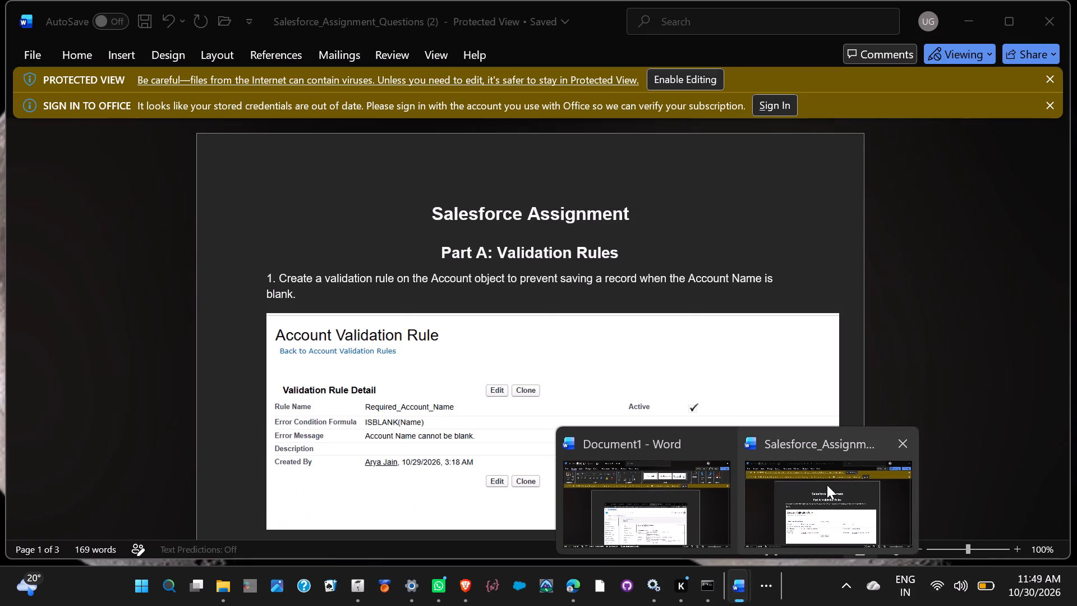
pyautogui.click(827, 485)
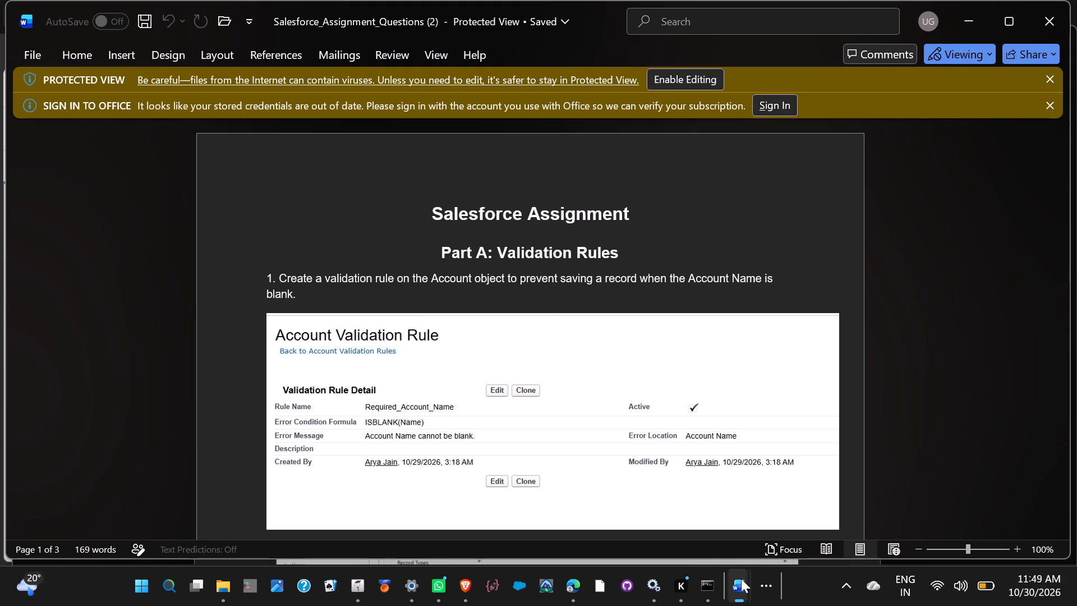
pyautogui.click(659, 504)
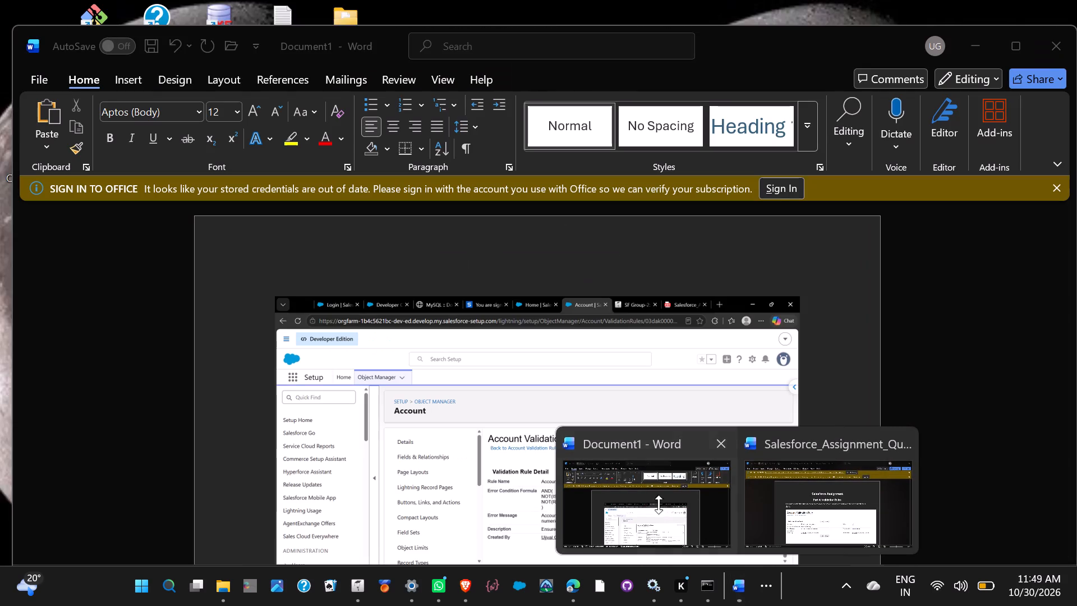
pyautogui.scroll(-3, 659, 504)
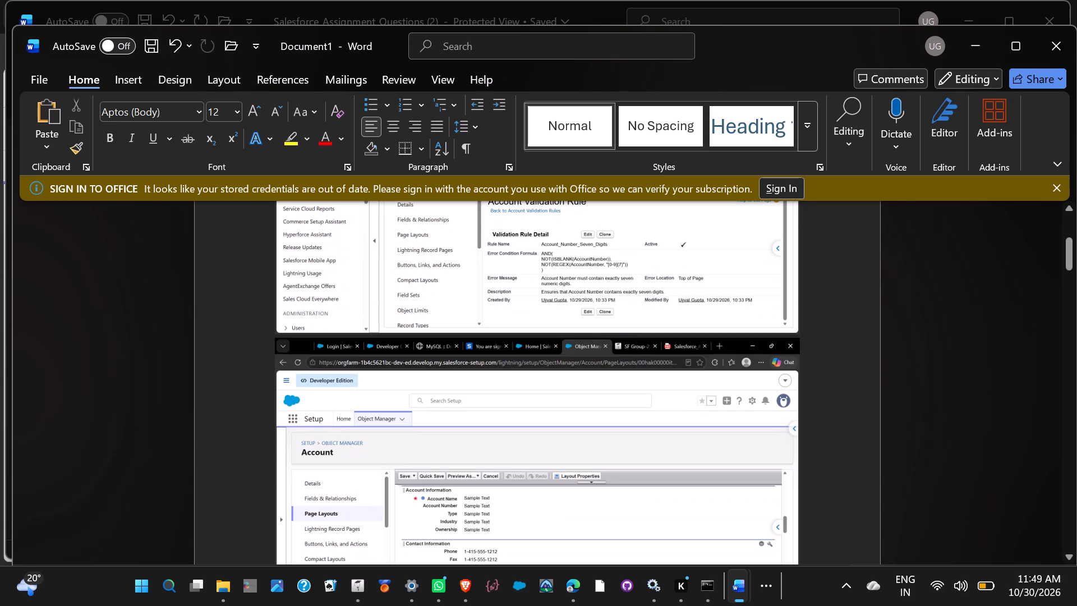
pyautogui.scroll(-2, 659, 504)
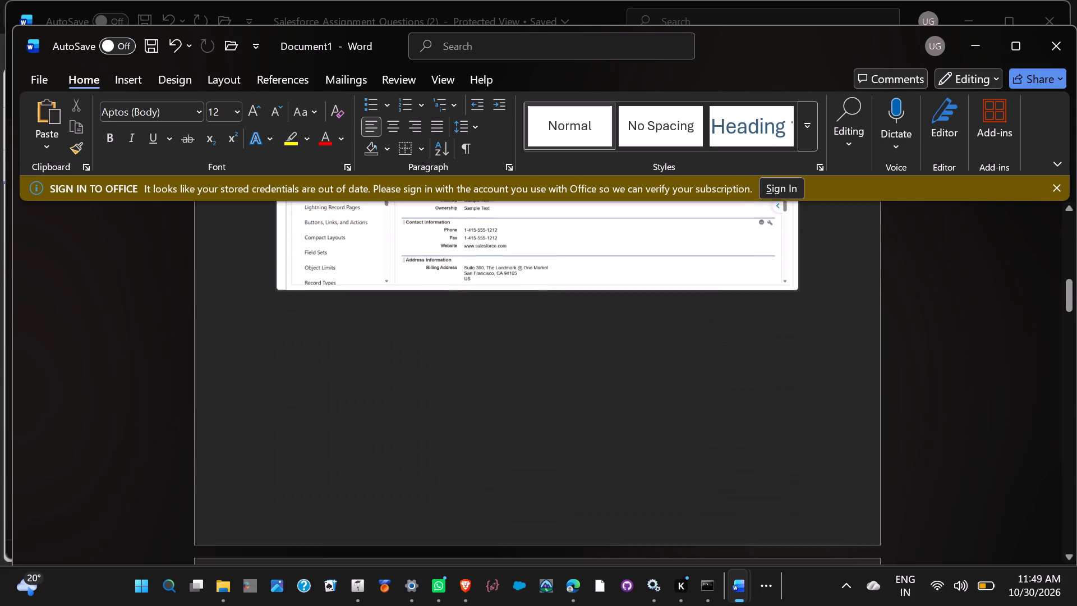
pyautogui.scroll(-4, 659, 504)
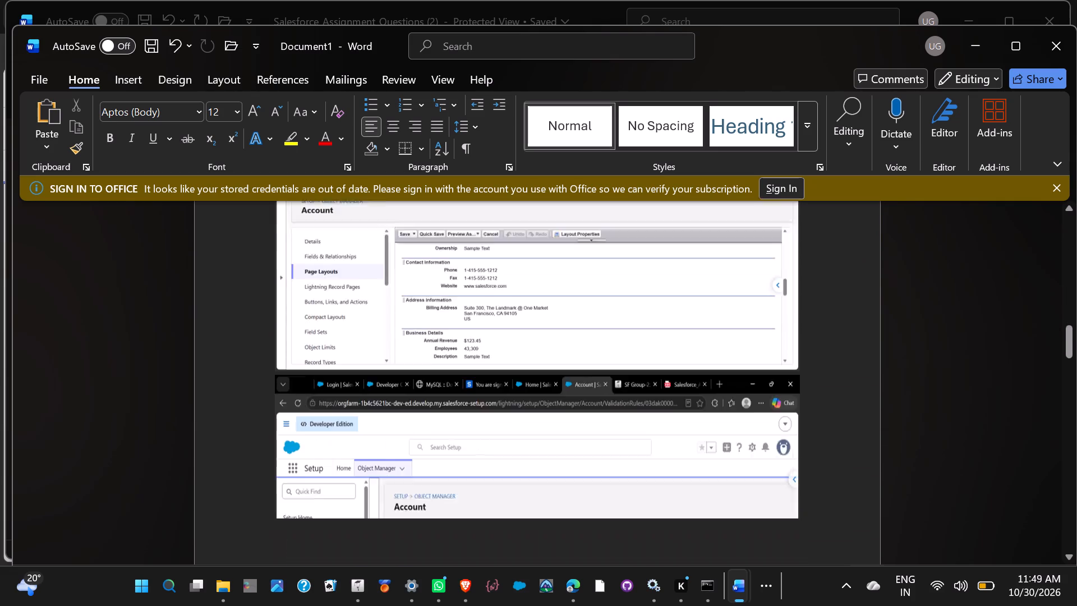
pyautogui.scroll(-7, 659, 504)
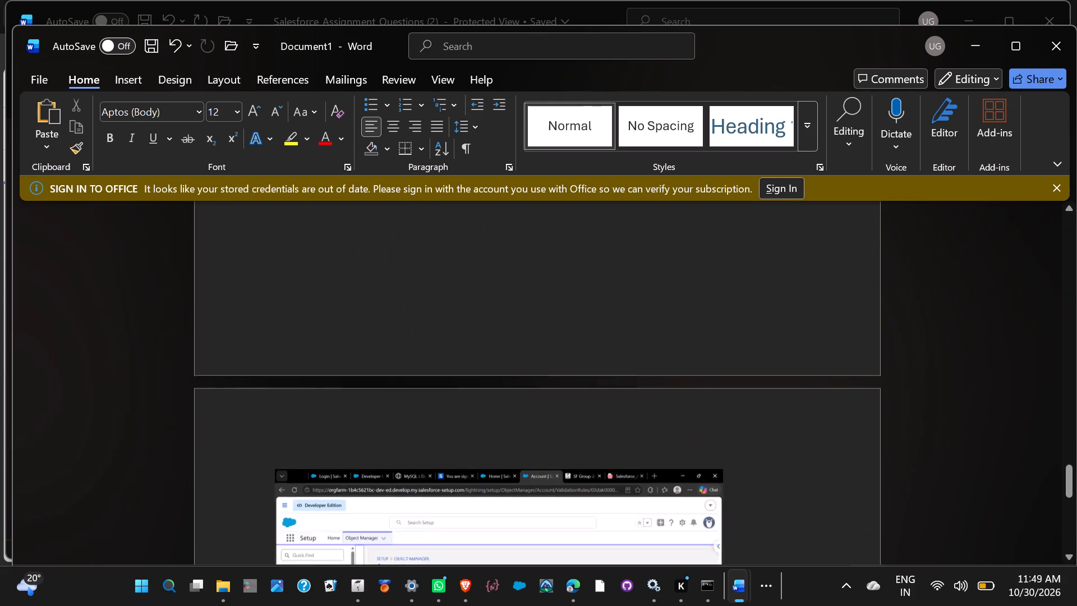
pyautogui.scroll(-5, 659, 504)
pyautogui.scroll(4, 659, 504)
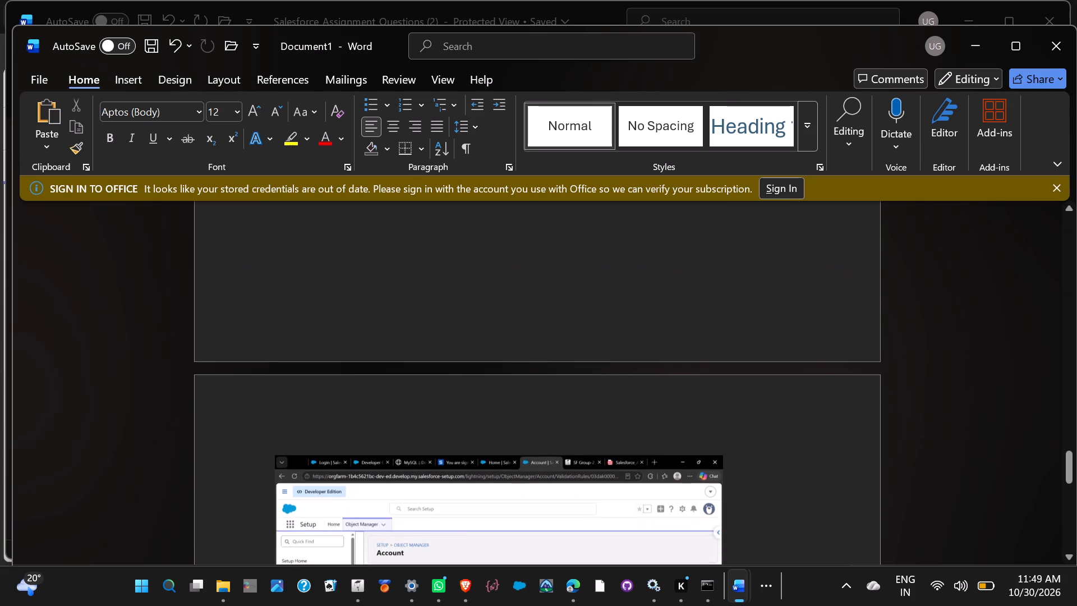
pyautogui.scroll(-1, 659, 504)
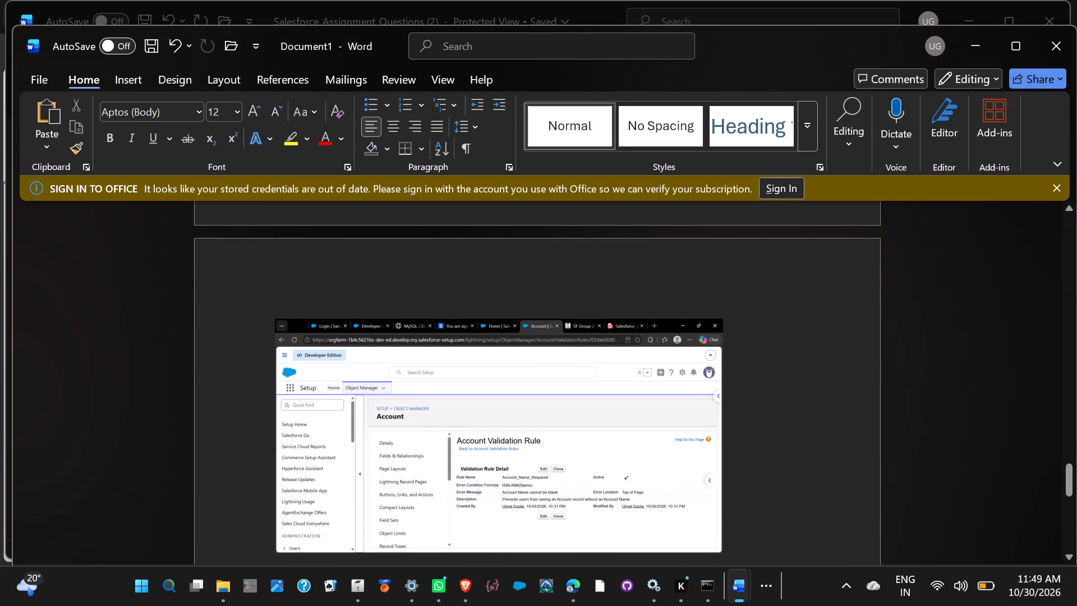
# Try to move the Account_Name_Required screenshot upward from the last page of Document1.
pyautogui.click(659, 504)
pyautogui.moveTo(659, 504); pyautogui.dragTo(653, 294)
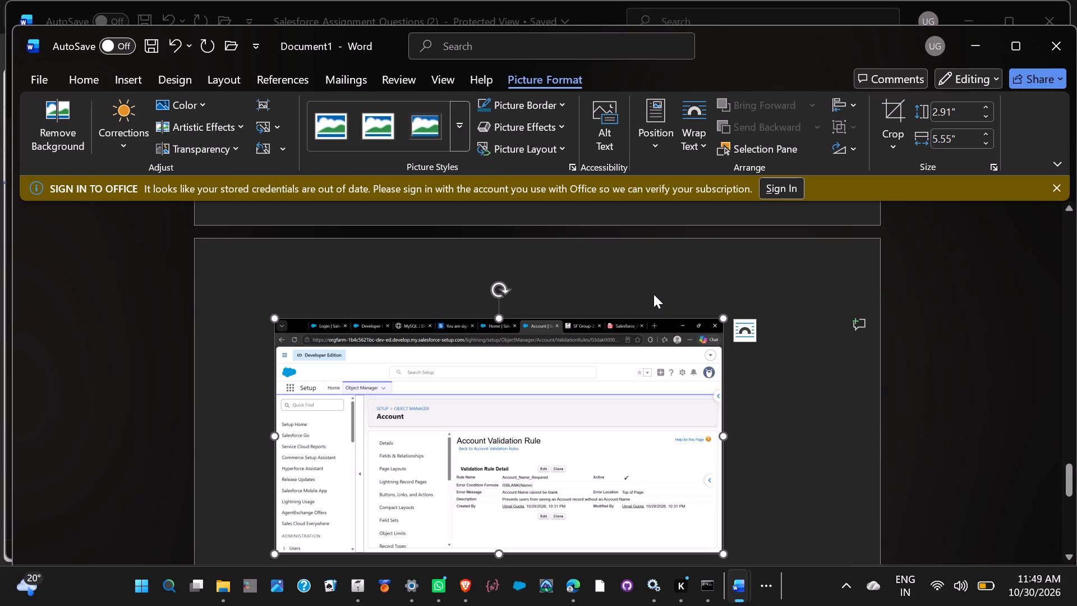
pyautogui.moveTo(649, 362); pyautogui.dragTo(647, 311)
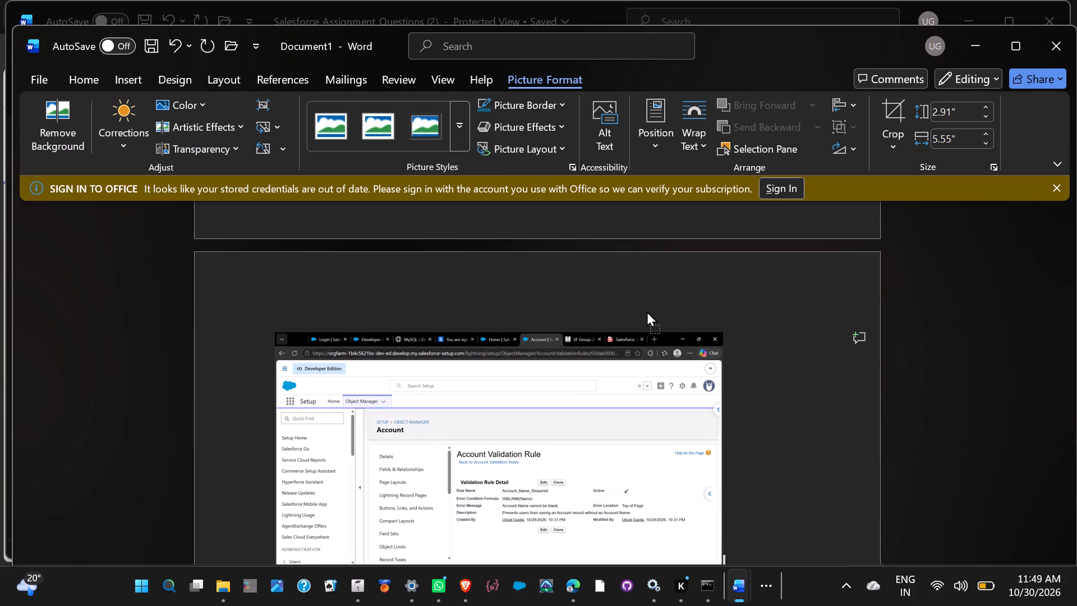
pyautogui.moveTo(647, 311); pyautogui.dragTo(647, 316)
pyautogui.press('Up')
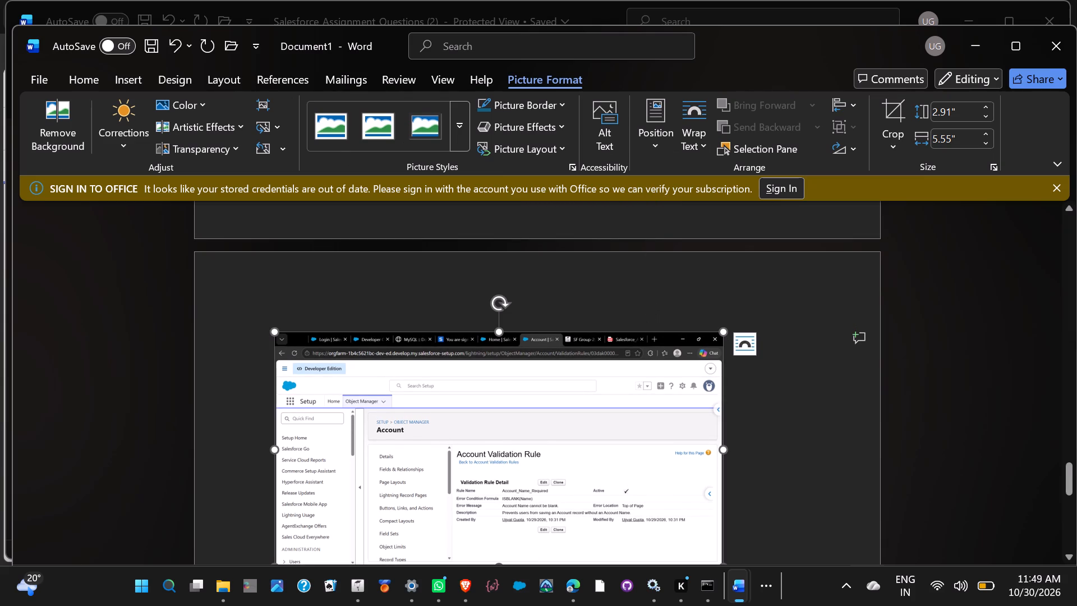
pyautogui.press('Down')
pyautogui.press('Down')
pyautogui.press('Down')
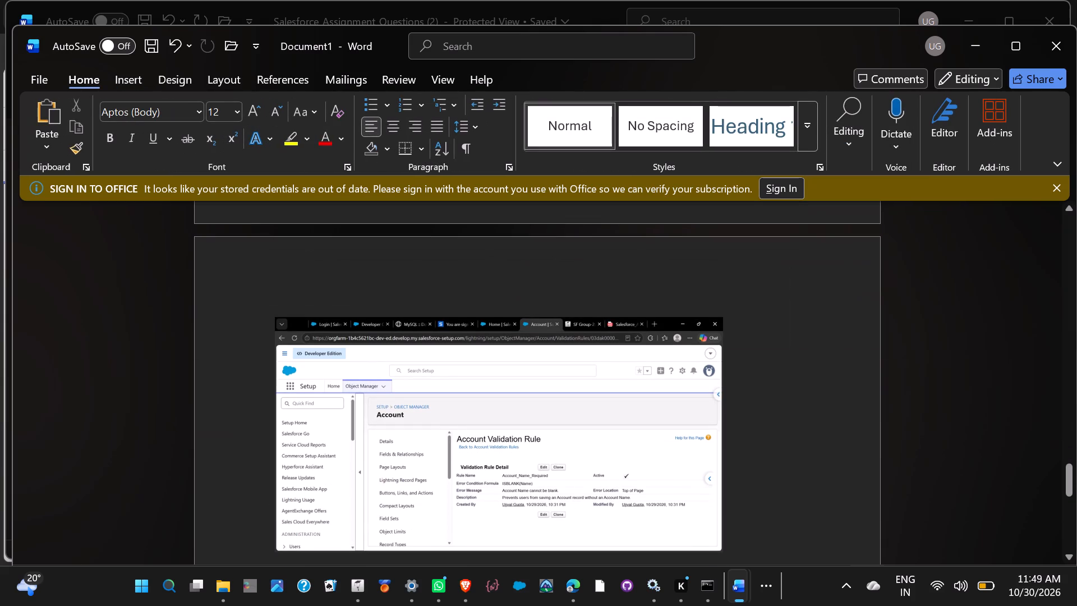
# Move the Account_Name_Required screenshot from the last page to the very start of Document1, ahead of the Account_Number_Seven_Digits screenshot.
pyautogui.click(655, 336)
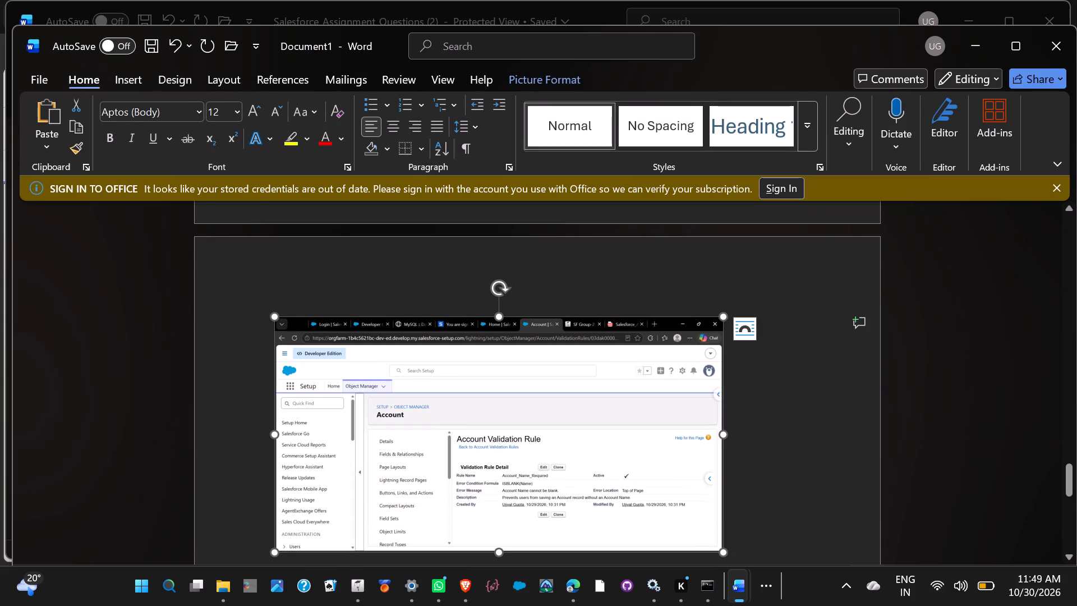
pyautogui.hotkey('ctrl', 'x')
pyautogui.scroll(4, 655, 336)
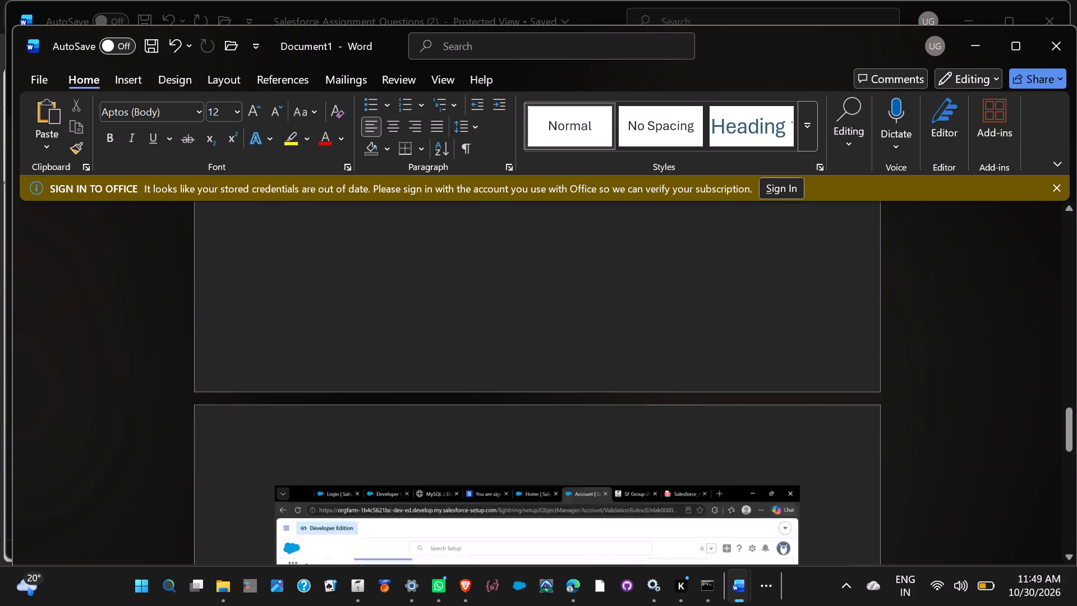
pyautogui.scroll(4, 655, 336)
pyautogui.click(403, 253)
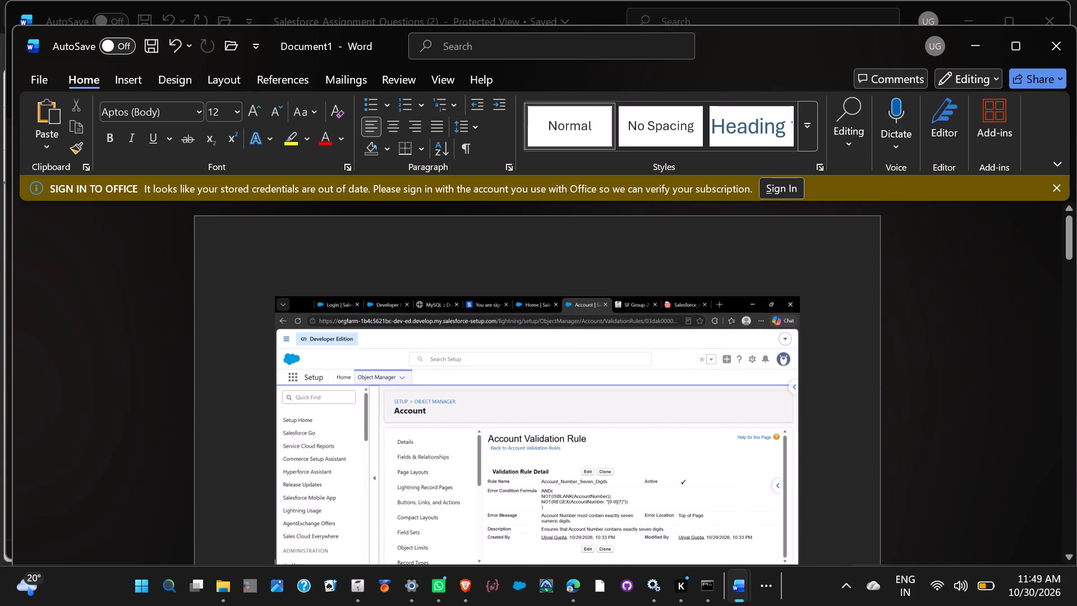
pyautogui.tripleClick(403, 253)
pyautogui.click(403, 253)
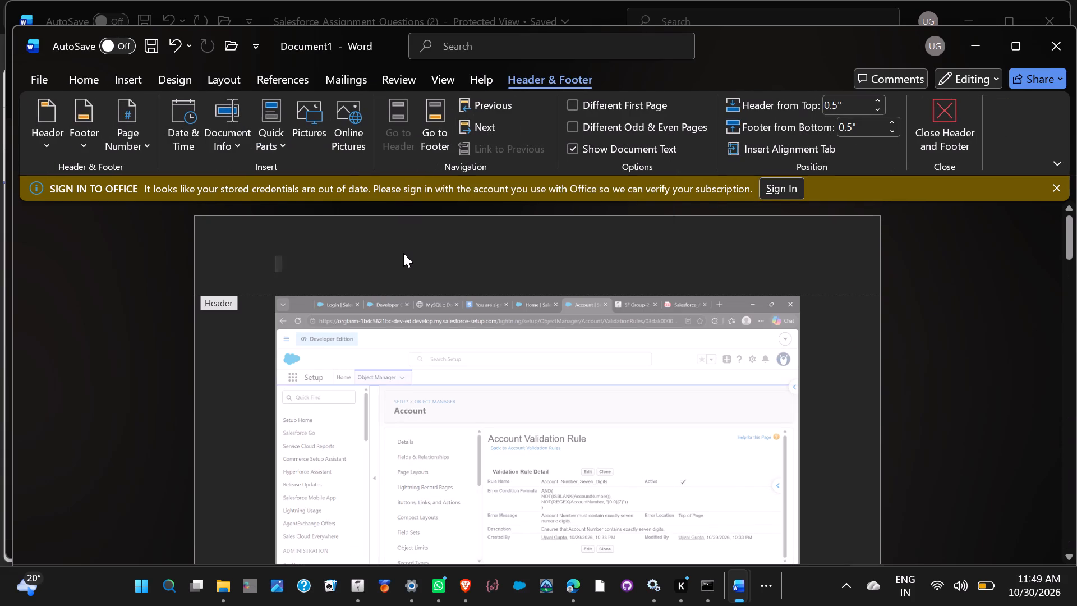
pyautogui.click(233, 337)
pyautogui.tripleClick(233, 337)
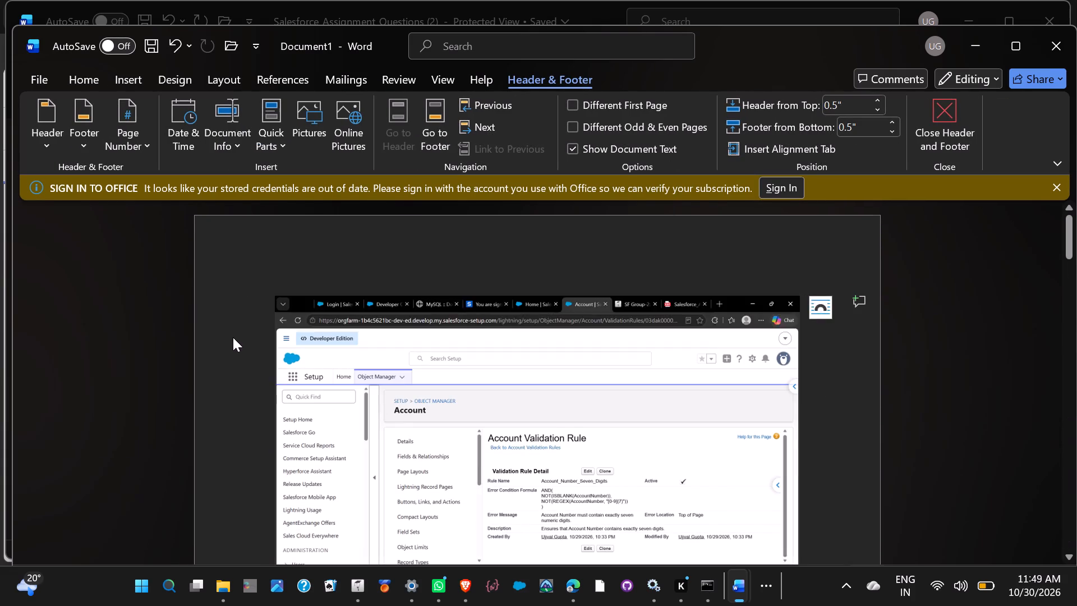
pyautogui.click(236, 338)
pyautogui.press('d')
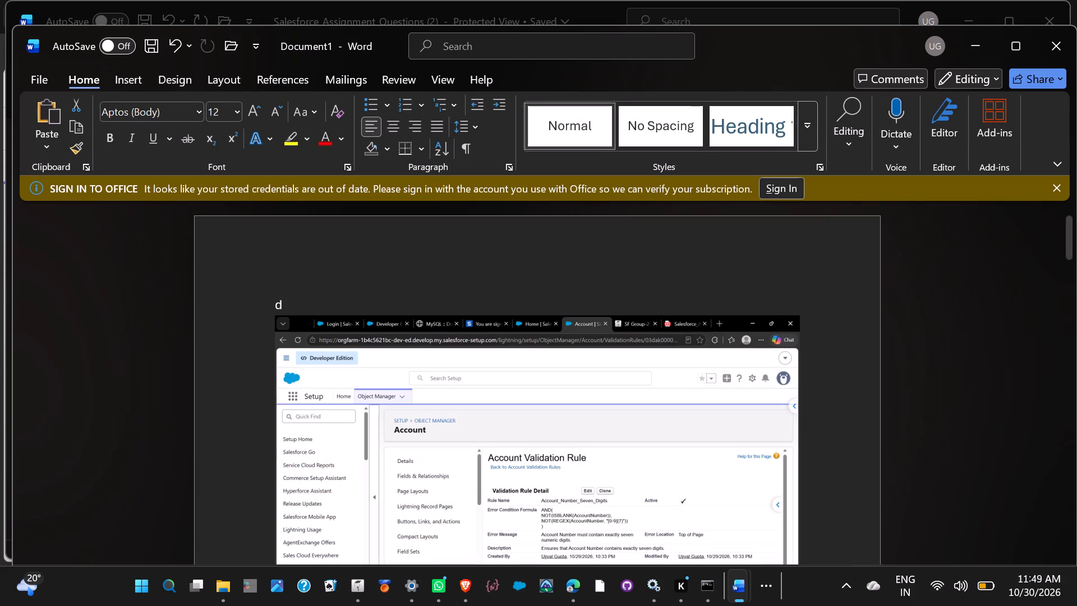
pyautogui.click(298, 300)
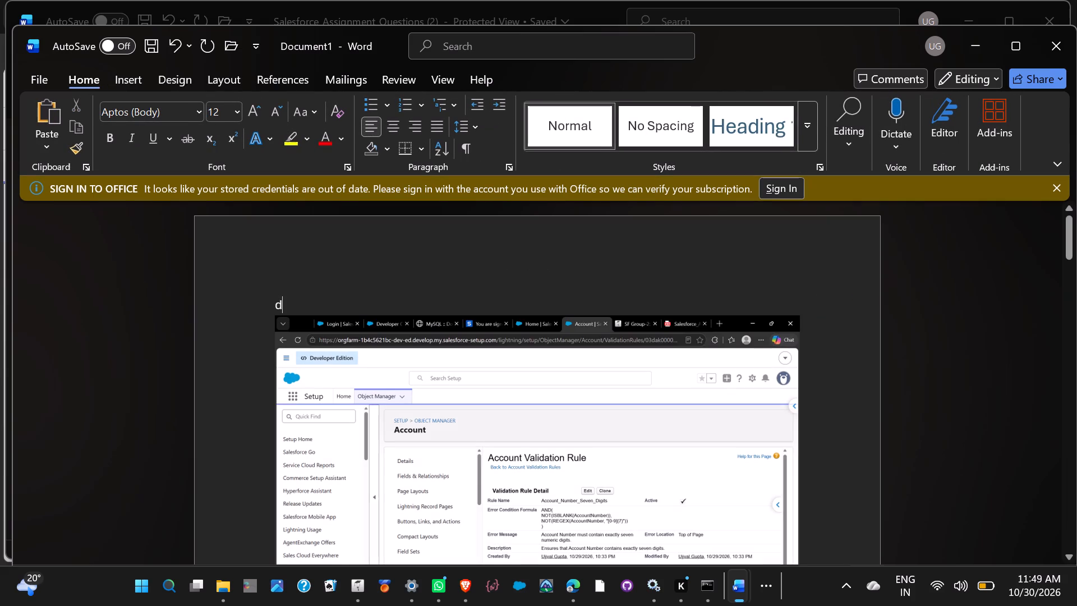
pyautogui.press('BackSpace')
pyautogui.hotkey('ctrl', 'v')
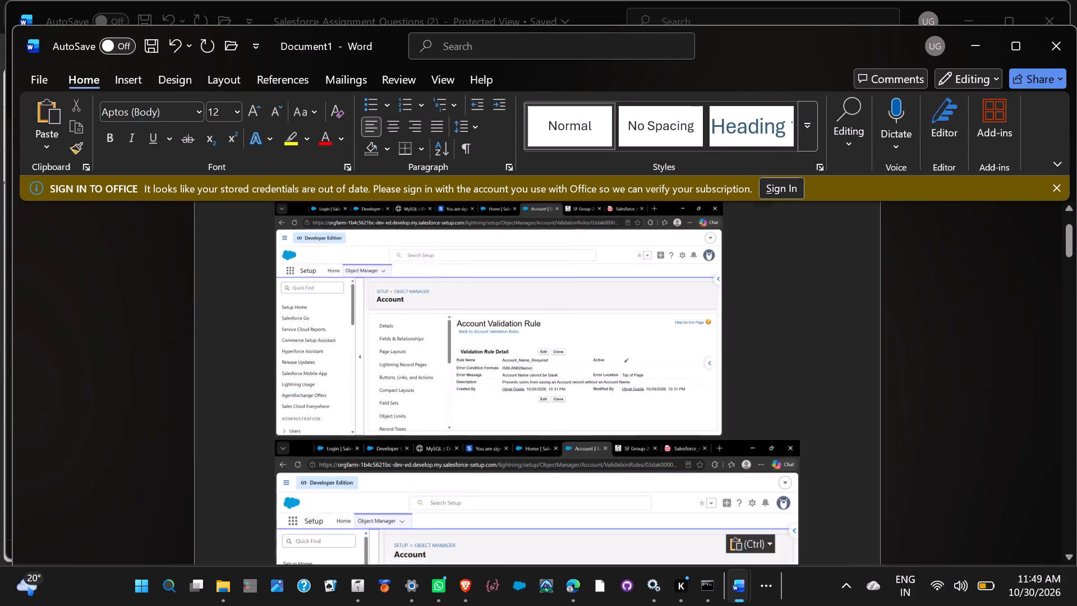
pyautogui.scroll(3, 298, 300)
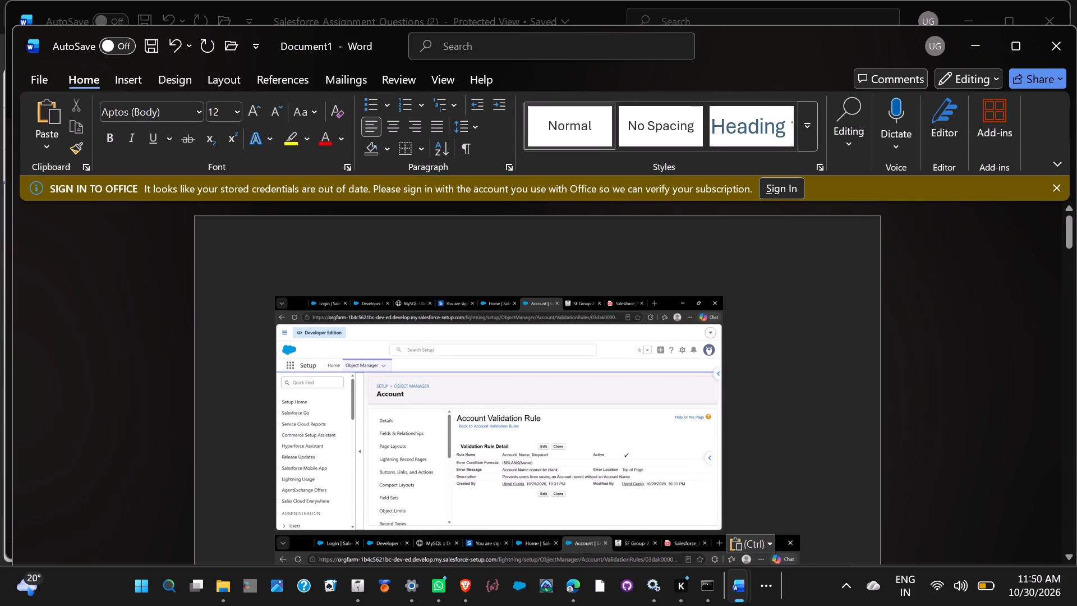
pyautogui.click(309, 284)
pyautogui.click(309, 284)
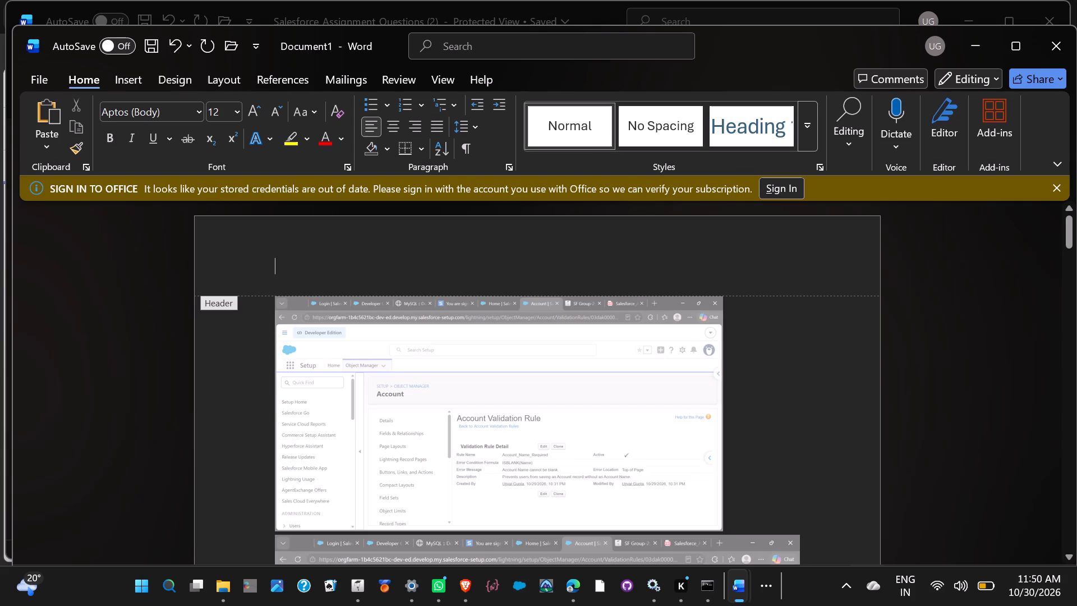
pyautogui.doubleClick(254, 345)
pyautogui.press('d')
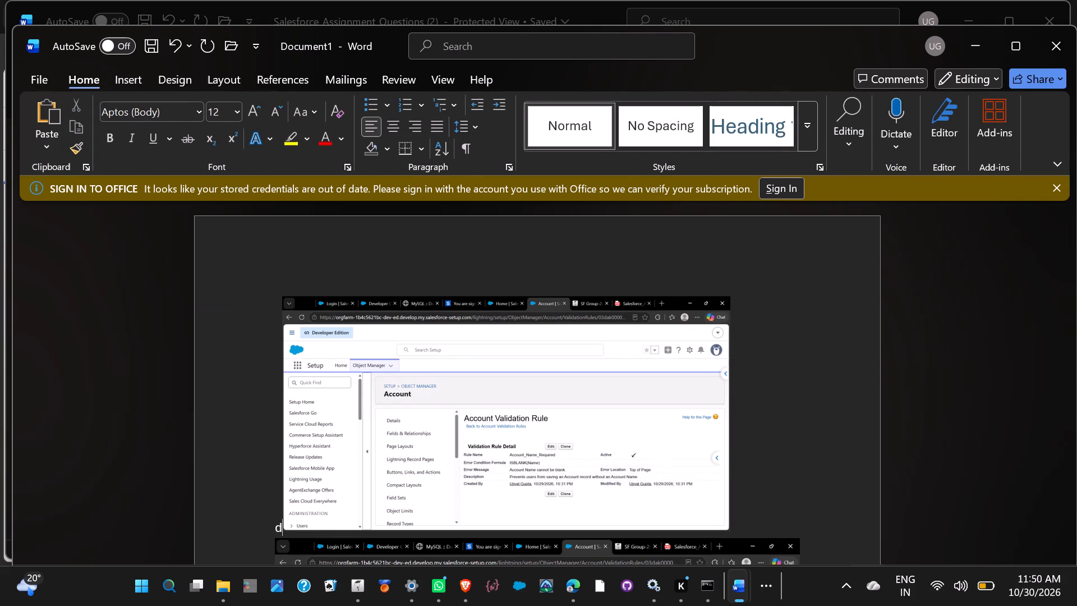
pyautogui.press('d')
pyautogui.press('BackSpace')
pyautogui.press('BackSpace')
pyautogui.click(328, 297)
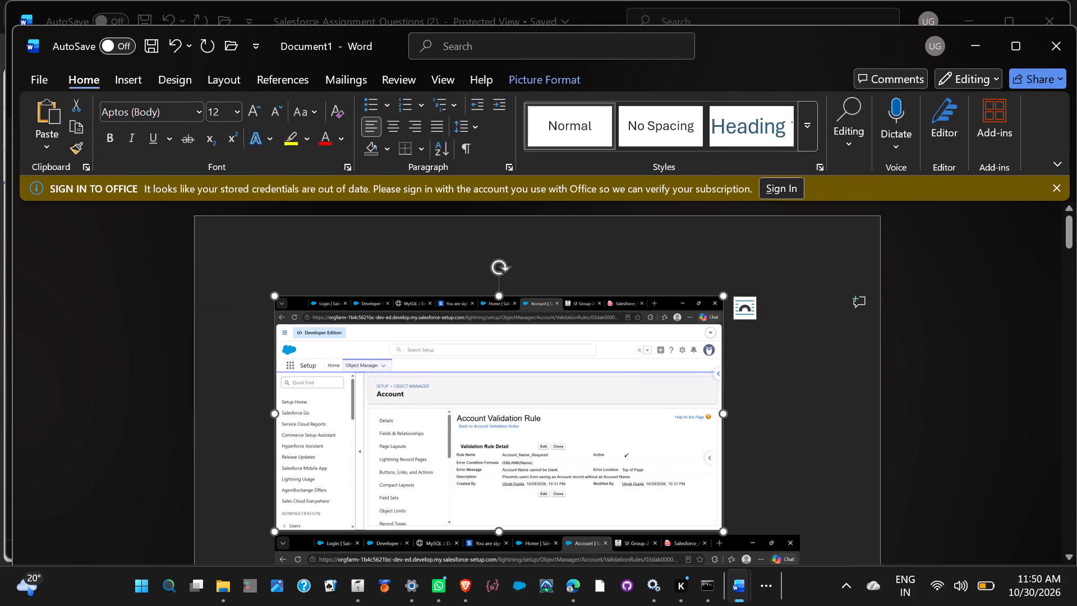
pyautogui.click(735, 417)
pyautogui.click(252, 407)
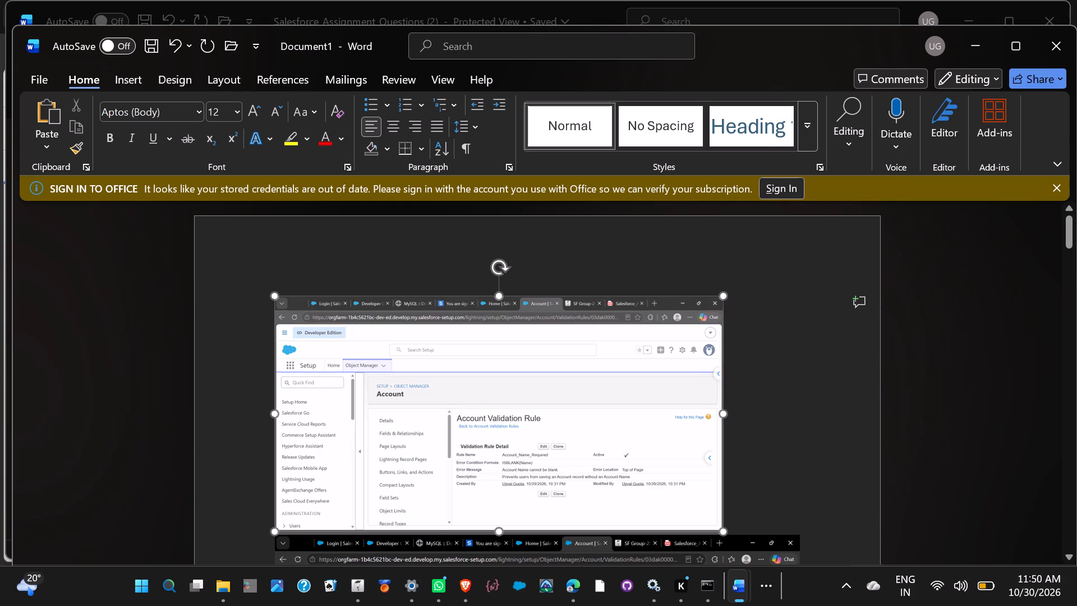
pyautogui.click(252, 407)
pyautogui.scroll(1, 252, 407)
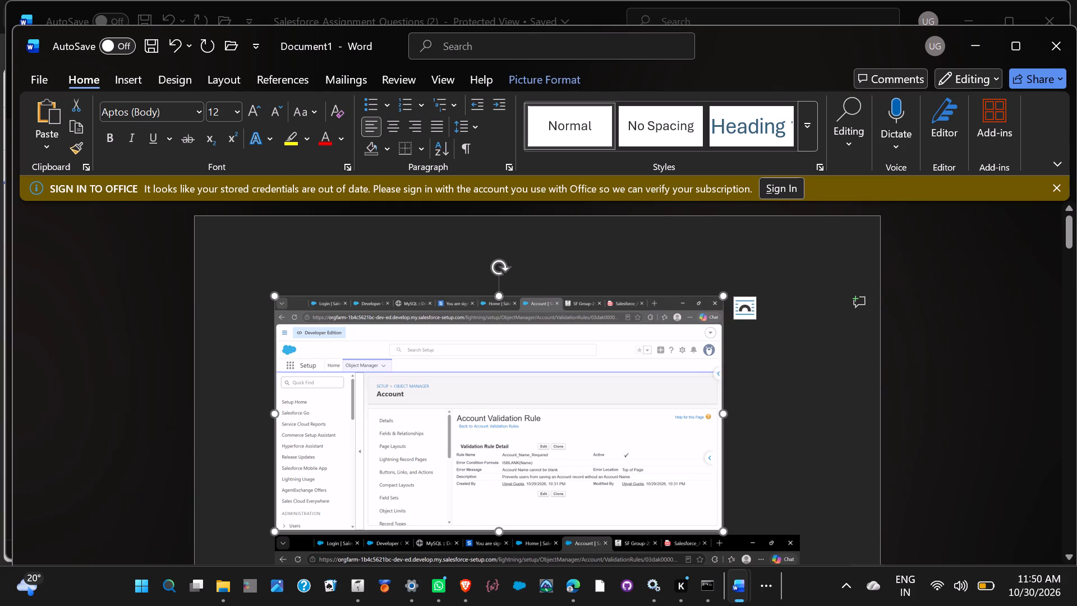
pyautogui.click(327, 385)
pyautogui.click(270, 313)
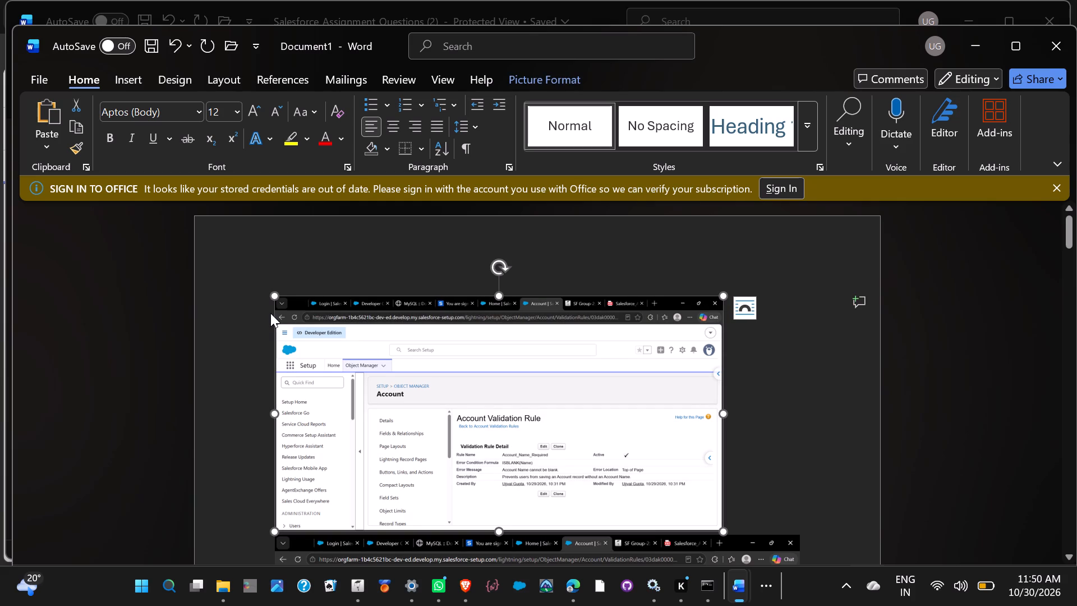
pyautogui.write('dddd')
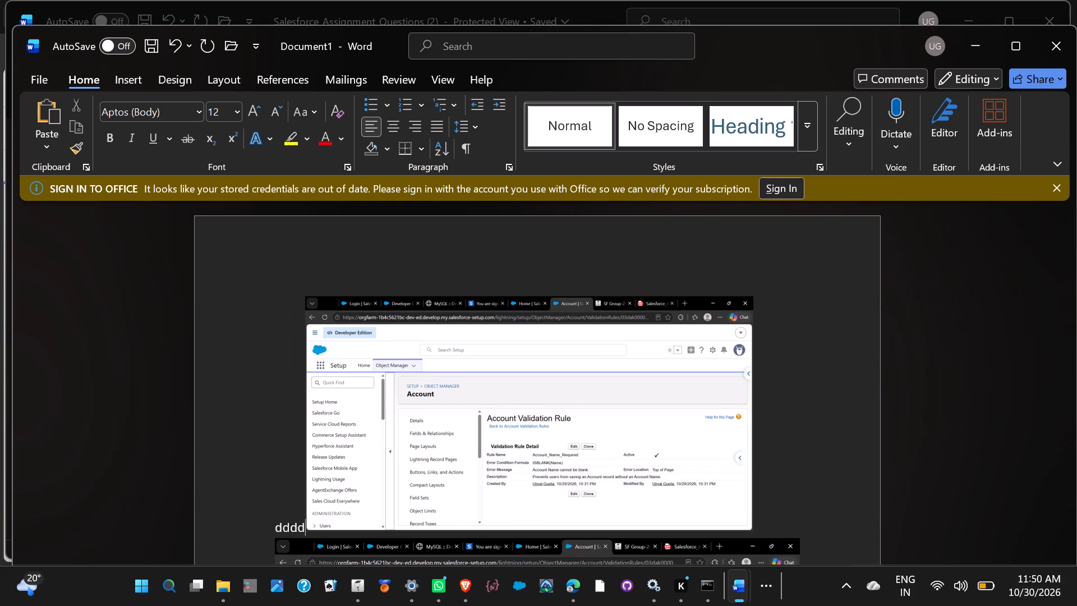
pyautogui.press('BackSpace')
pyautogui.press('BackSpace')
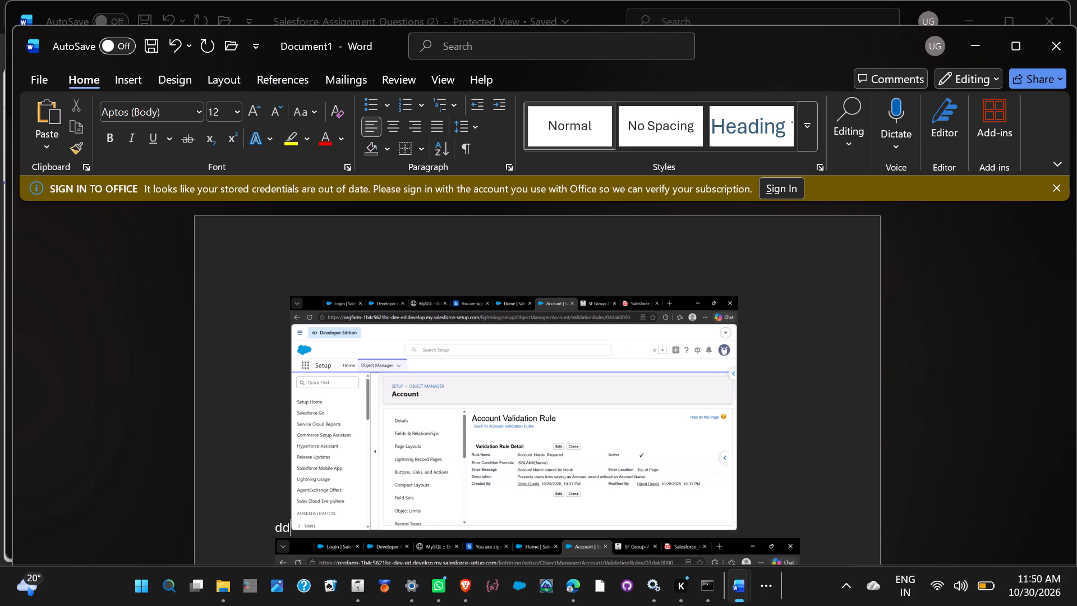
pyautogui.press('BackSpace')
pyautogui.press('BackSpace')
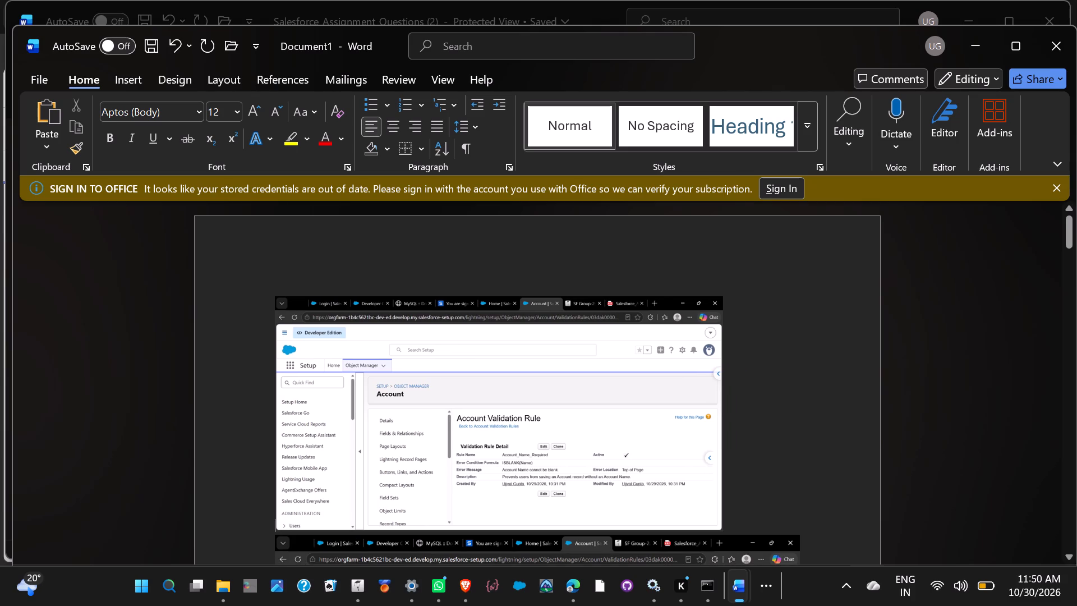
# Add a blank line above the Account_Name_Required screenshot and paste the copied Salesforce Assignment title, Part A heading and question 1 there.
pyautogui.click(344, 301)
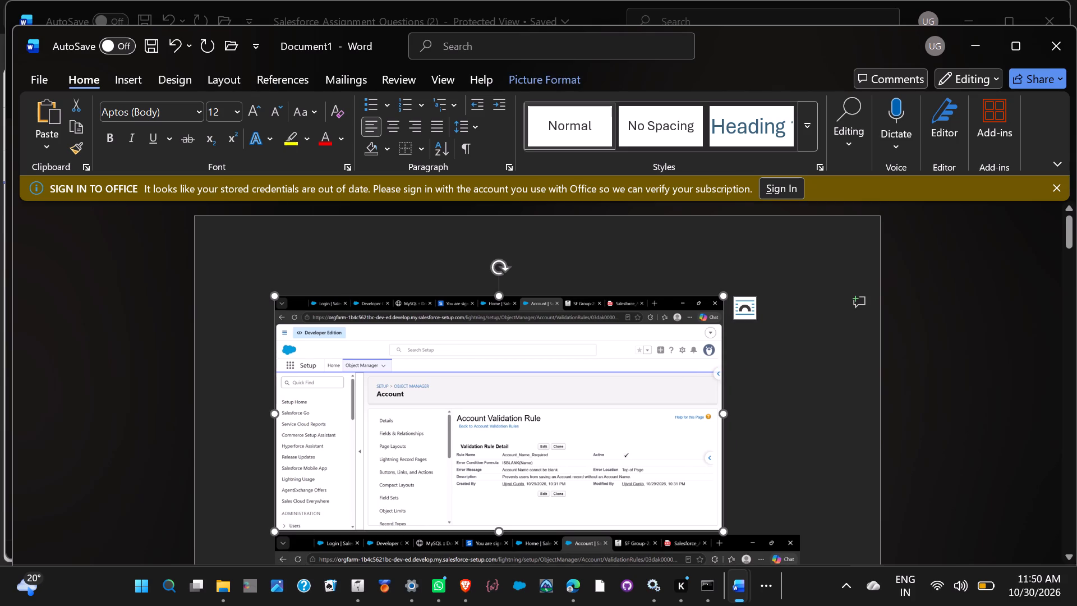
pyautogui.press('Return')
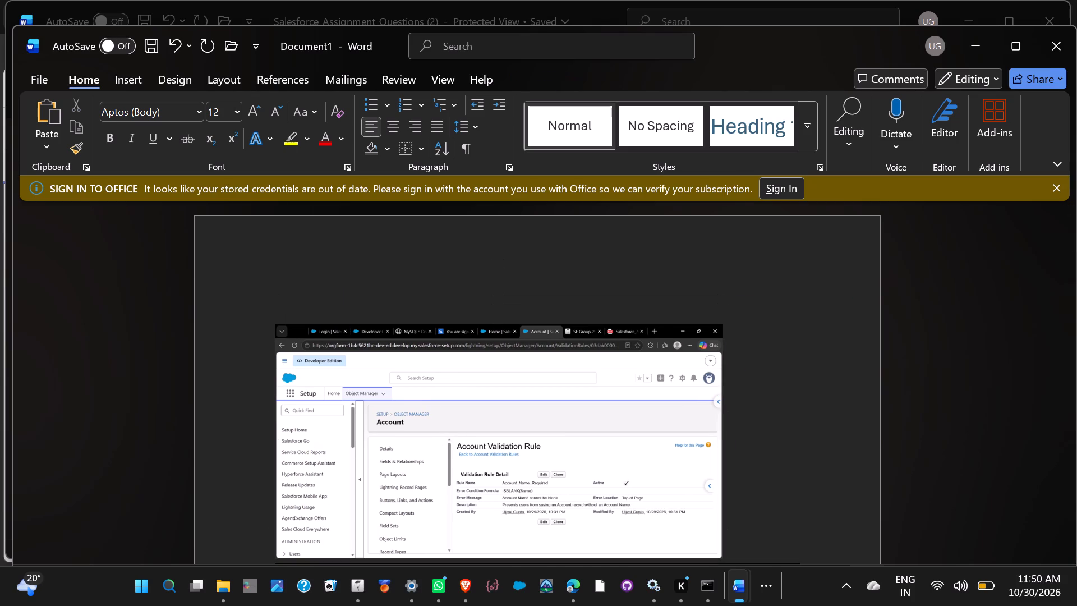
pyautogui.click(345, 309)
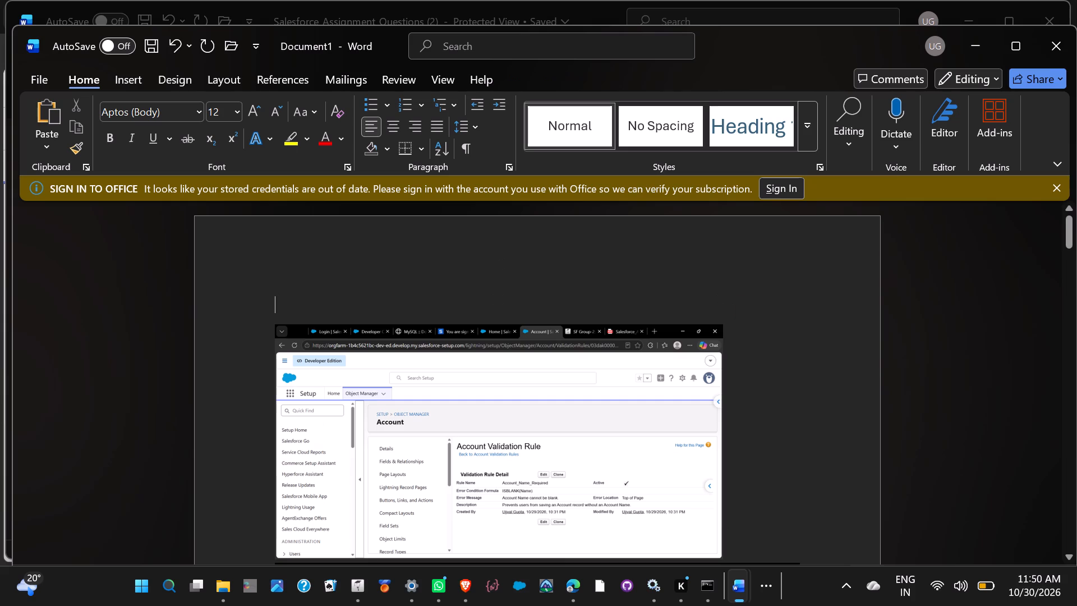
pyautogui.press('super+v')
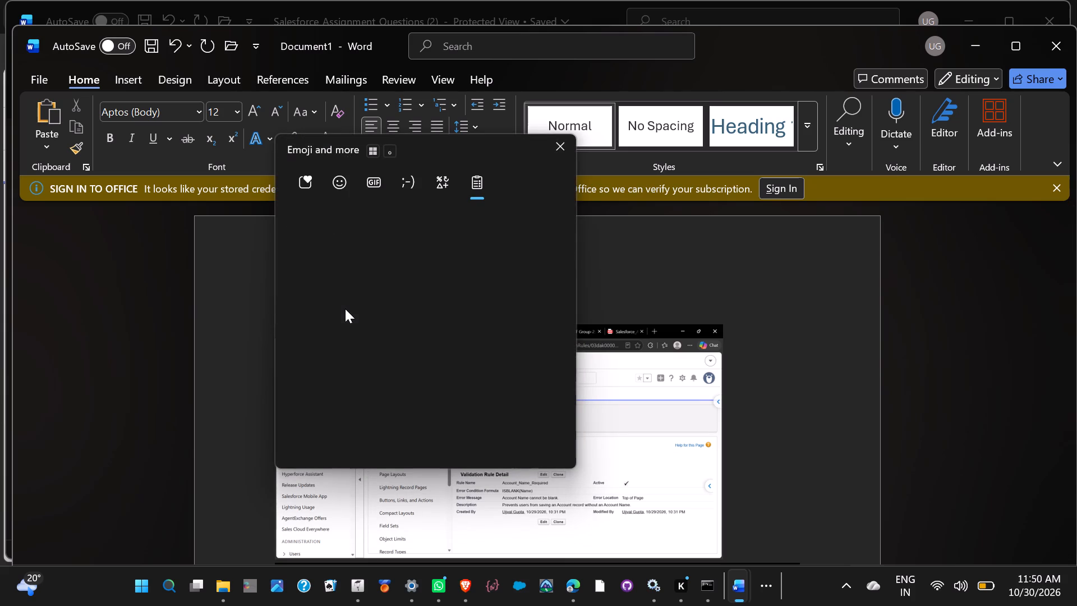
pyautogui.click(345, 343)
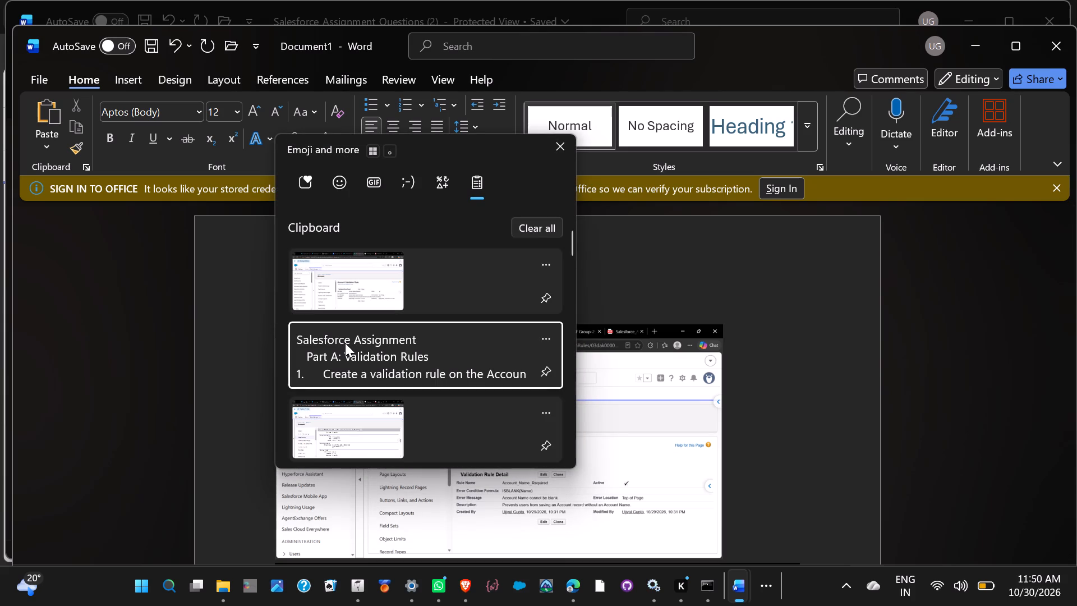
pyautogui.hotkey('ctrl', 'v')
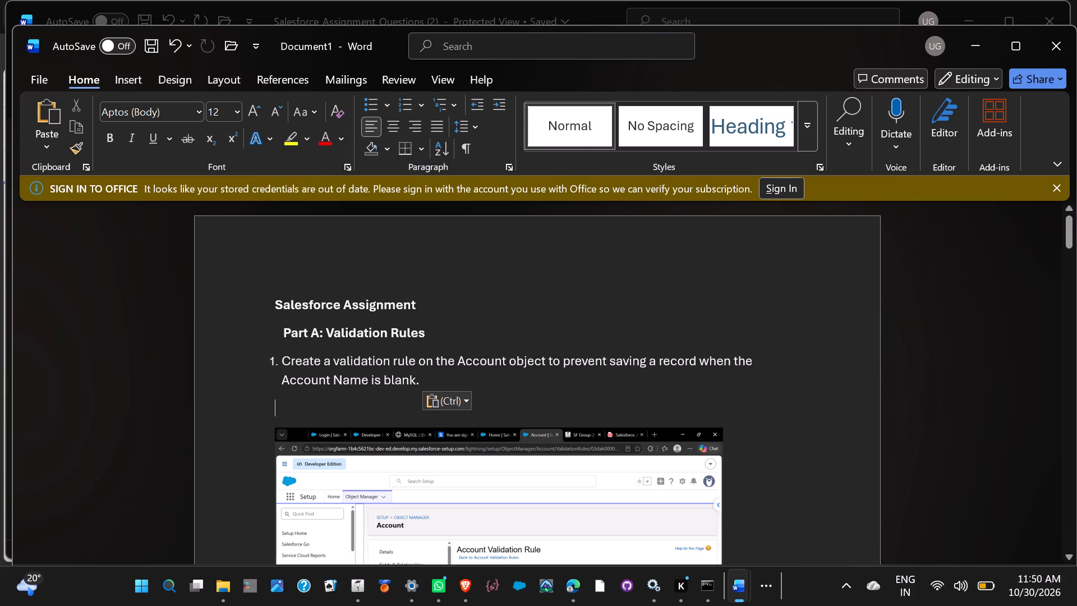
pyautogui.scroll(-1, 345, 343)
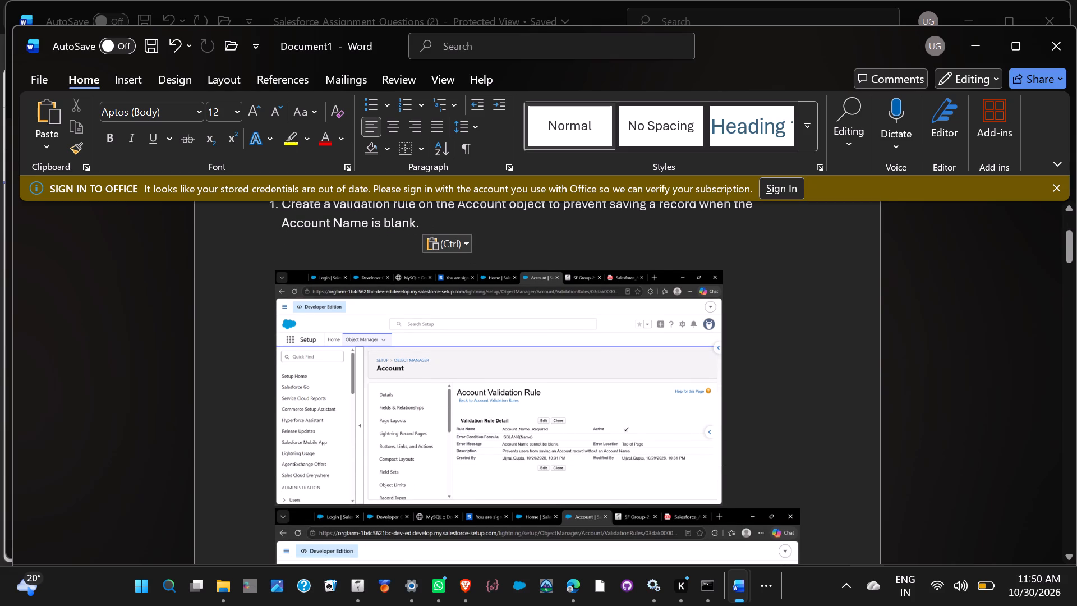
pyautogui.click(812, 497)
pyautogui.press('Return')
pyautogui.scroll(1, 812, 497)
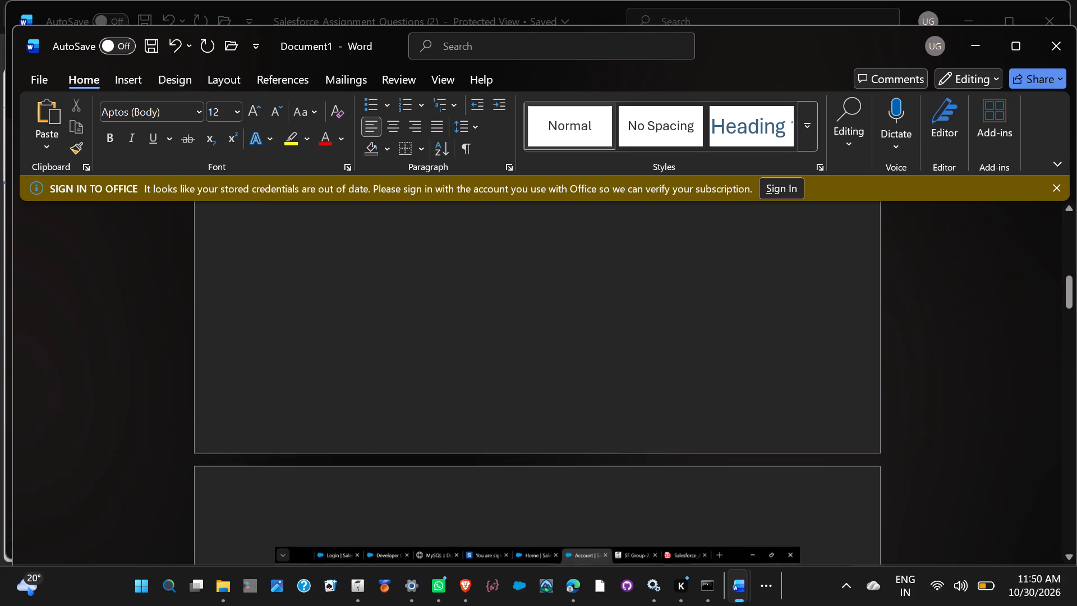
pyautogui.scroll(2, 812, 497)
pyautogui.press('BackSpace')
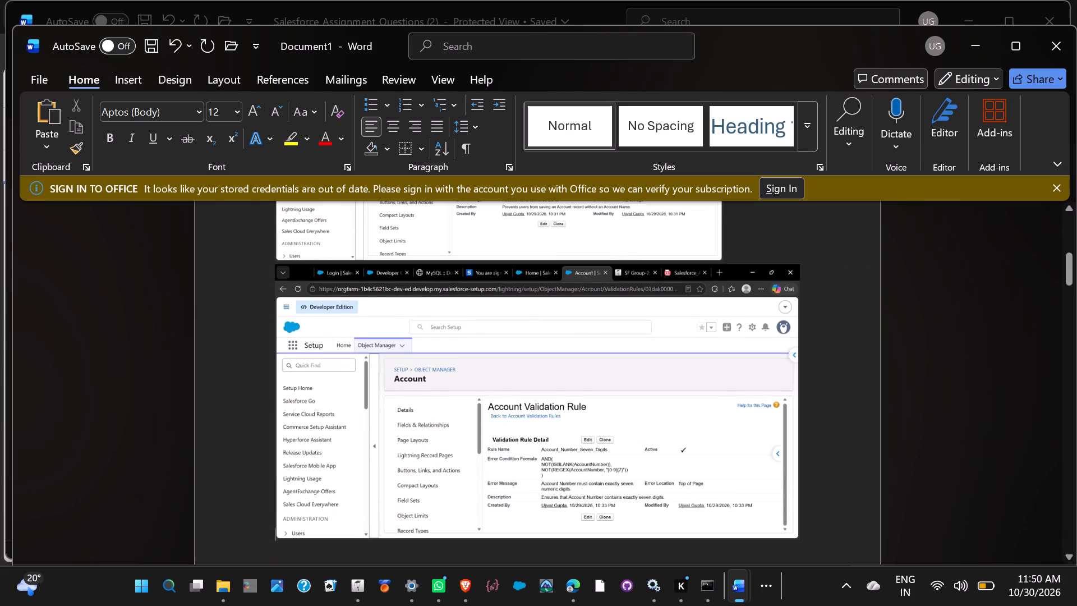
# Look through Document1 from the title and question 1 down to the Website_URL_Validation screenshot, checking the placement and order of the validation rule screenshots.
pyautogui.scroll(2, 812, 497)
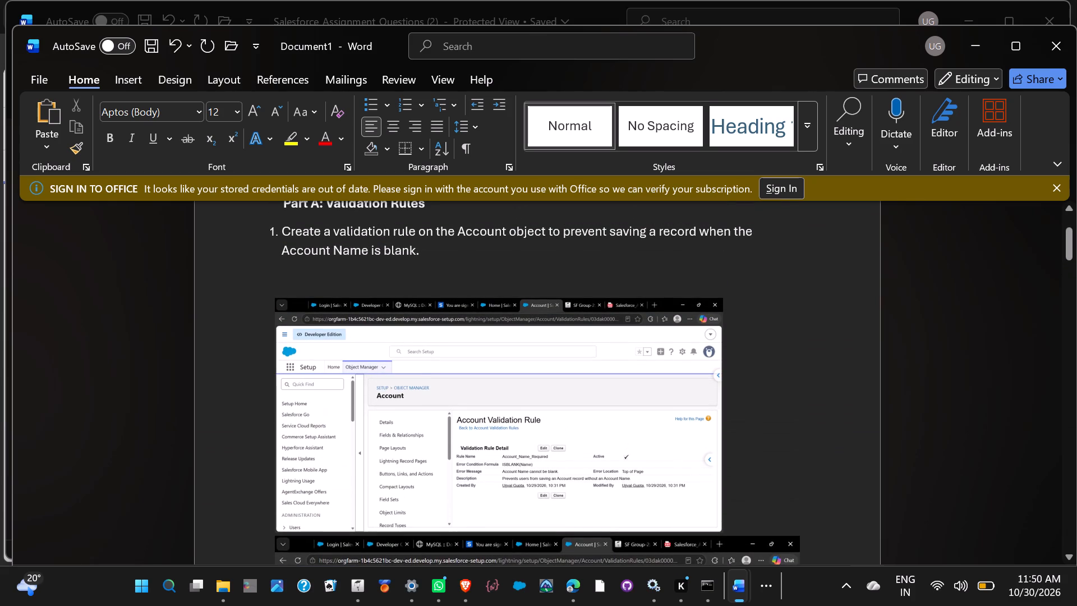
pyautogui.scroll(-1, 812, 497)
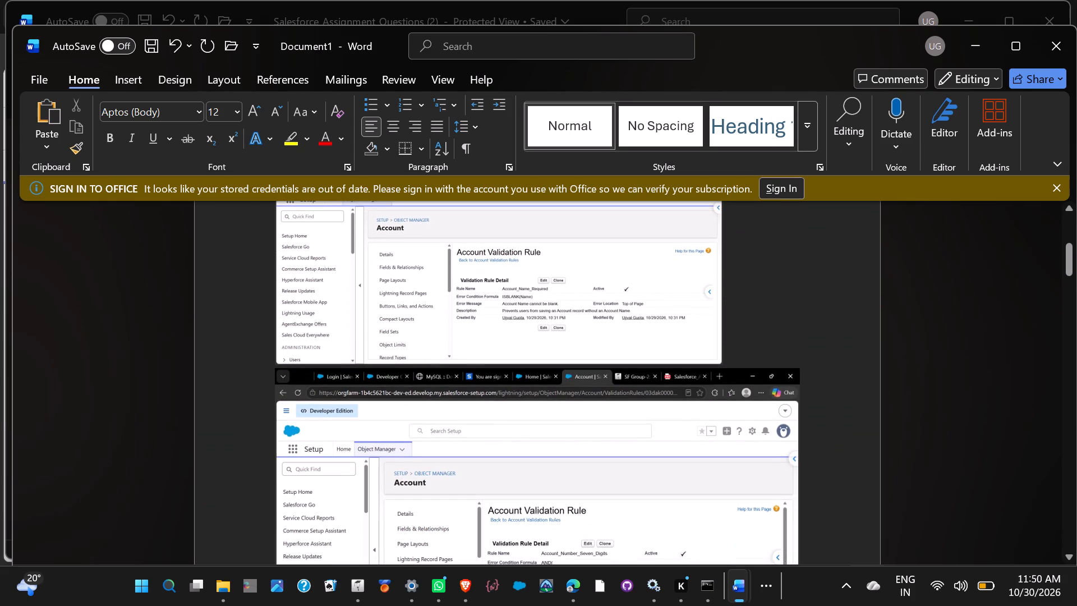
pyautogui.scroll(1, 812, 497)
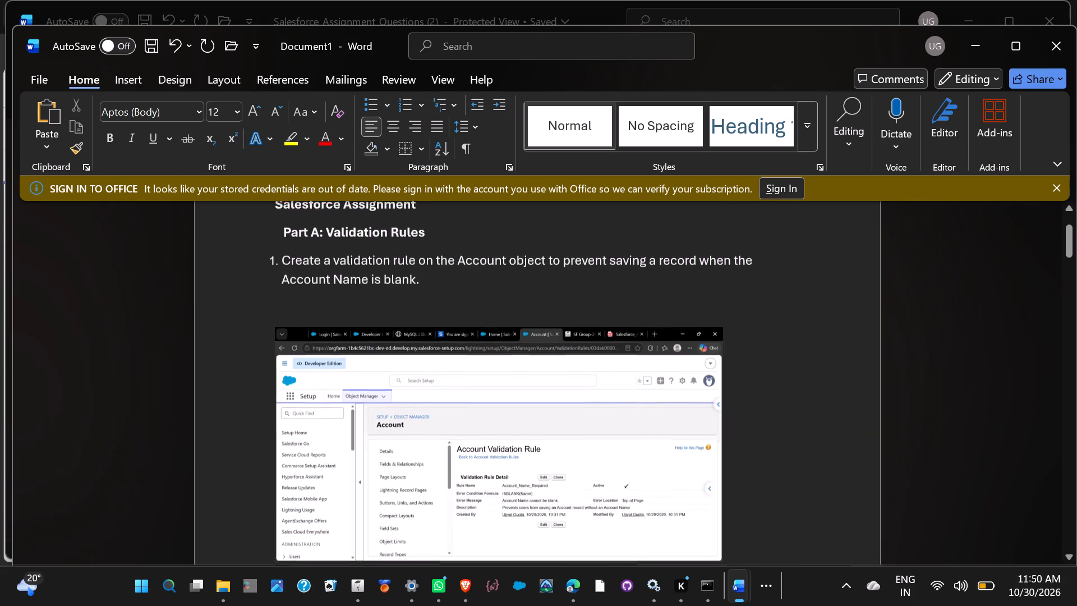
pyautogui.scroll(1, 812, 497)
pyautogui.scroll(-3, 812, 497)
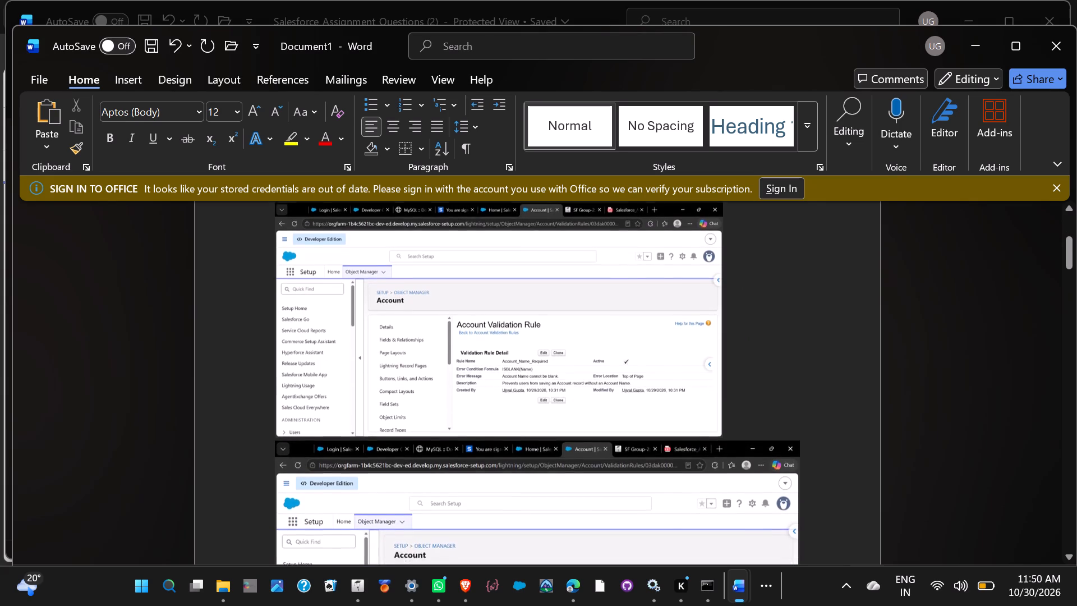
pyautogui.scroll(-2, 812, 497)
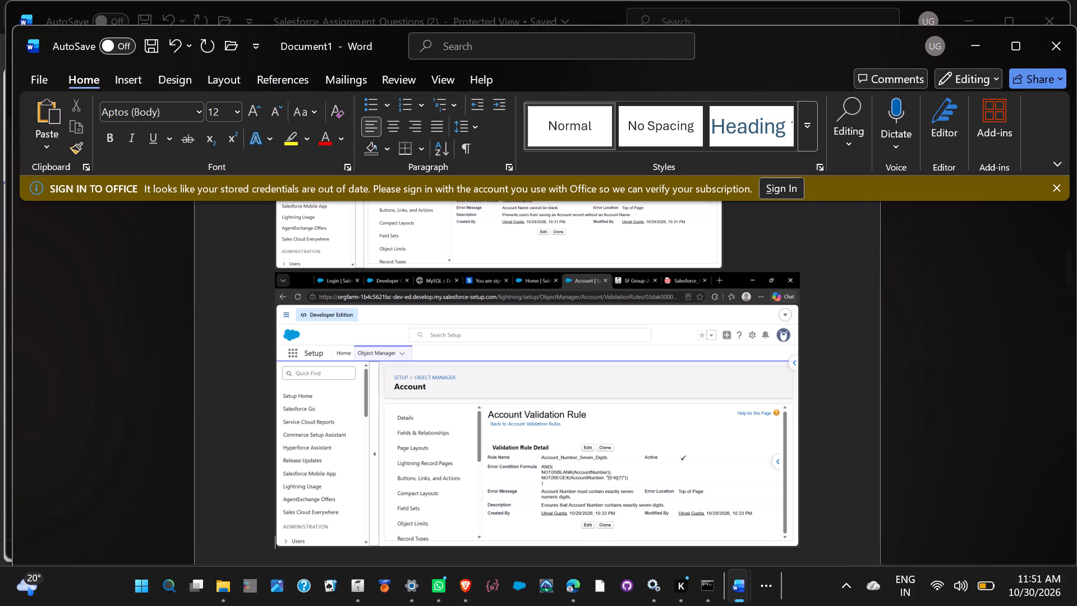
pyautogui.scroll(3, 812, 497)
pyautogui.scroll(-1, 546, 389)
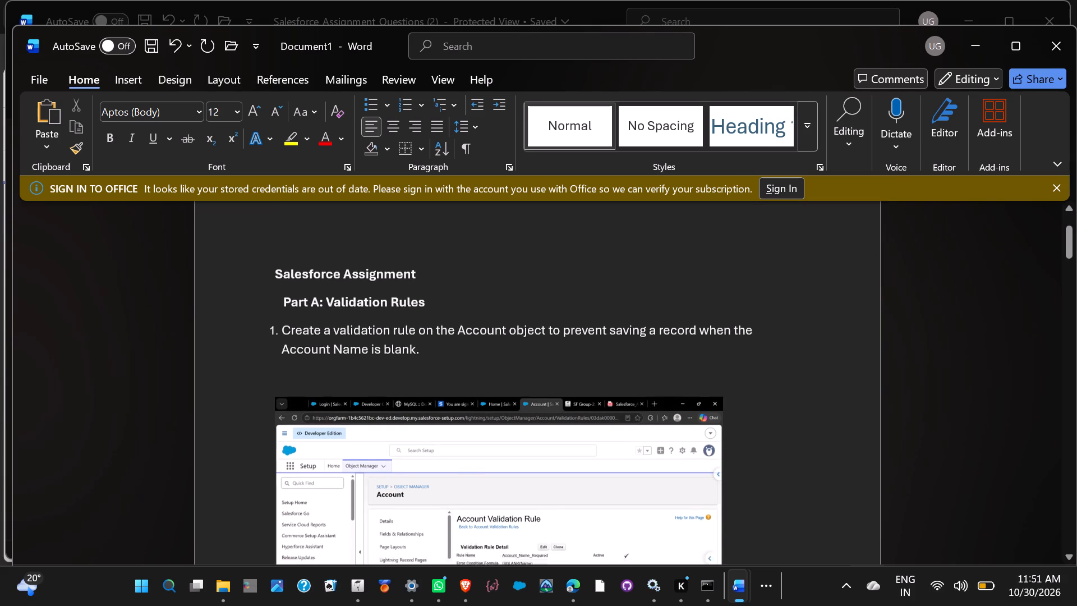
pyautogui.scroll(-6, 546, 389)
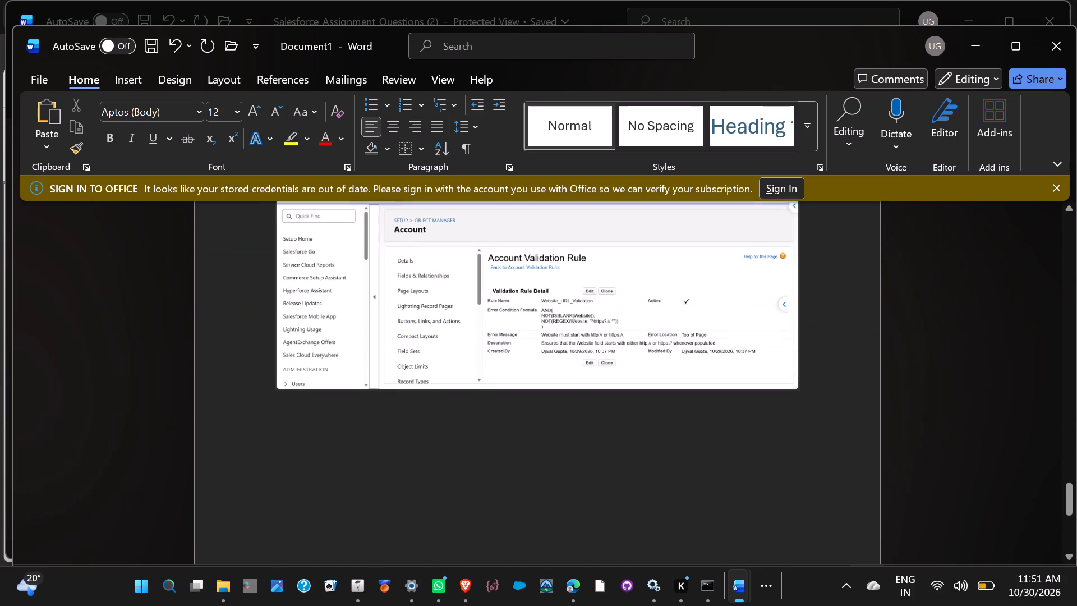
pyautogui.scroll(-2, 546, 389)
pyautogui.scroll(3, 546, 389)
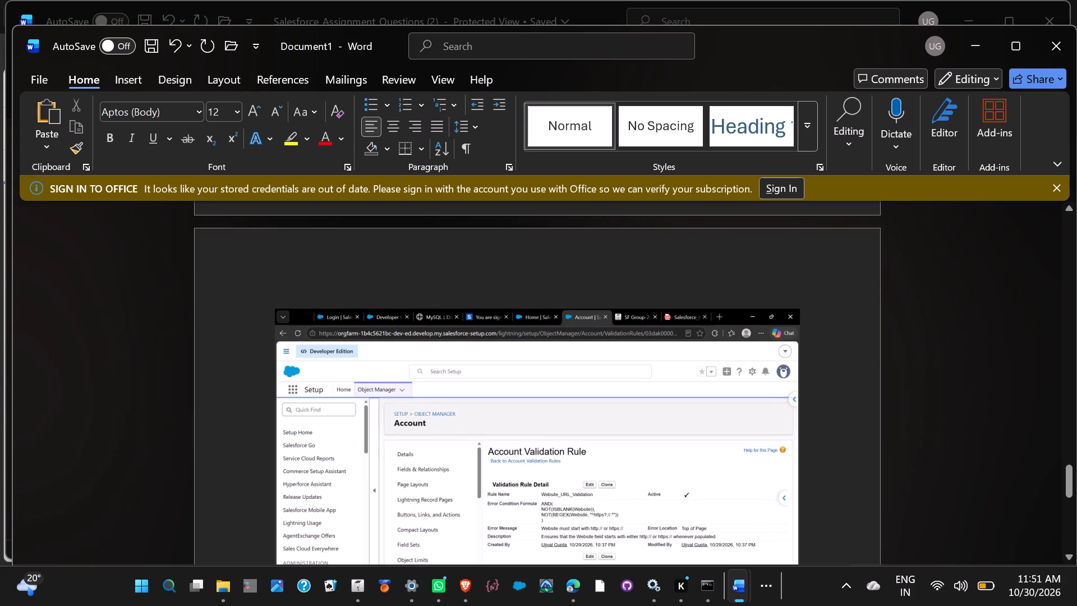
pyautogui.scroll(4, 546, 389)
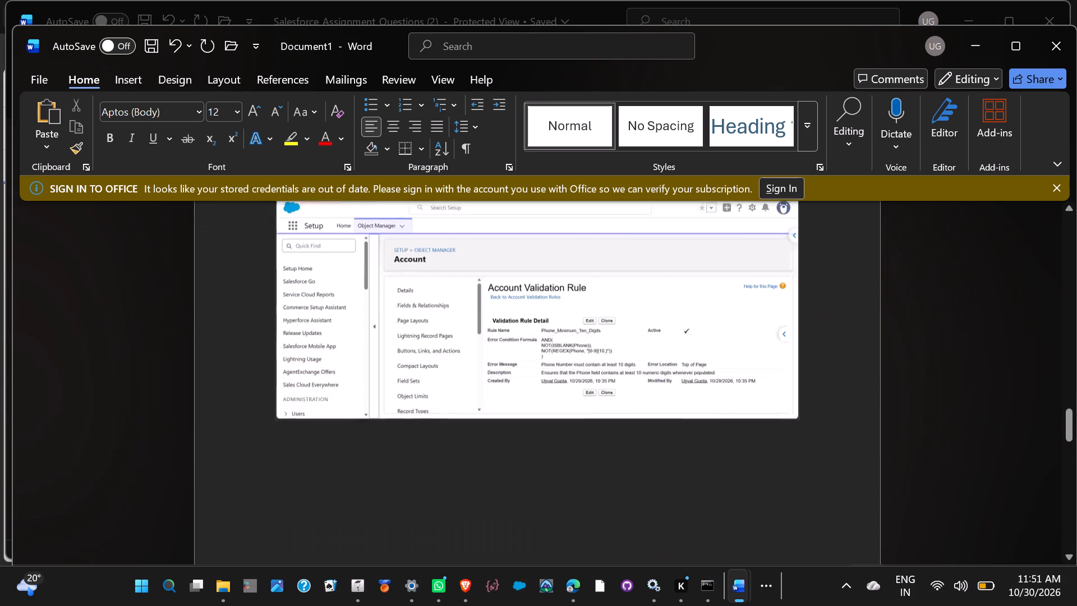
pyautogui.scroll(8, 546, 389)
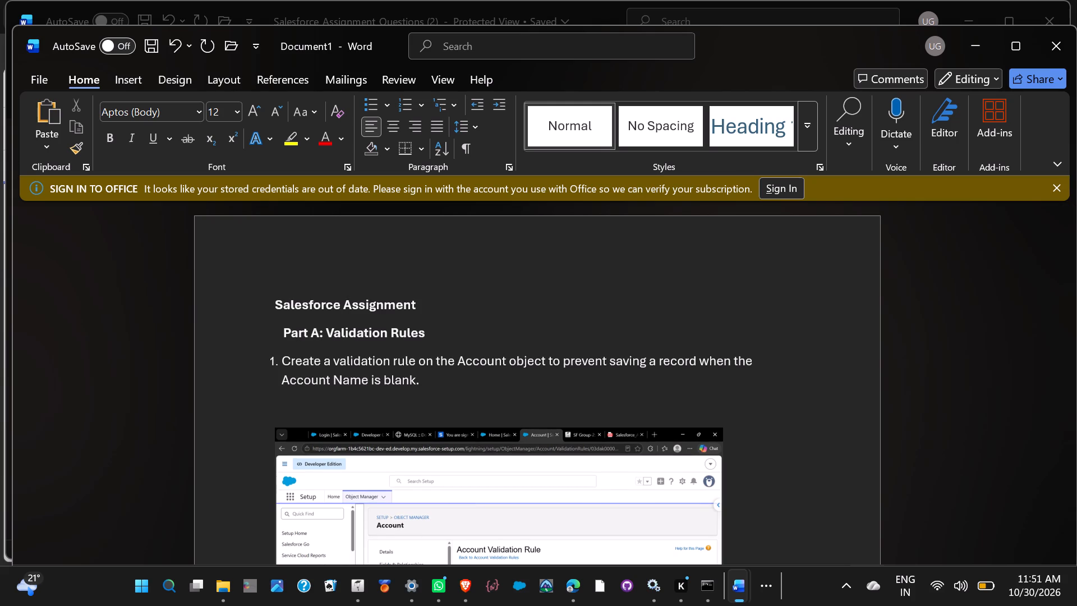
pyautogui.scroll(-1, 546, 389)
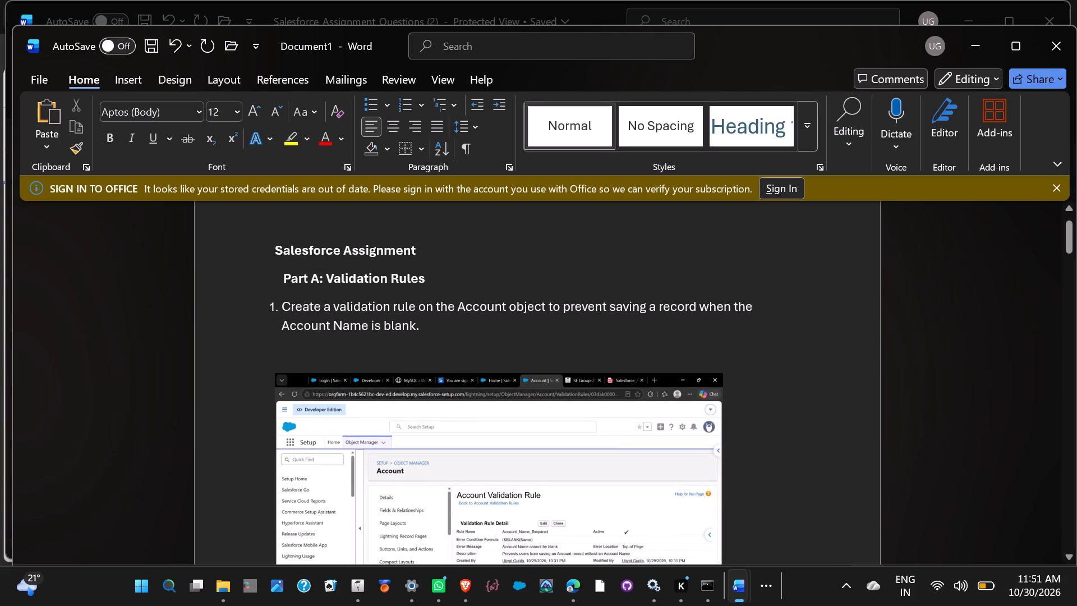
pyautogui.scroll(-1, 546, 389)
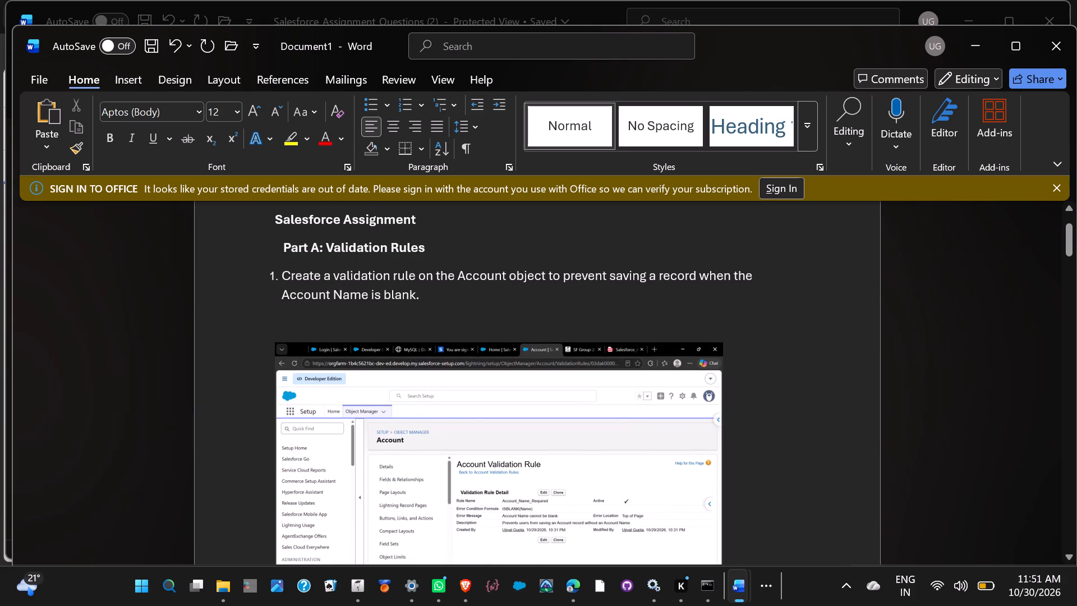
pyautogui.scroll(-2, 566, 442)
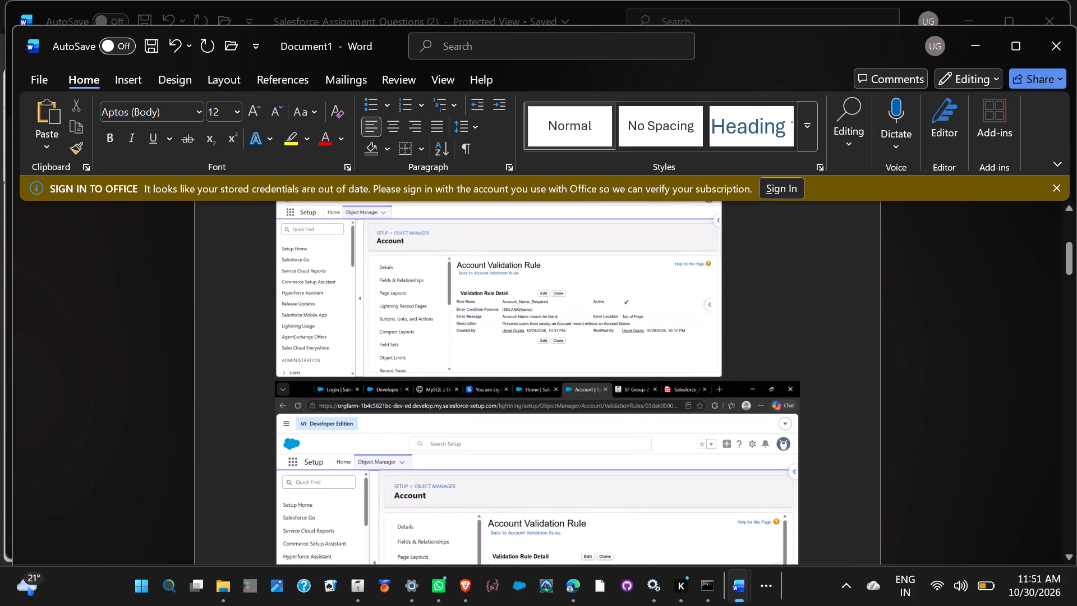
pyautogui.scroll(-1, 526, 482)
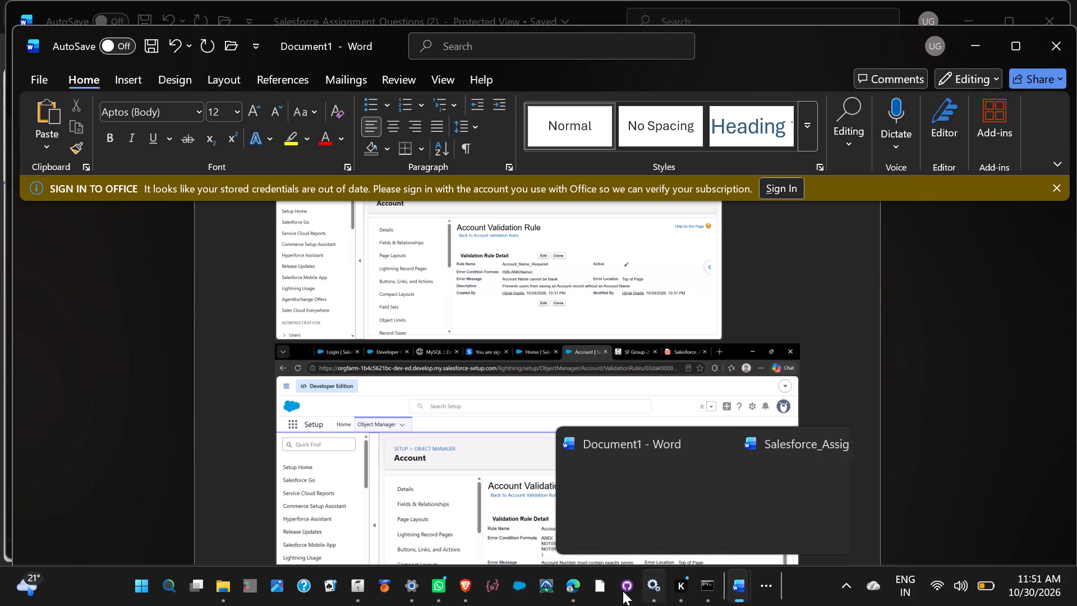
# Switch to the Salesforce_Assignment_Questions document and copy question 2, about the Account Number containing exactly seven numeric digits.
pyautogui.click(582, 590)
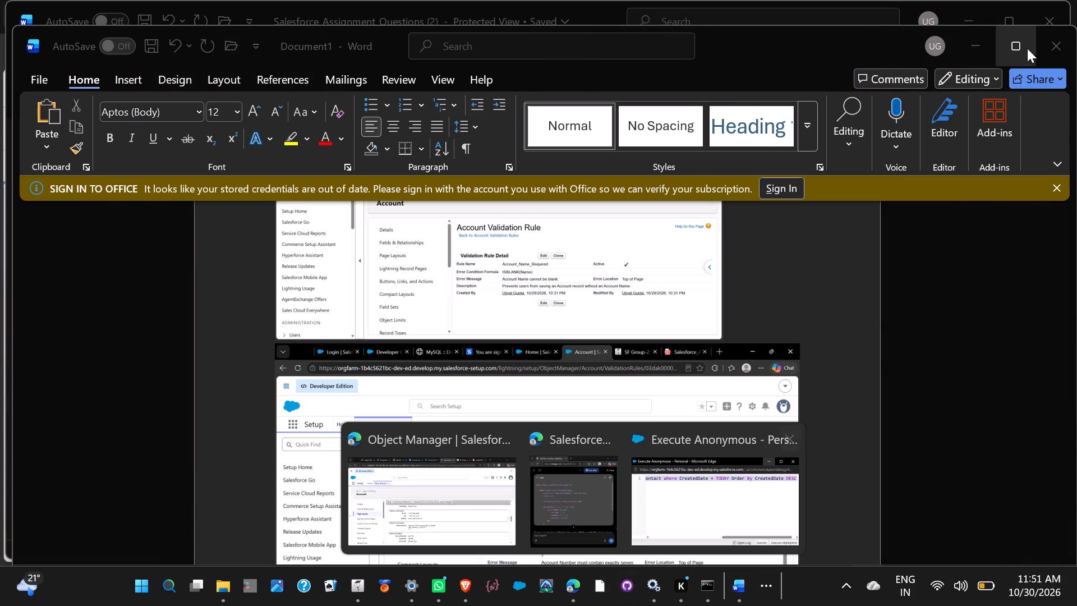
pyautogui.click(960, 48)
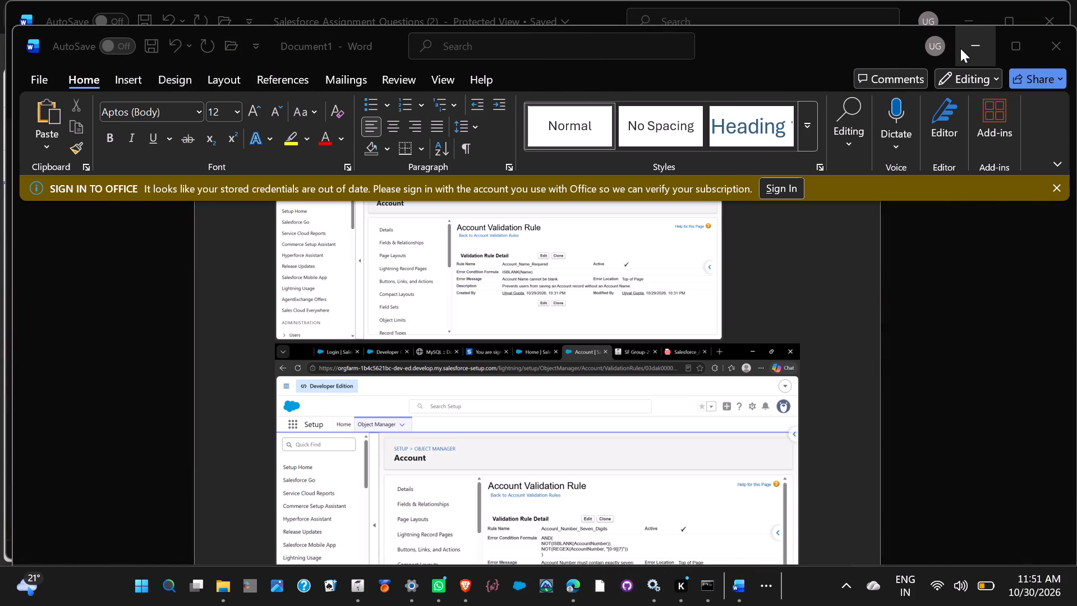
pyautogui.click(963, 28)
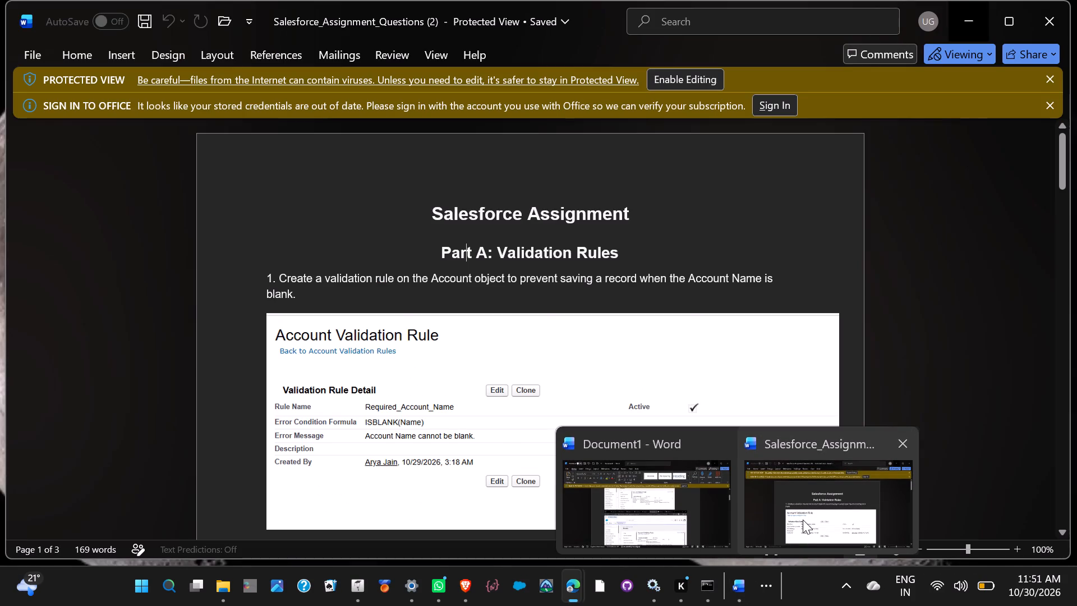
pyautogui.click(803, 520)
pyautogui.scroll(-1, 628, 435)
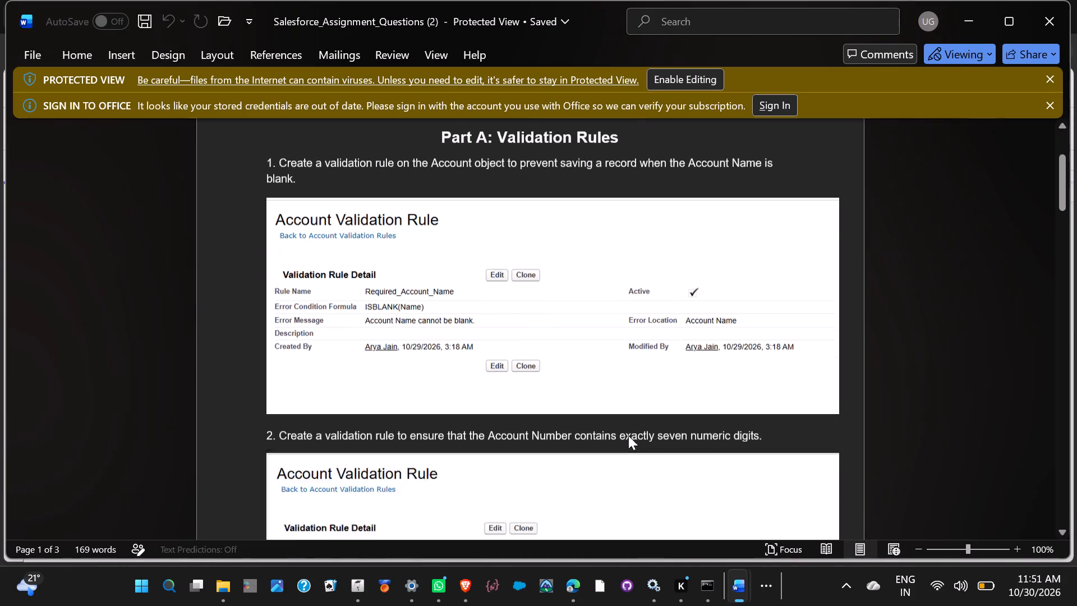
pyautogui.tripleClick(722, 394)
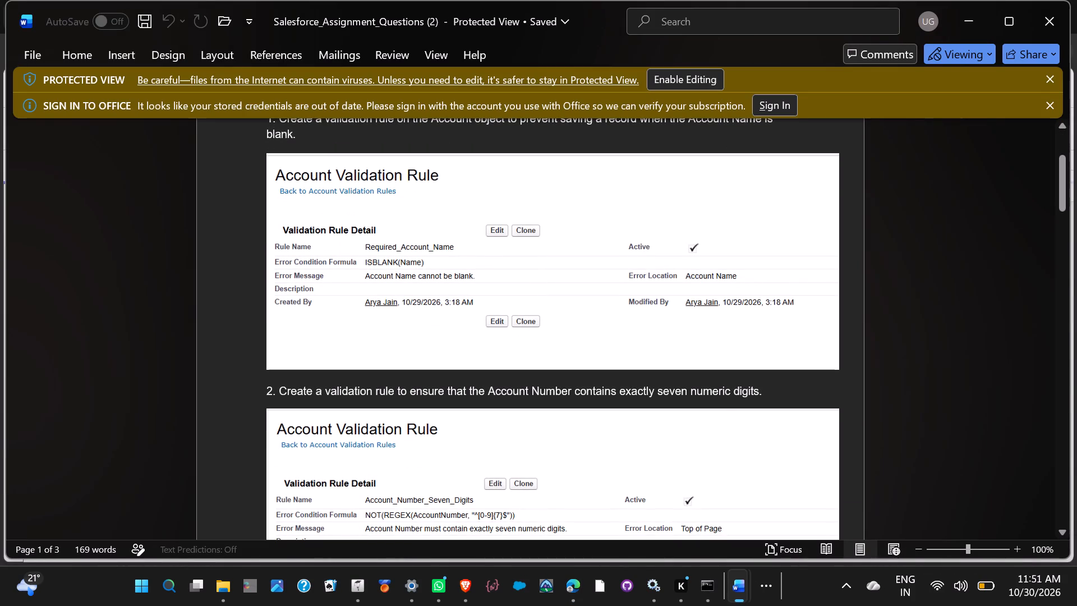
pyautogui.click(722, 394)
pyautogui.tripleClick(722, 394)
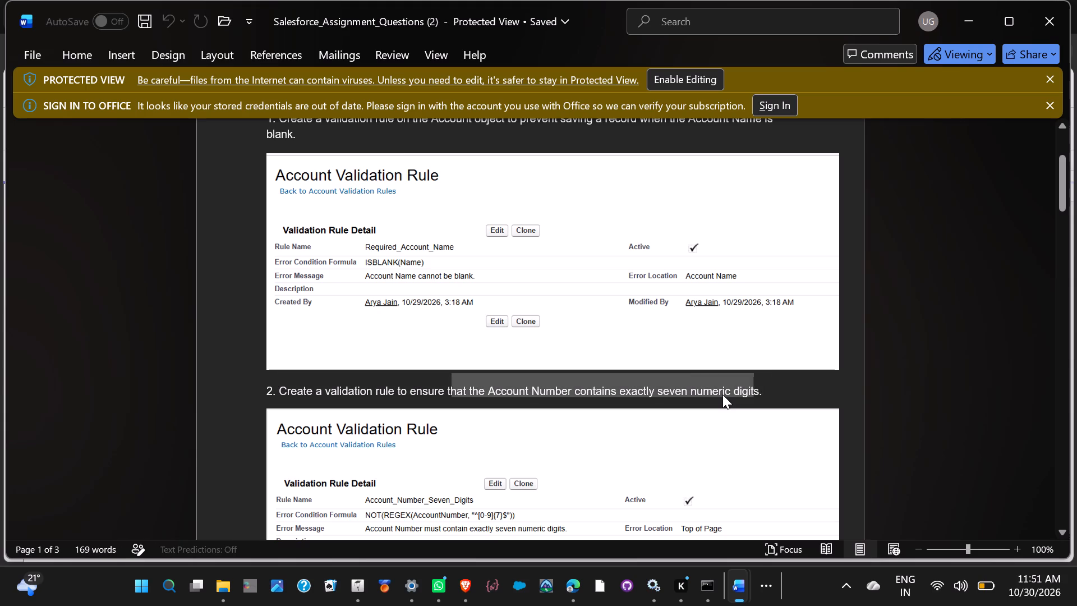
pyautogui.hotkey('ctrl', 'c')
pyautogui.hotkey('ctrl', 'c')
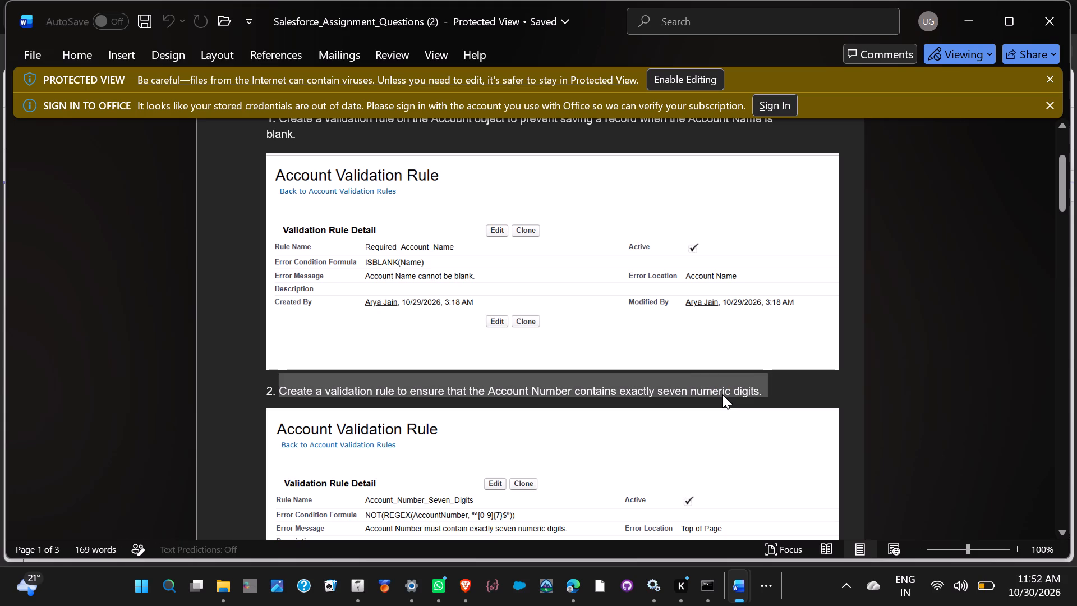
pyautogui.click(973, 15)
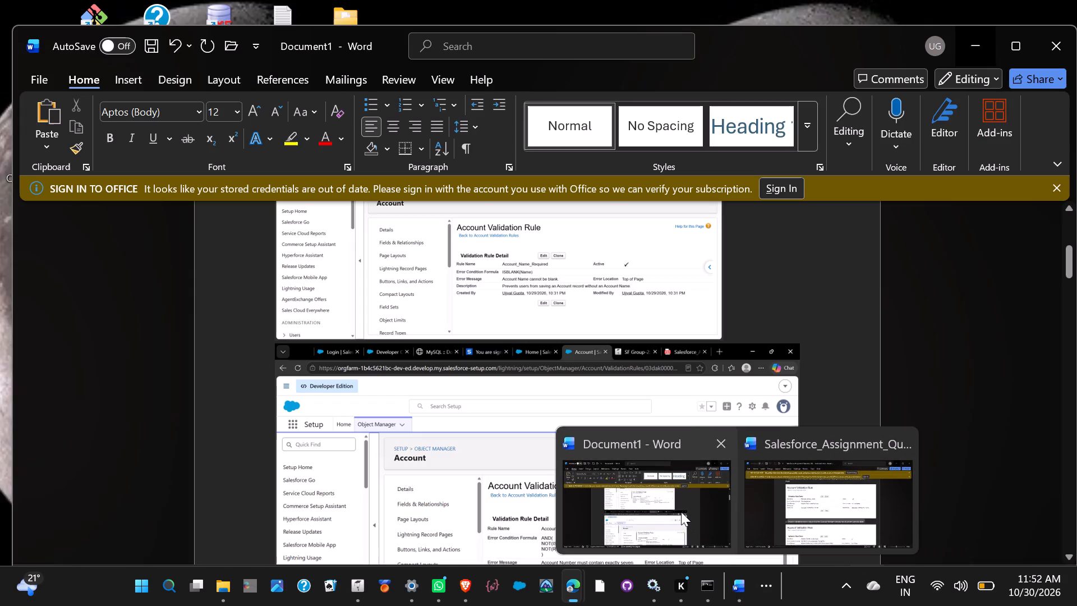
# In Document1, paste the copied question 2 text on a new line between the Account_Name_Required and Account_Number_Seven_Digits screenshots.
pyautogui.click(681, 512)
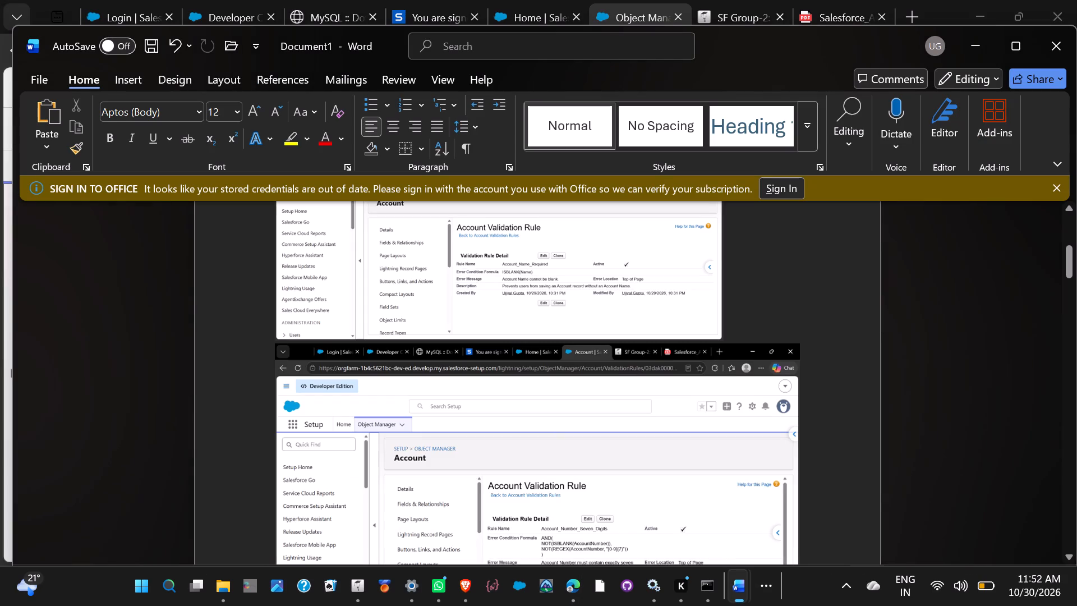
pyautogui.click(767, 332)
pyautogui.press('Return')
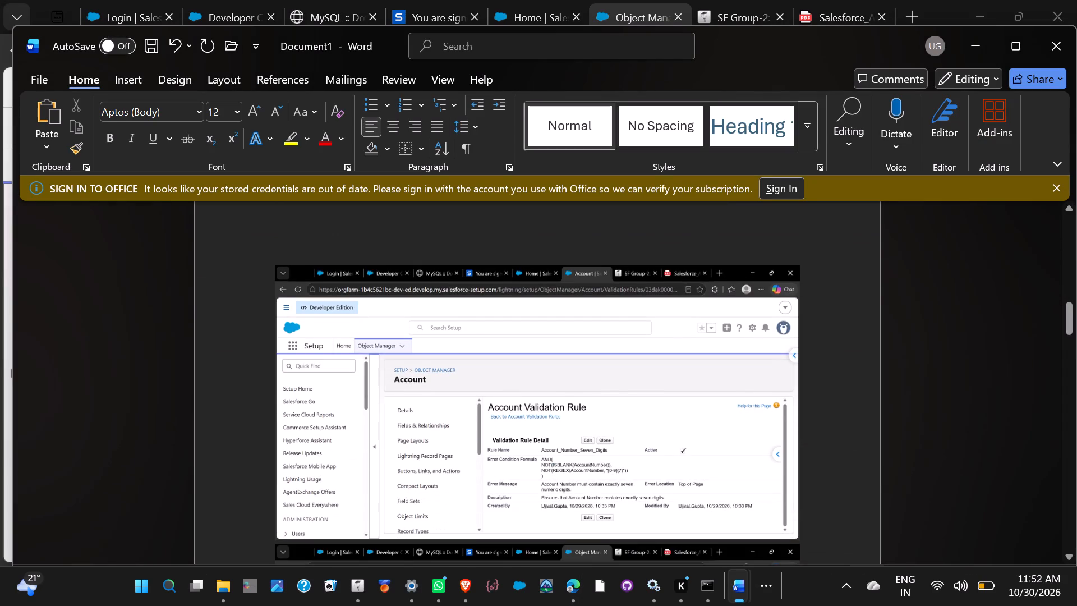
pyautogui.hotkey('ctrl', 'v')
pyautogui.scroll(3, 767, 332)
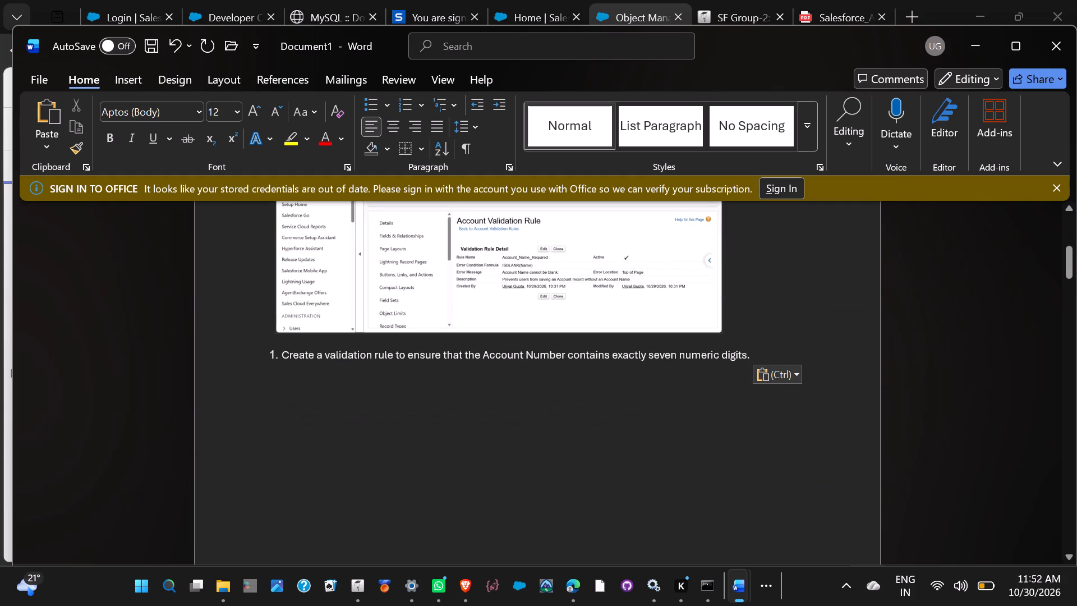
pyautogui.scroll(2, 725, 393)
pyautogui.scroll(-1, 725, 393)
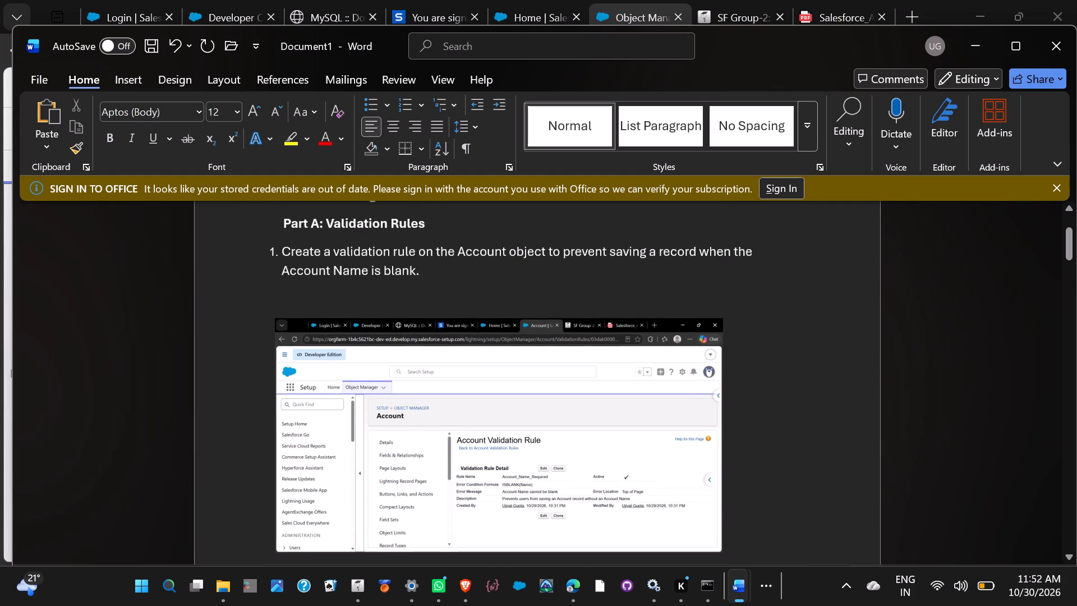
pyautogui.scroll(-1, 725, 393)
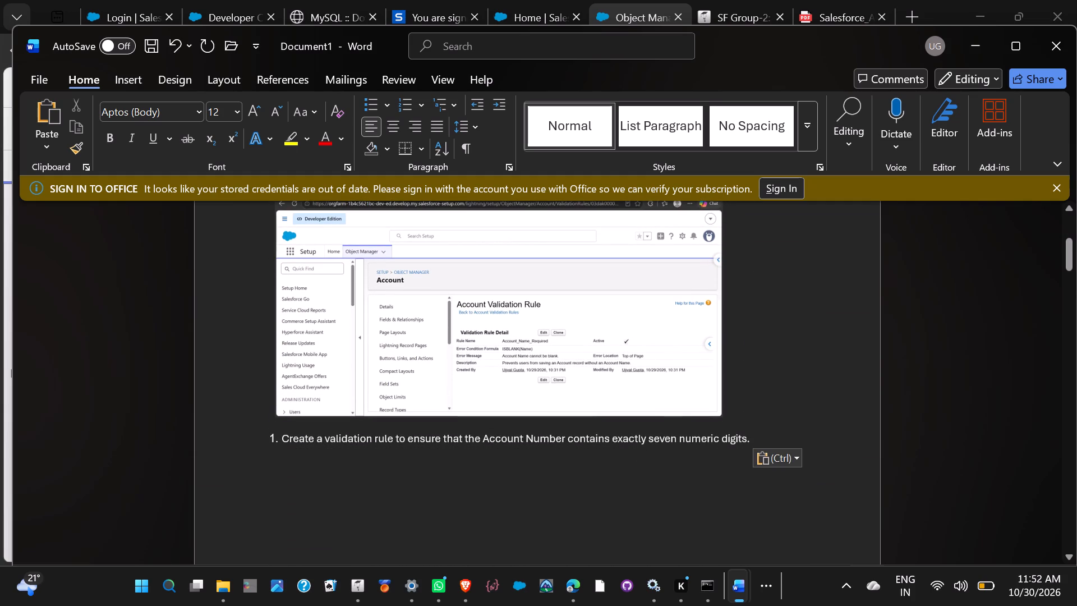
# Change the number of the pasted Account Number question to "2.".
pyautogui.click(275, 440)
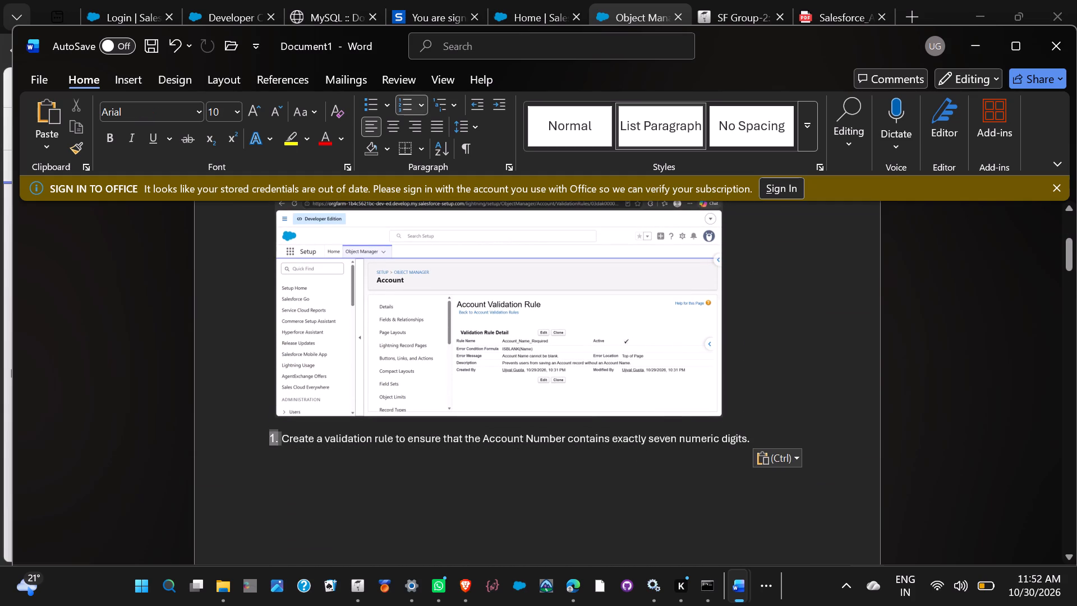
pyautogui.press('Right')
pyautogui.press('Left')
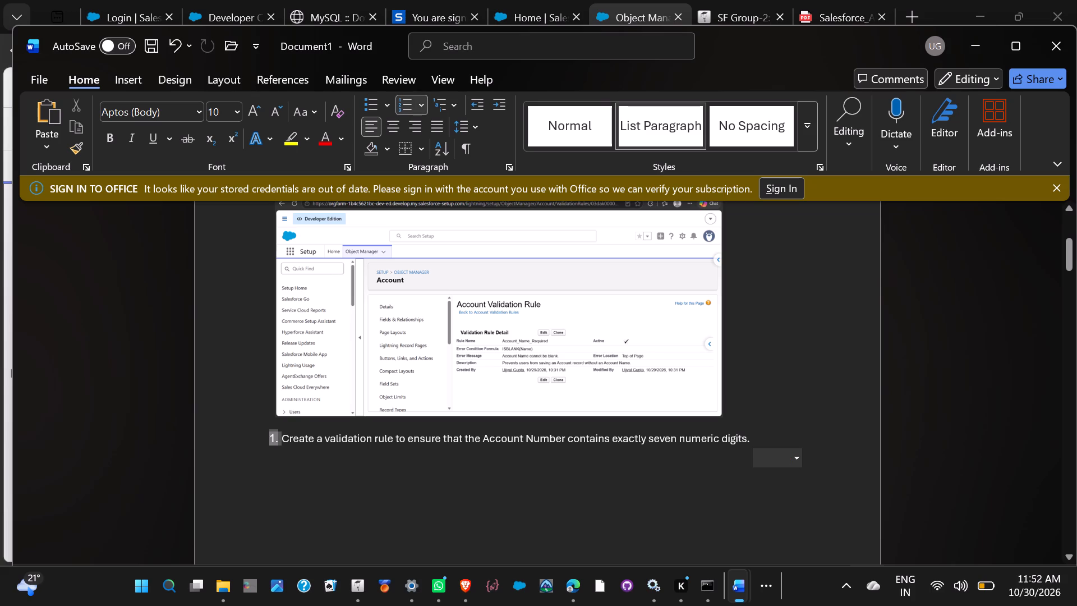
pyautogui.press('BackSpace')
pyautogui.press('2')
pyautogui.press('/')
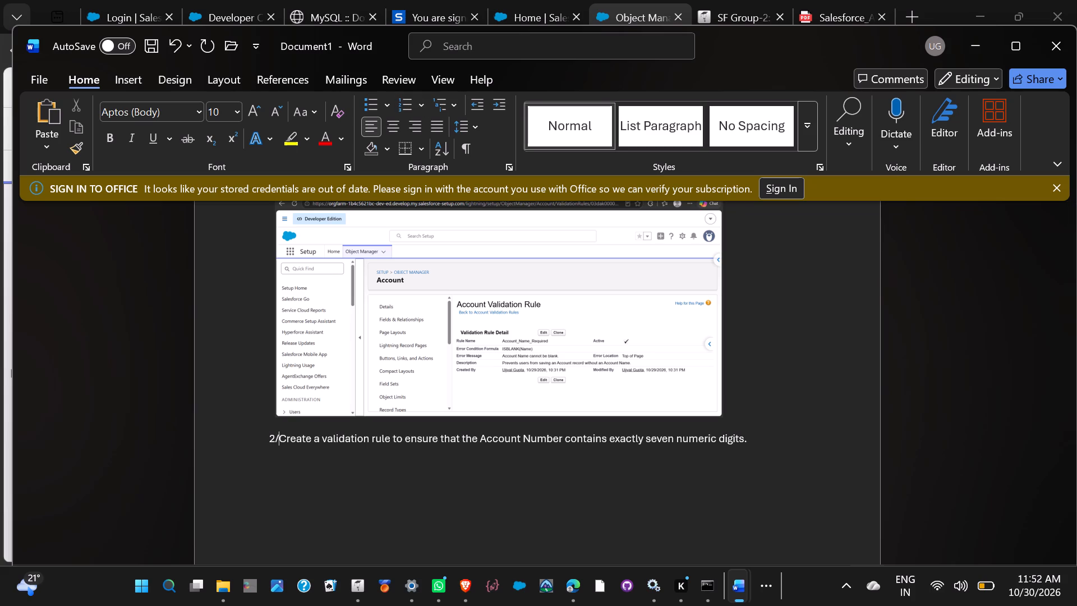
pyautogui.press('BackSpace')
pyautogui.write('.')
pyautogui.press('space')
pyautogui.scroll(1, 275, 440)
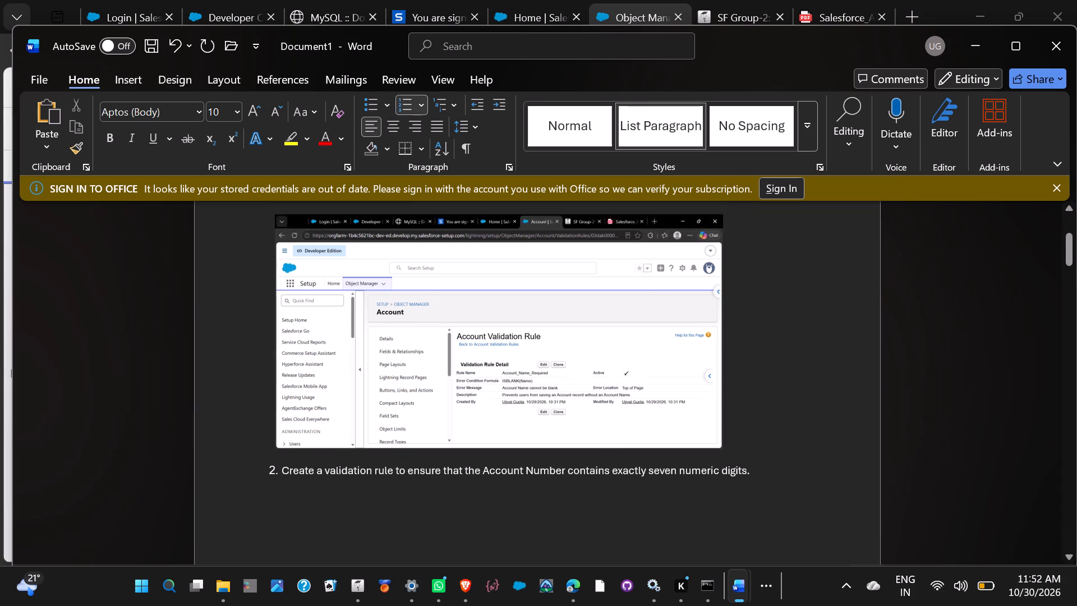
pyautogui.scroll(1, 275, 440)
pyautogui.scroll(-2, 275, 440)
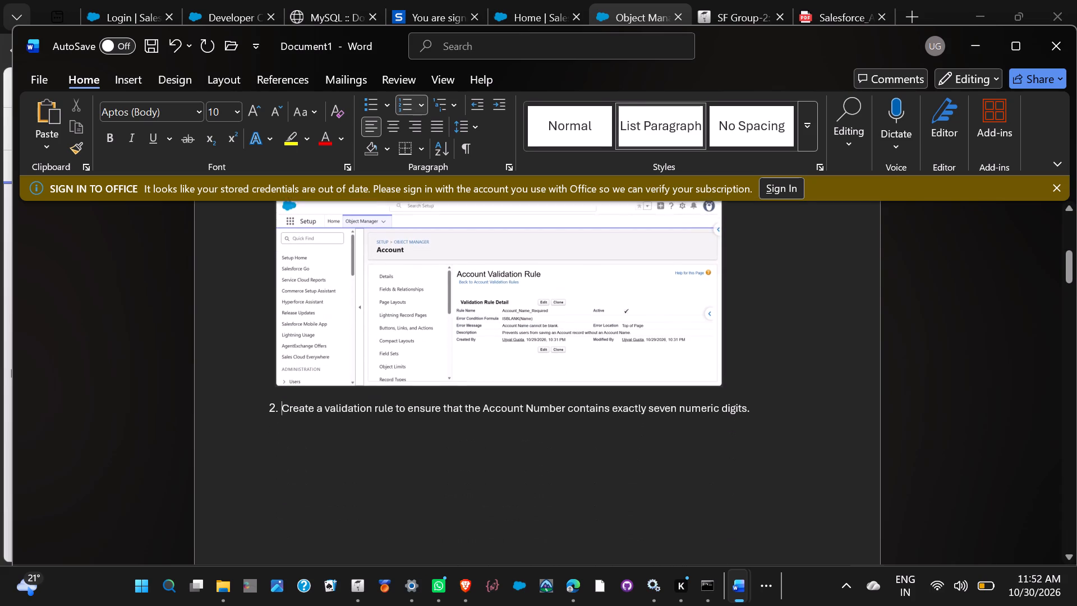
# Shrink the Account_Number_Seven_Digits screenshot slightly, keeping its proportions.
pyautogui.scroll(-2, 305, 467)
pyautogui.click(399, 395)
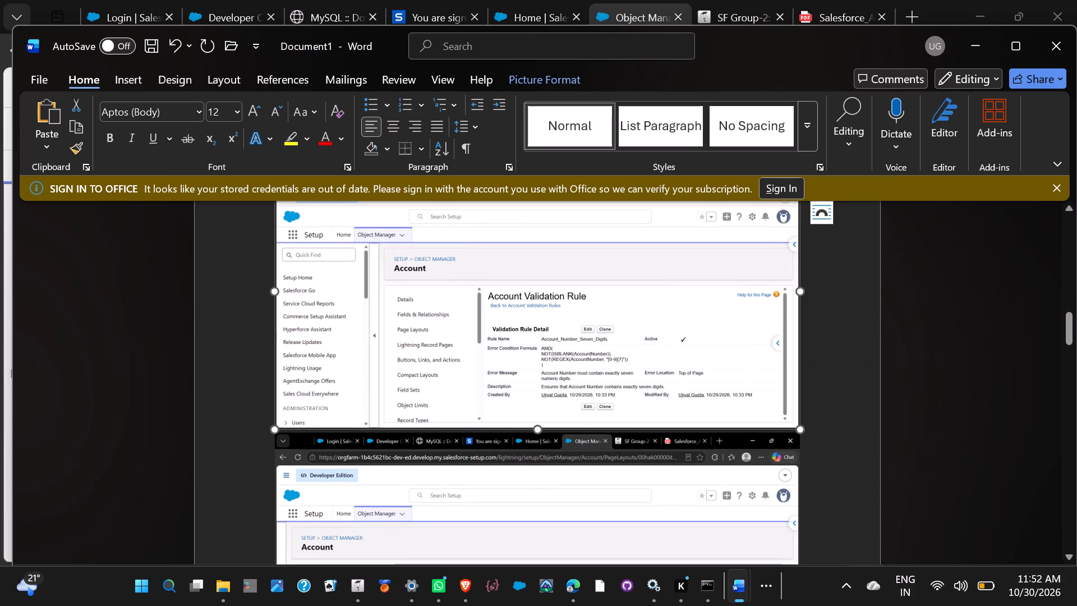
pyautogui.moveTo(804, 429); pyautogui.dragTo(783, 414)
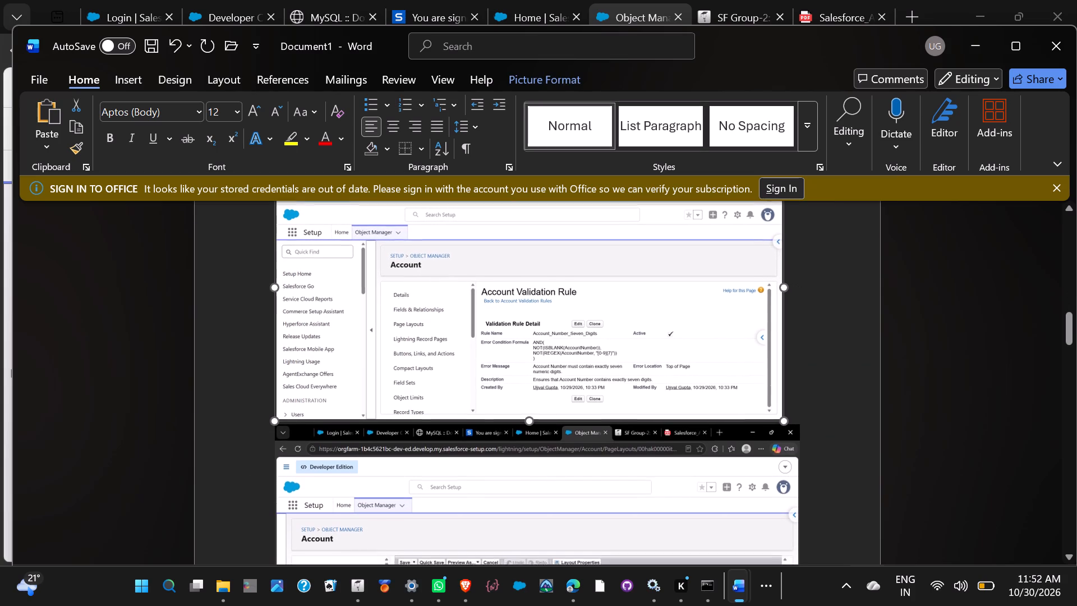
pyautogui.moveTo(783, 414); pyautogui.dragTo(780, 412)
# Remove the paragraph break after question 2 so the Account_Number_Seven_Digits screenshot sits directly beneath its text on the same page.
pyautogui.scroll(2, 780, 415)
pyautogui.click(714, 309)
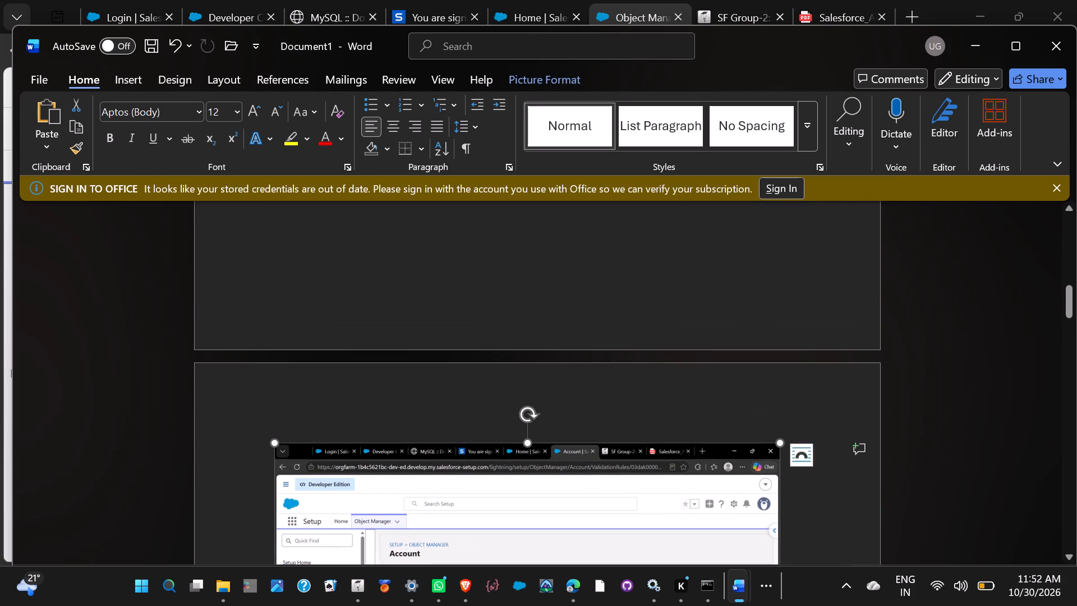
pyautogui.scroll(2, 714, 309)
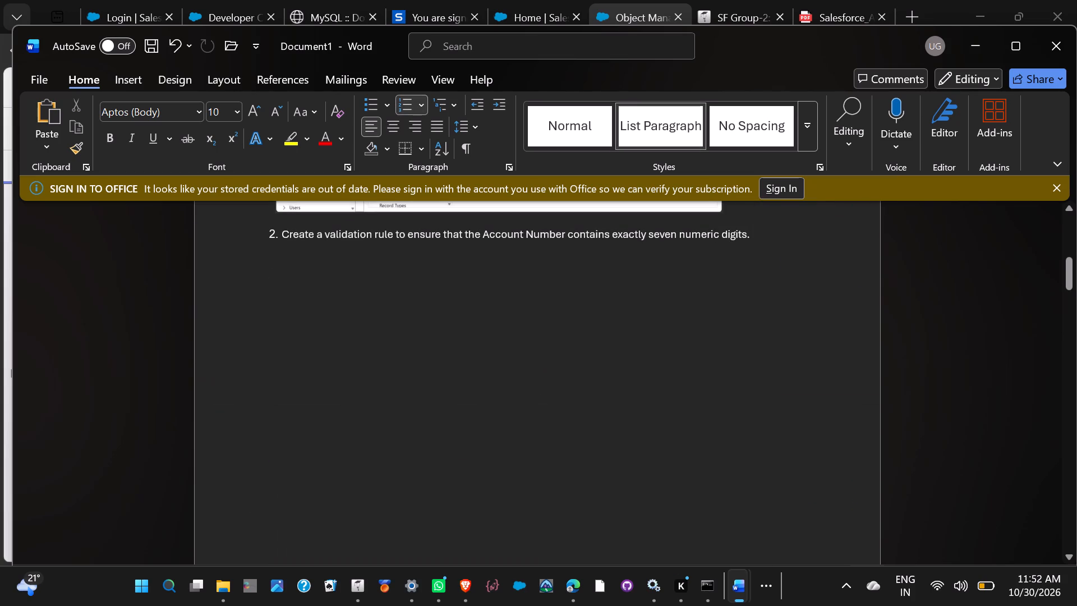
pyautogui.press('Right')
pyautogui.press('End')
pyautogui.press('Delete')
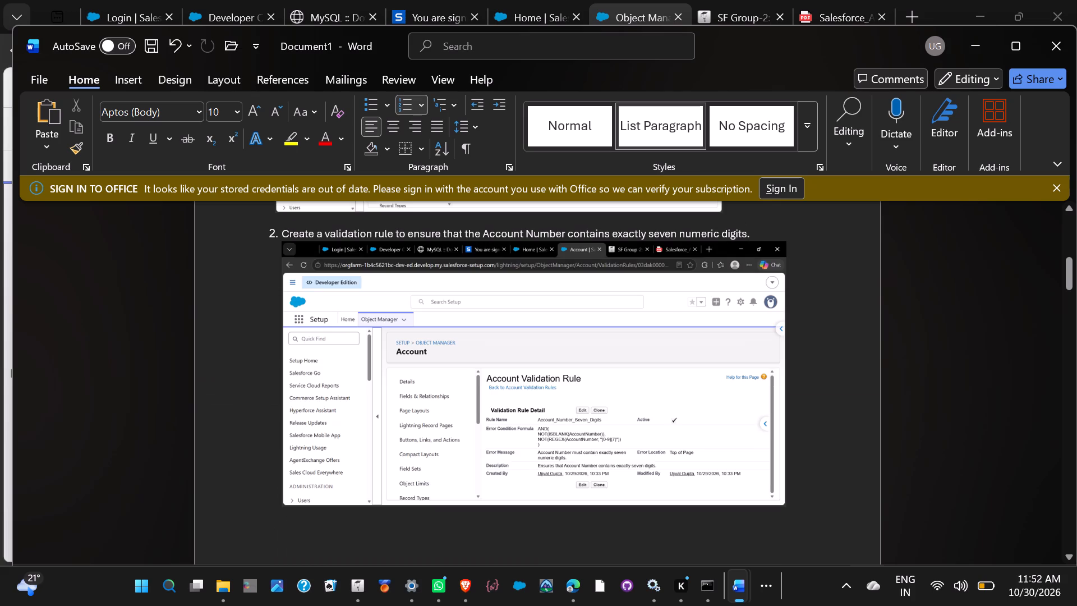
pyautogui.scroll(-1, 714, 309)
pyautogui.scroll(1, 714, 309)
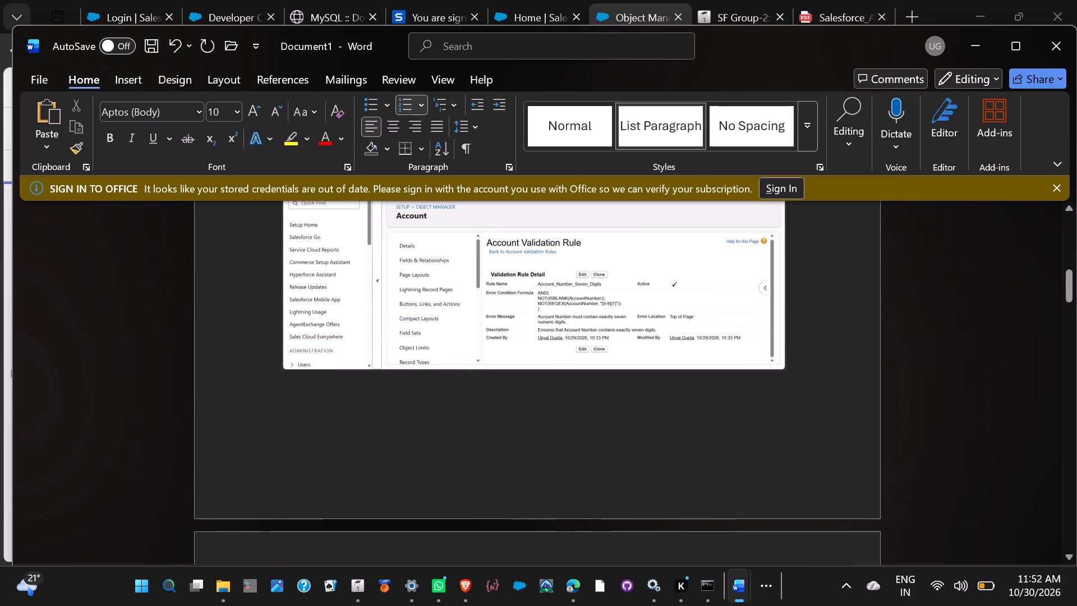
pyautogui.scroll(3, 714, 309)
pyautogui.scroll(-2, 714, 309)
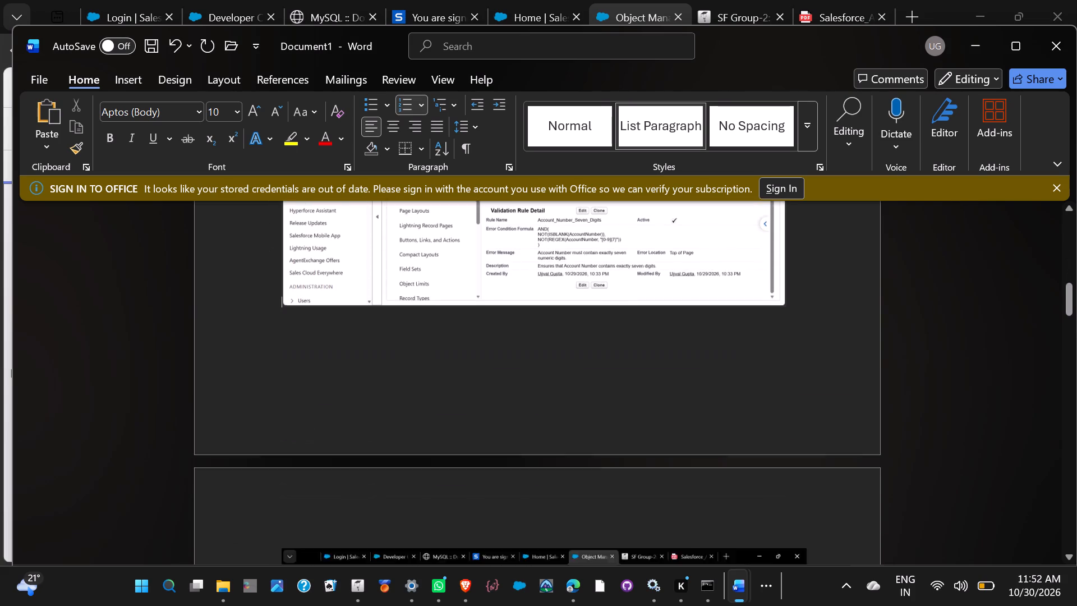
pyautogui.scroll(-2, 714, 309)
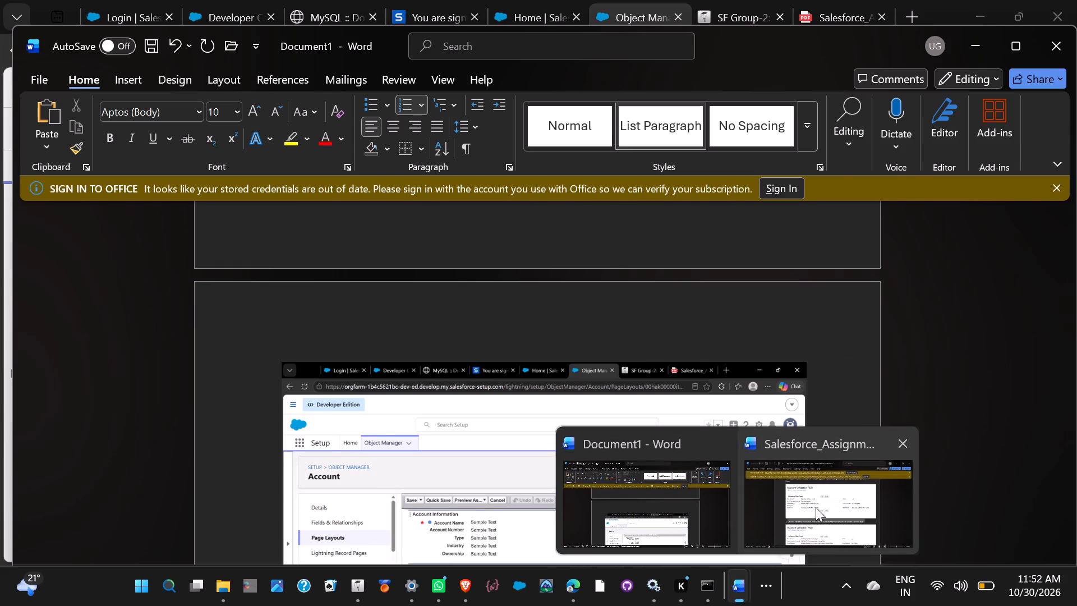
# Switch to the Salesforce_Assignment_Questions document and copy question 3, about a populated Phone field containing at least 10 digits.
pyautogui.click(817, 504)
pyautogui.scroll(-1, 739, 448)
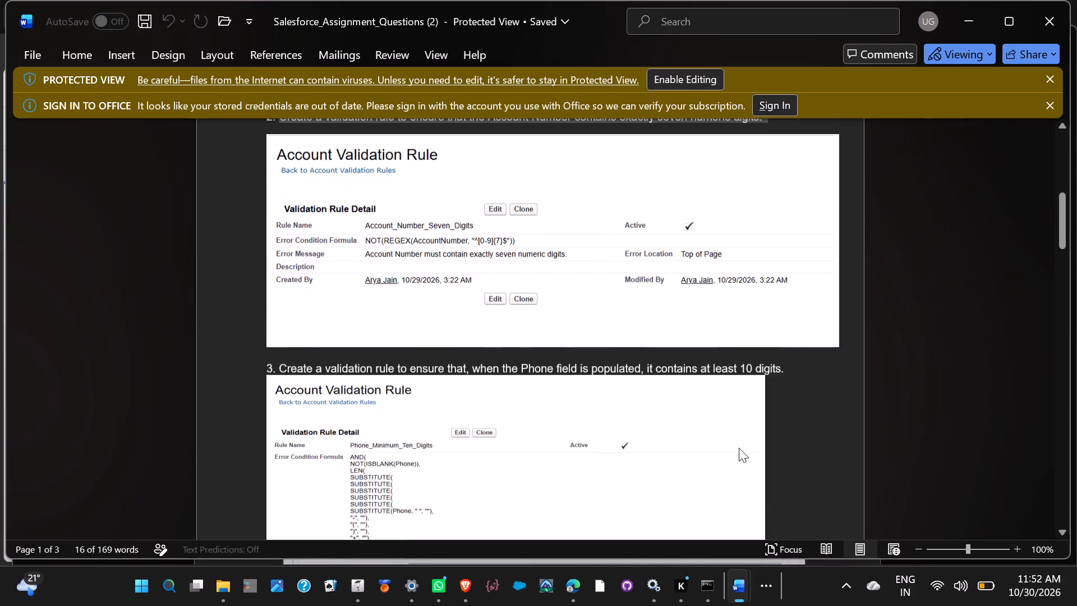
pyautogui.scroll(-1, 739, 448)
pyautogui.tripleClick(729, 297)
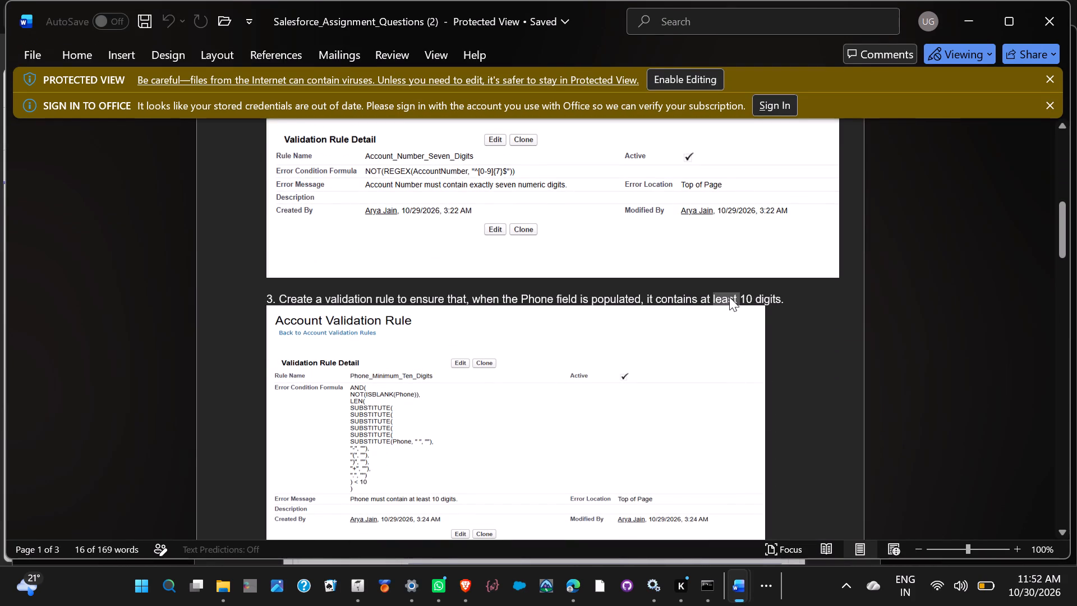
pyautogui.hotkey('ctrl', 'c')
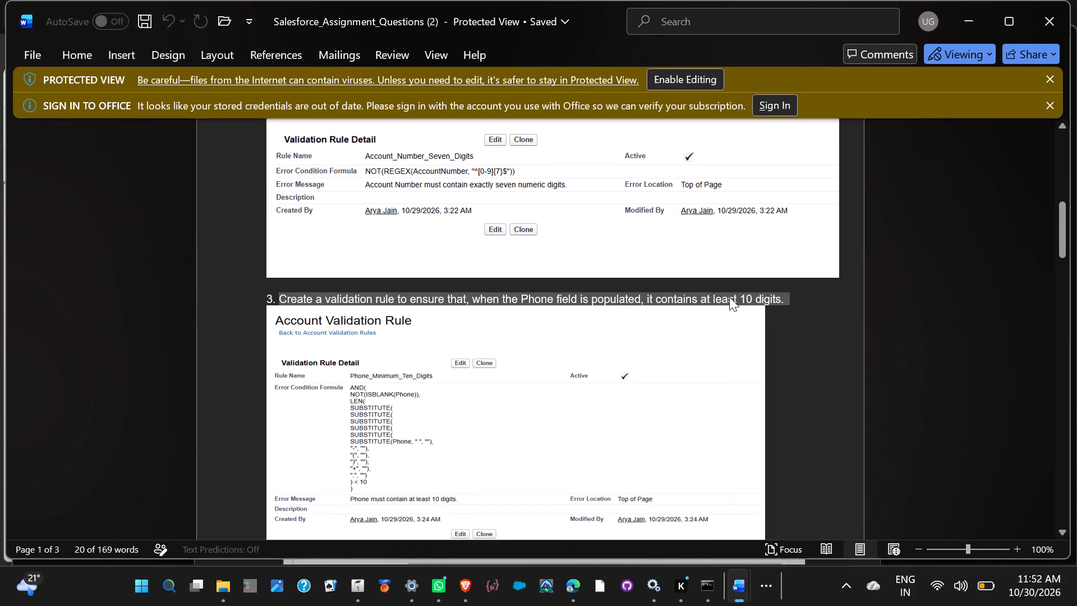
pyautogui.click(968, 11)
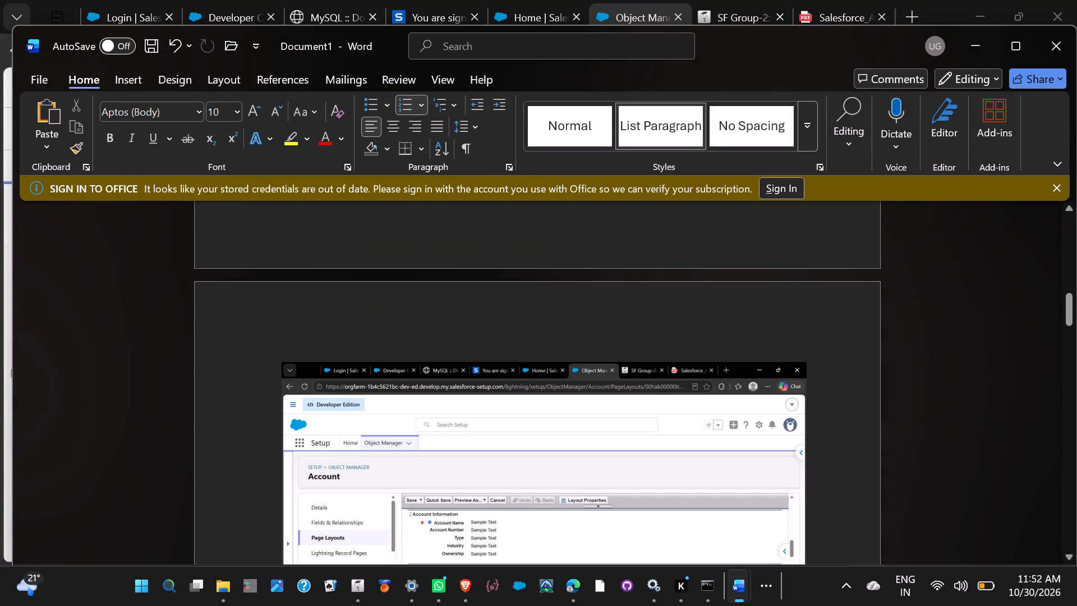
# In Document1, move the page layout screenshot showing the Account Information section below the page layout screenshot that follows it.
pyautogui.scroll(-1, 711, 369)
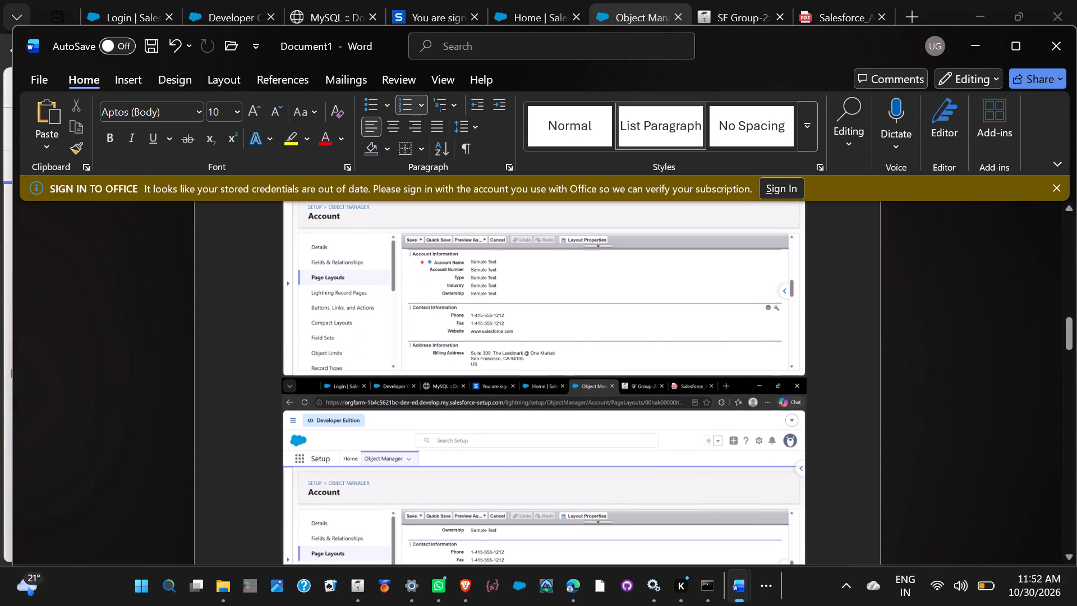
pyautogui.moveTo(711, 340); pyautogui.dragTo(714, 371)
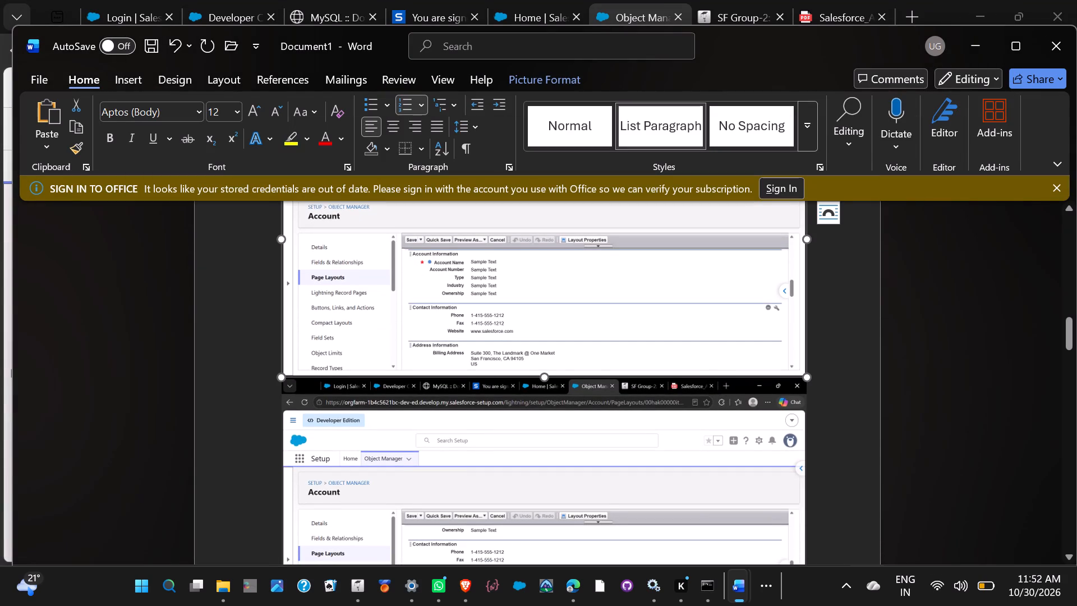
pyautogui.scroll(1, 714, 371)
pyautogui.moveTo(708, 316); pyautogui.dragTo(714, 381)
# Cut the Phone_Minimum_Ten_Digits validation rule screenshot from its place below the Annual_Revenue_Not_Negative screenshot.
pyautogui.scroll(2, 711, 360)
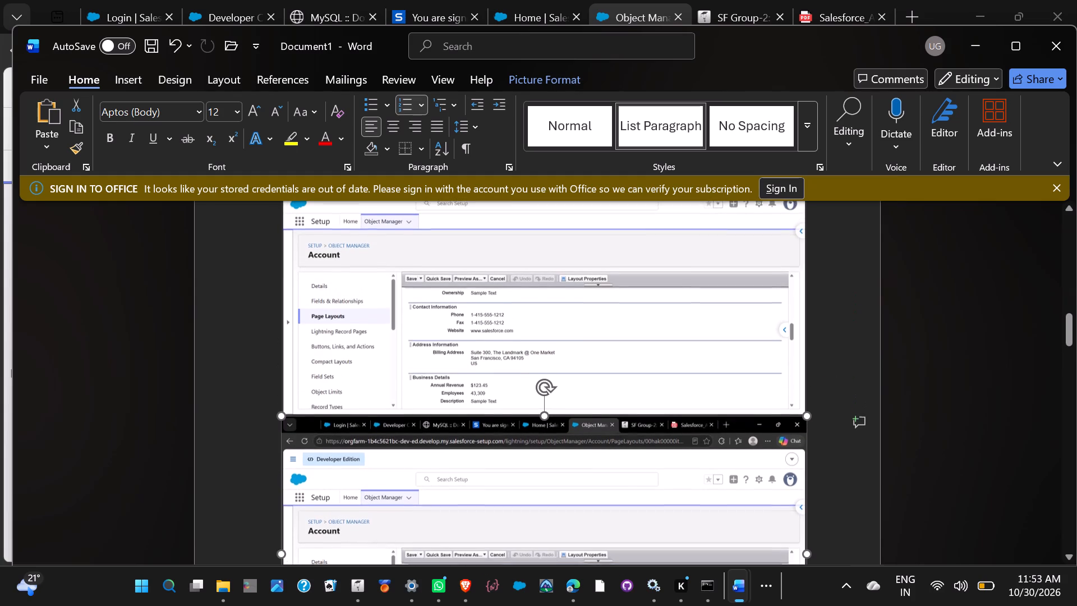
pyautogui.scroll(3, 711, 360)
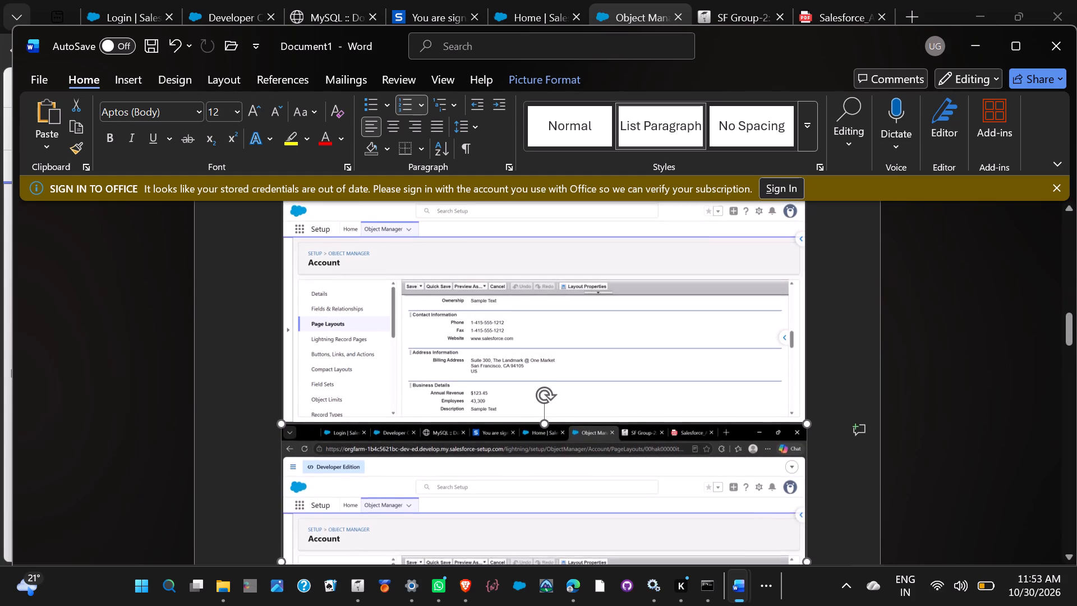
pyautogui.scroll(2, 711, 360)
pyautogui.scroll(-1, 711, 360)
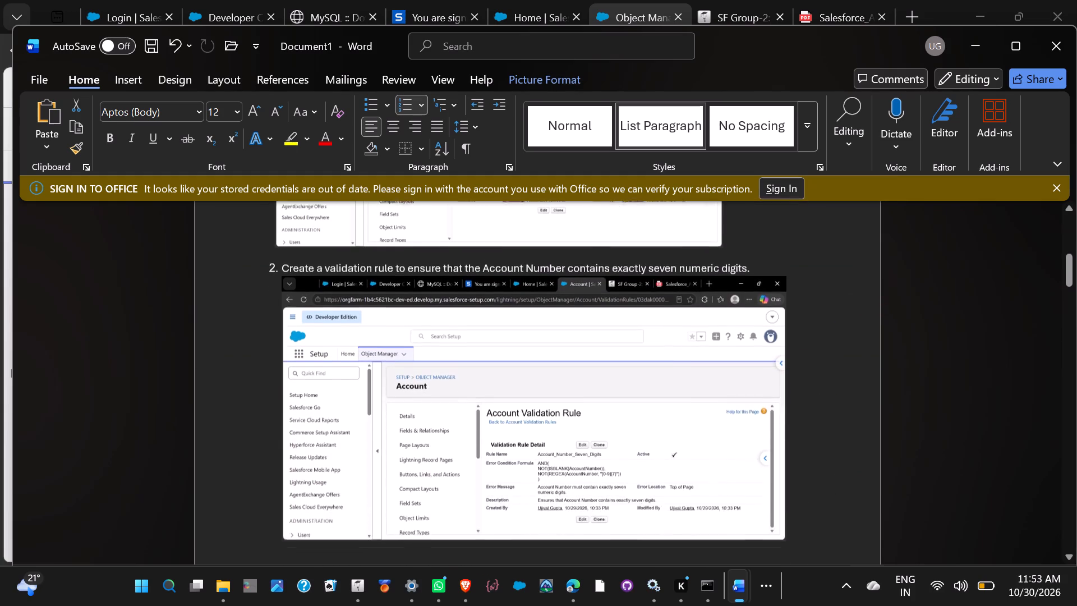
pyautogui.scroll(-6, 711, 360)
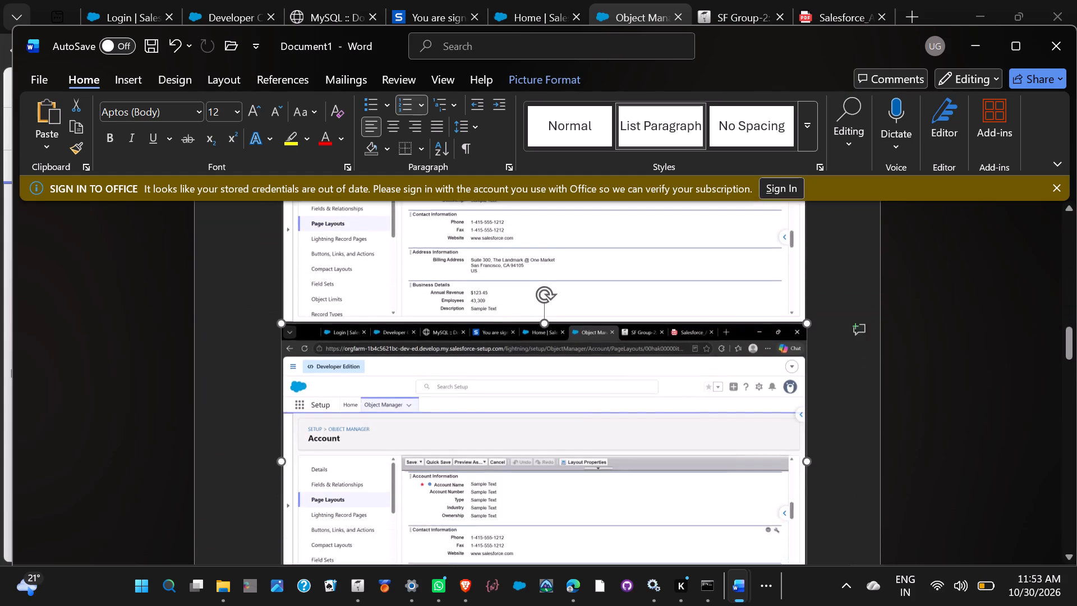
pyautogui.scroll(-5, 711, 360)
pyautogui.scroll(3, 711, 360)
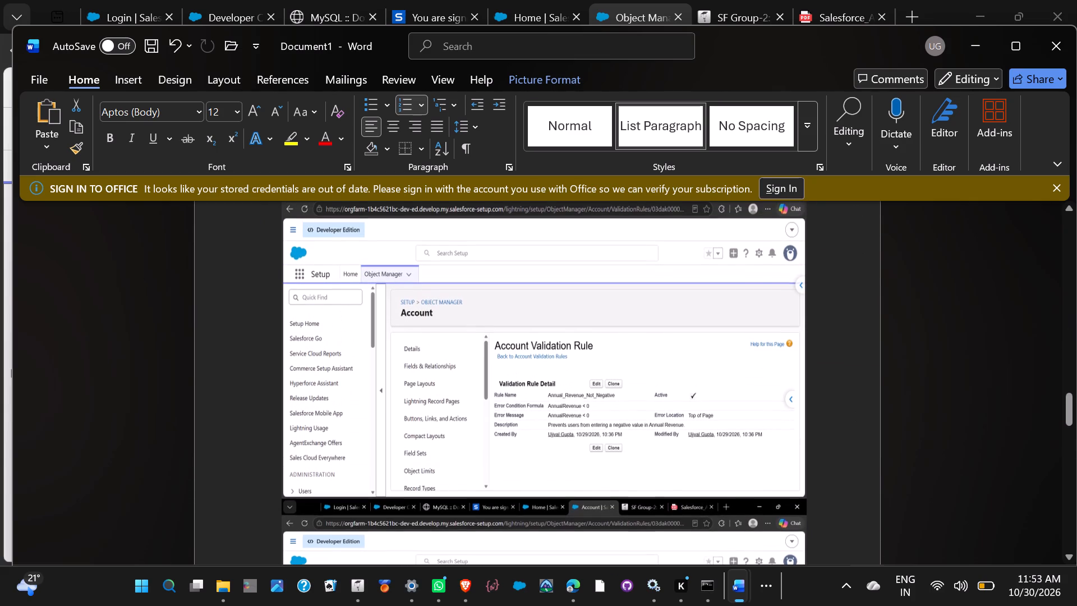
pyautogui.click(711, 360)
pyautogui.scroll(-1, 711, 360)
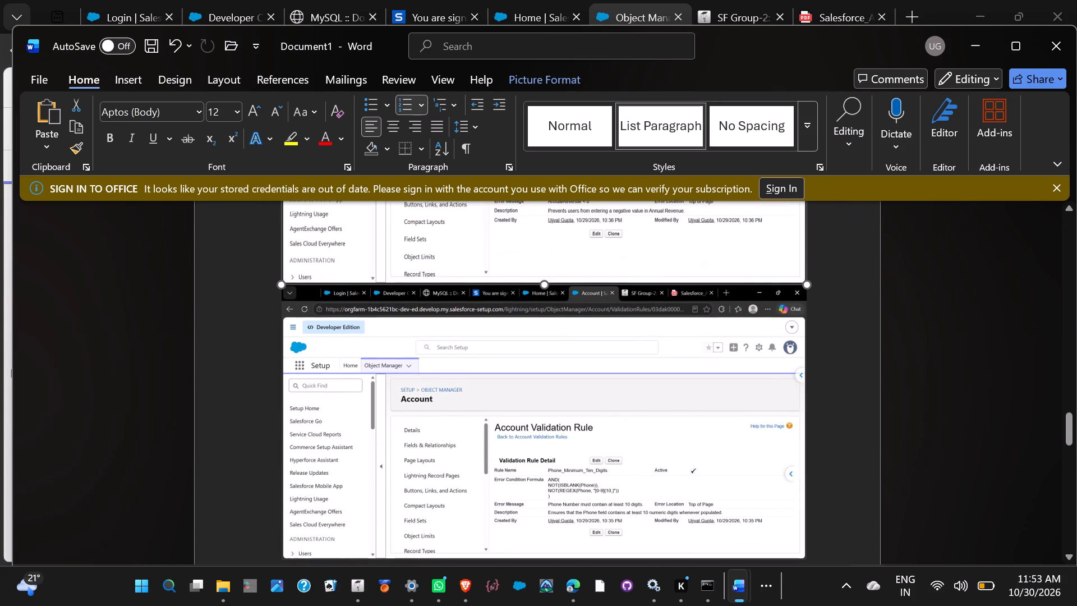
pyautogui.click(710, 399)
pyautogui.moveTo(710, 399); pyautogui.dragTo(716, 352)
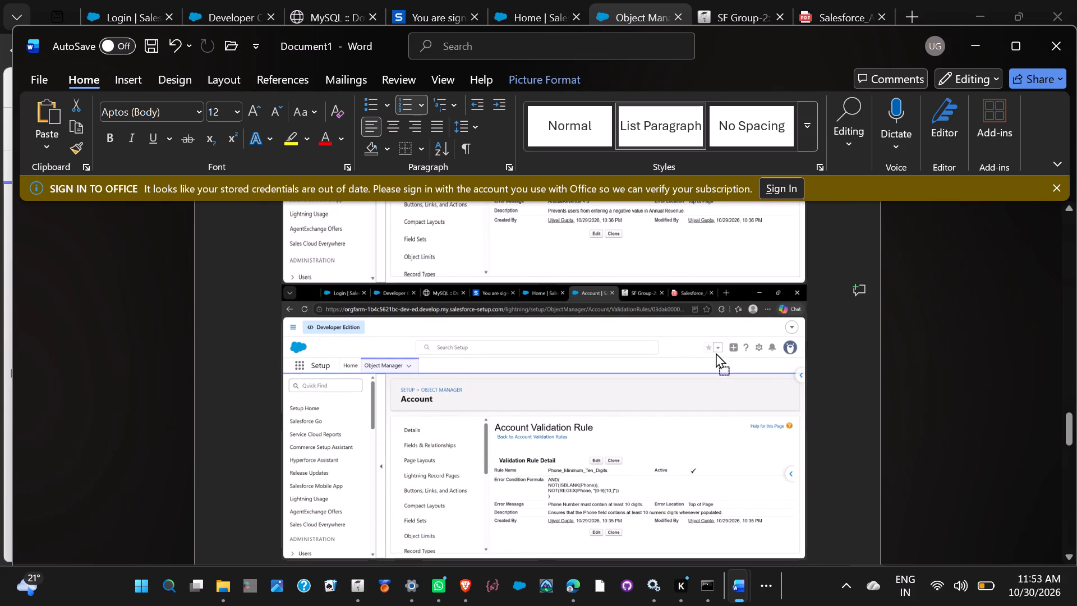
pyautogui.moveTo(716, 352); pyautogui.dragTo(704, 180)
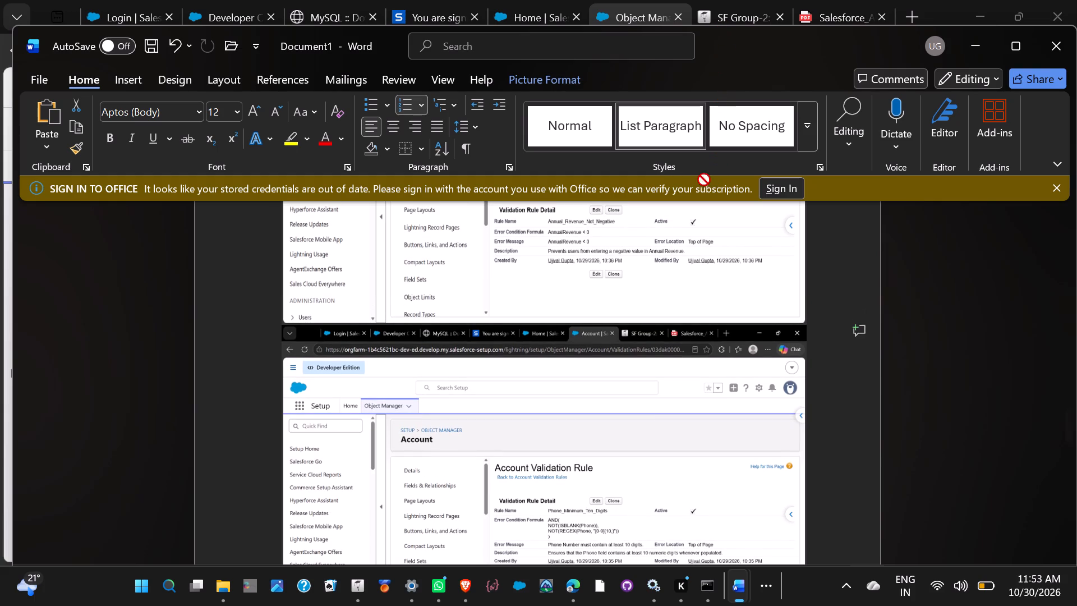
pyautogui.moveTo(704, 180); pyautogui.dragTo(730, 396)
pyautogui.click(730, 396)
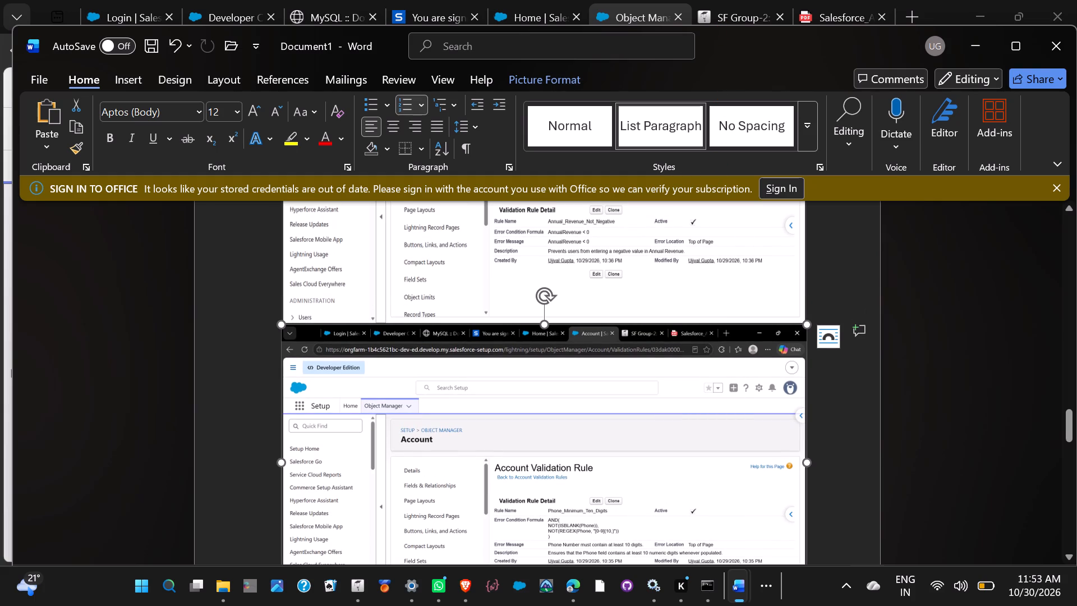
pyautogui.hotkey('ctrl', 'x')
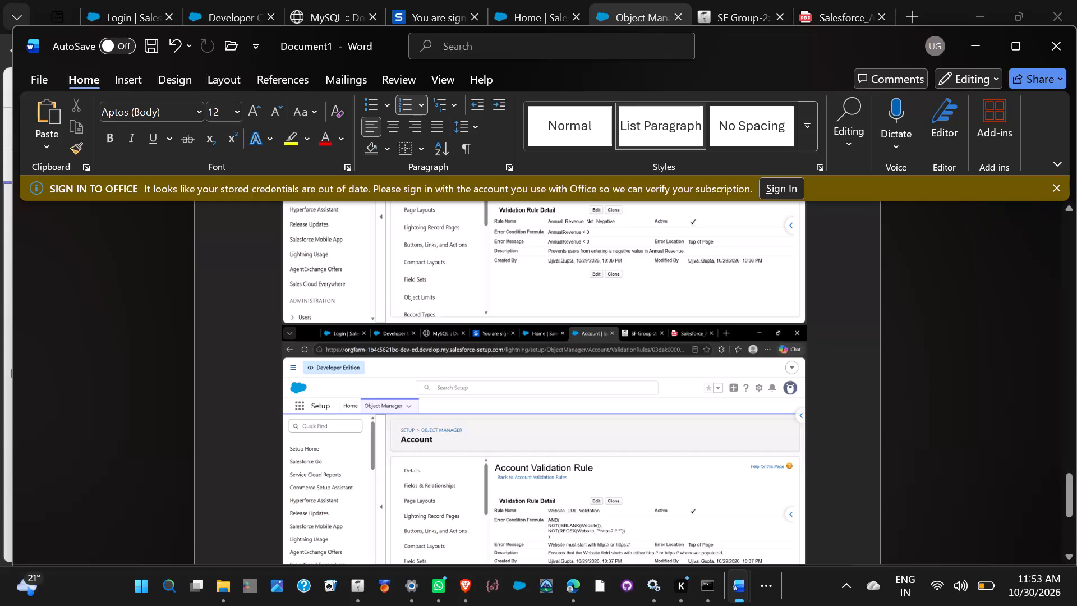
# Add an empty, unnumbered line directly beneath the Account_Number_Seven_Digits screenshot, clearing any surplus numbered list items.
pyautogui.scroll(4, 730, 396)
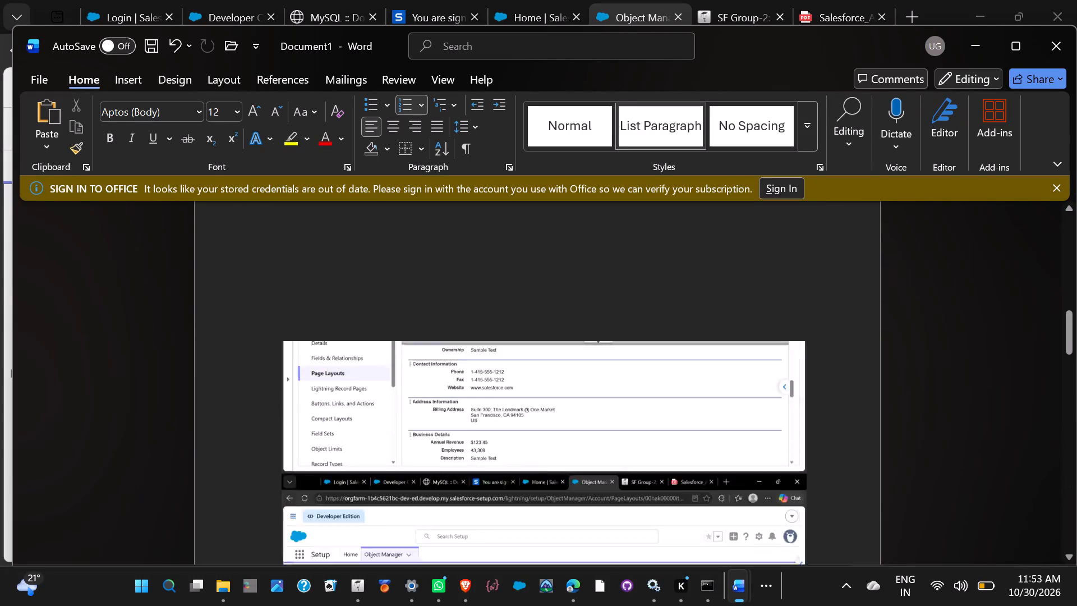
pyautogui.scroll(1, 730, 396)
pyautogui.scroll(-1, 730, 396)
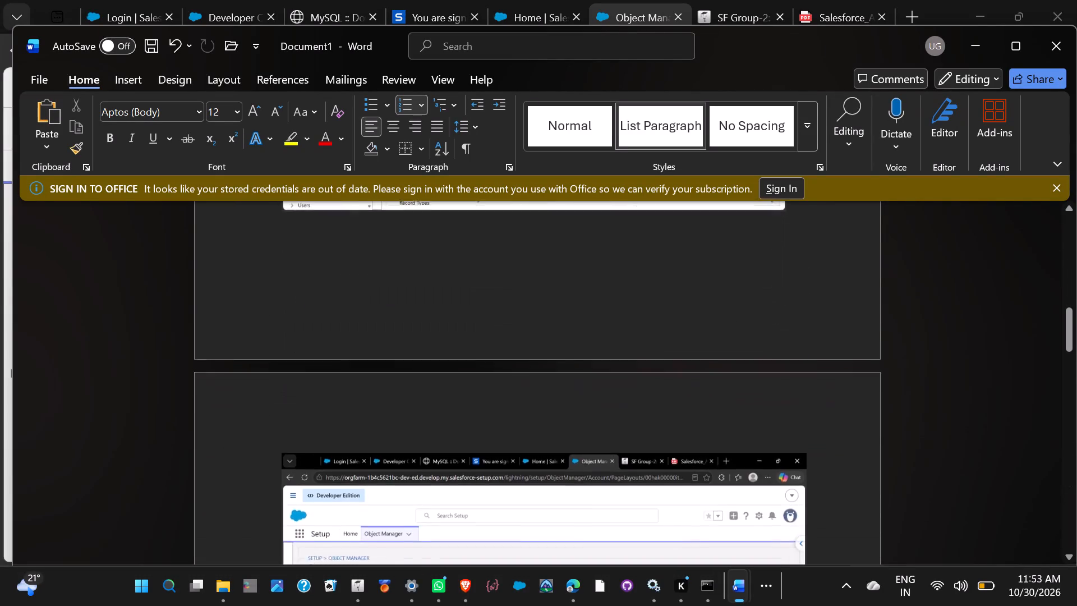
pyautogui.scroll(-1, 730, 396)
pyautogui.click(275, 368)
pyautogui.scroll(1, 275, 368)
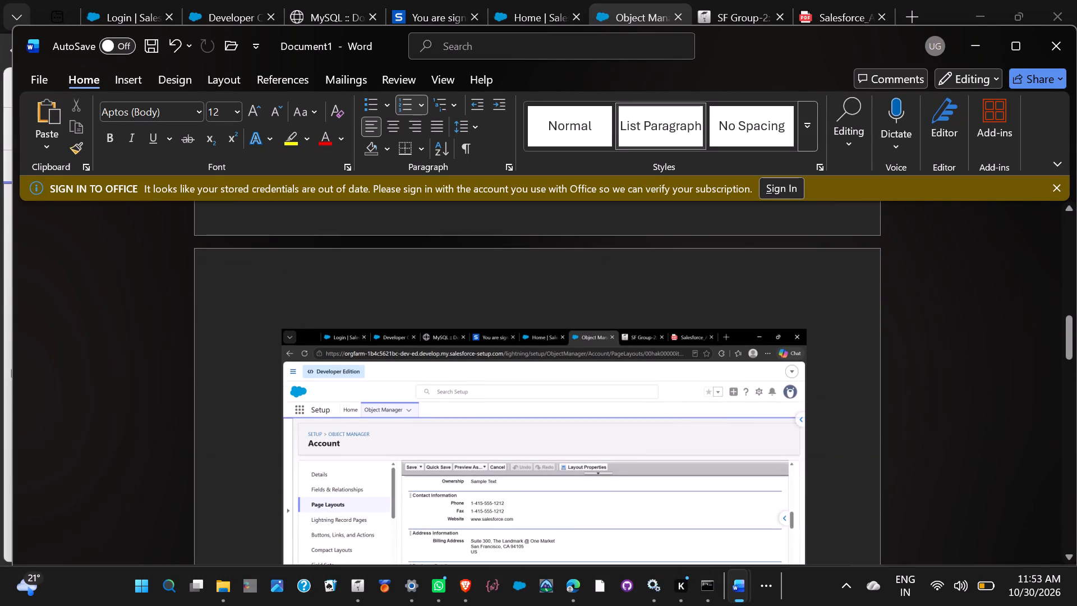
pyautogui.scroll(1, 275, 368)
pyautogui.click(379, 282)
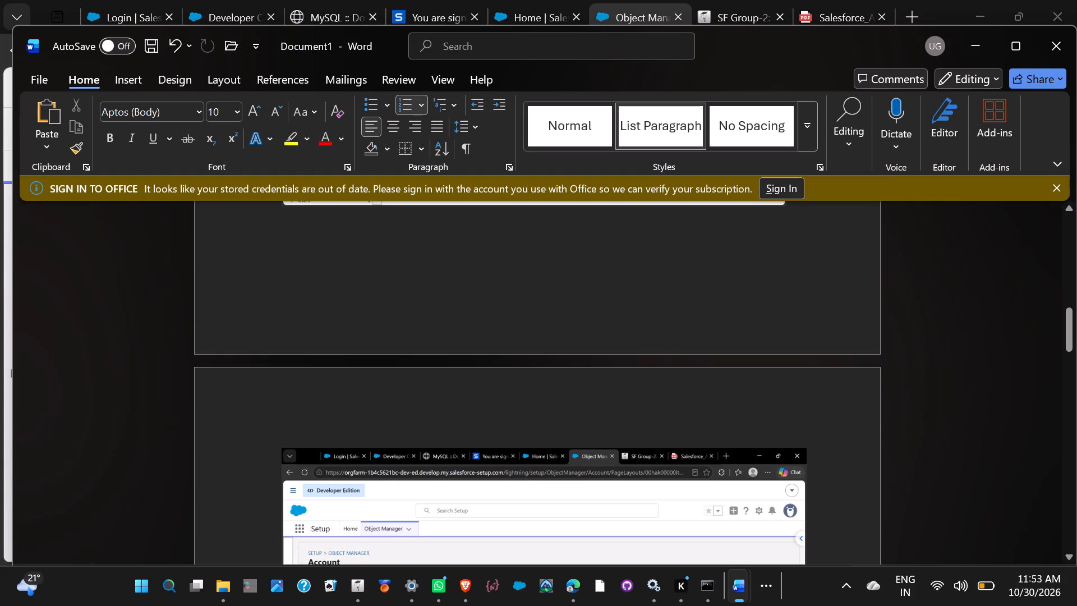
pyautogui.press('Right')
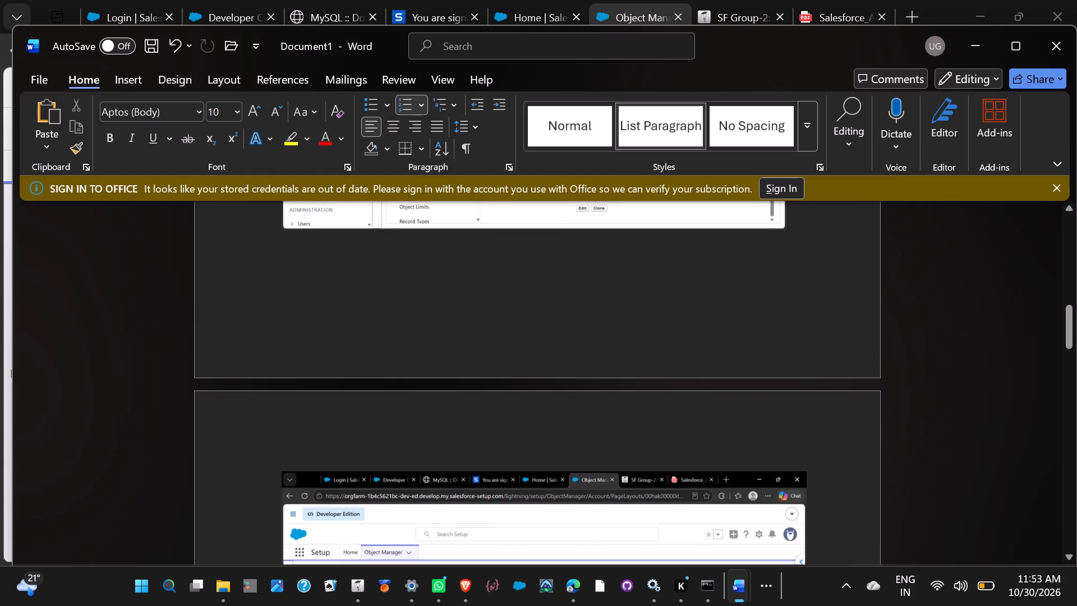
pyautogui.press('Return')
pyautogui.press('Return')
pyautogui.press('Return')
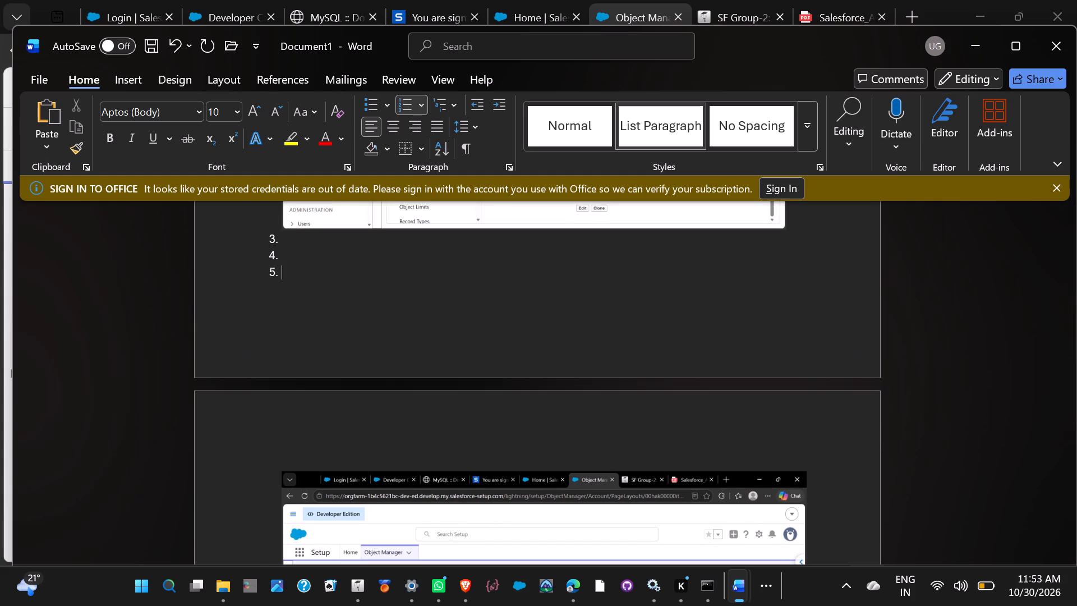
pyautogui.press('BackSpace')
pyautogui.press('BackSpace')
pyautogui.press('BackSpace')
pyautogui.press('BackSpace')
pyautogui.press('BackSpace')
pyautogui.press('BackSpace')
pyautogui.press('BackSpace')
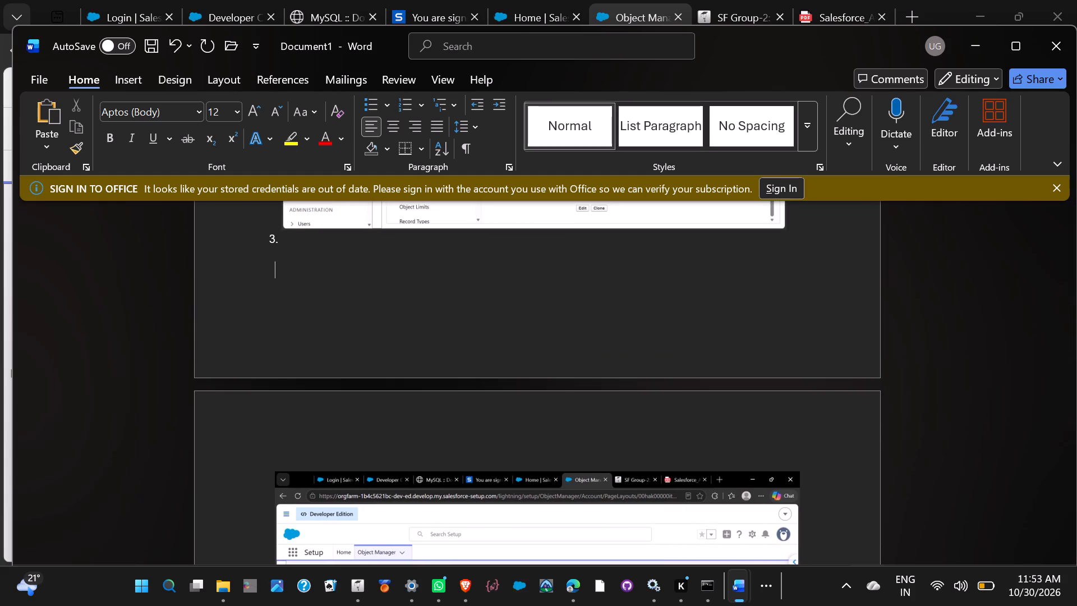
pyautogui.press('BackSpace')
pyautogui.press('BackSpace')
pyautogui.press('Down')
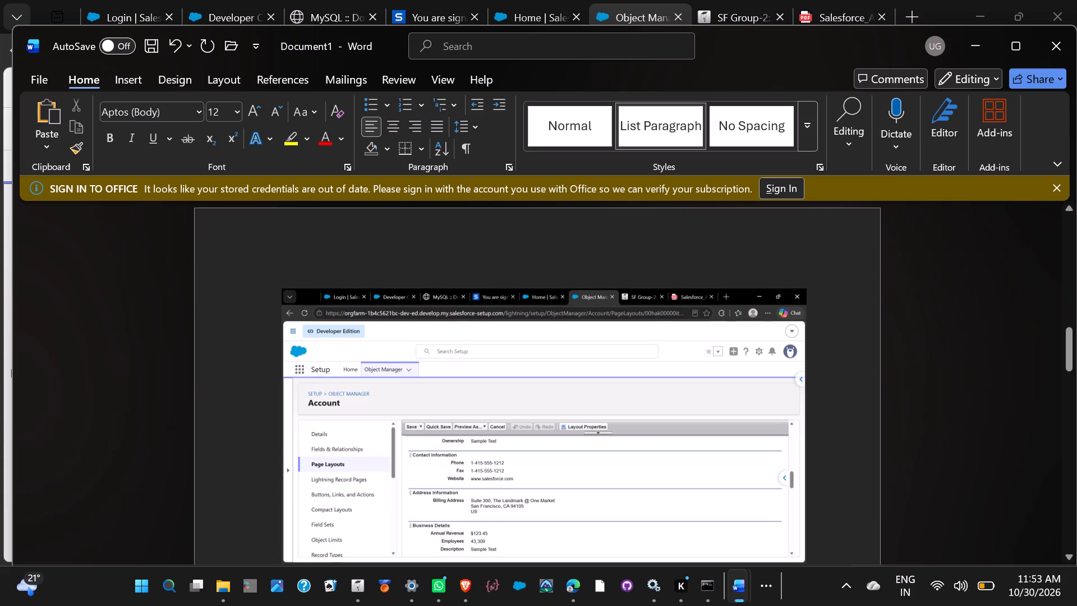
# Replace the trial text "mmk" beneath the Account_Number_Seven_Digits screenshot with the cut Phone_Minimum_Ten_Digits screenshot.
pyautogui.press('m')
pyautogui.write('mk')
pyautogui.scroll(-1, 379, 282)
pyautogui.scroll(1, 379, 282)
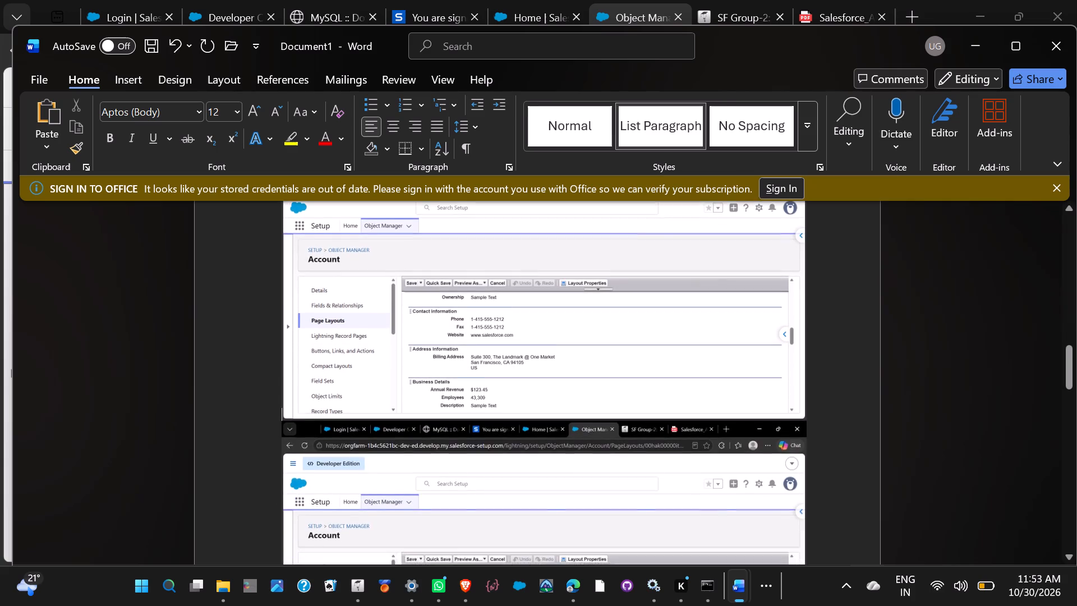
pyautogui.scroll(1, 379, 282)
pyautogui.click(363, 285)
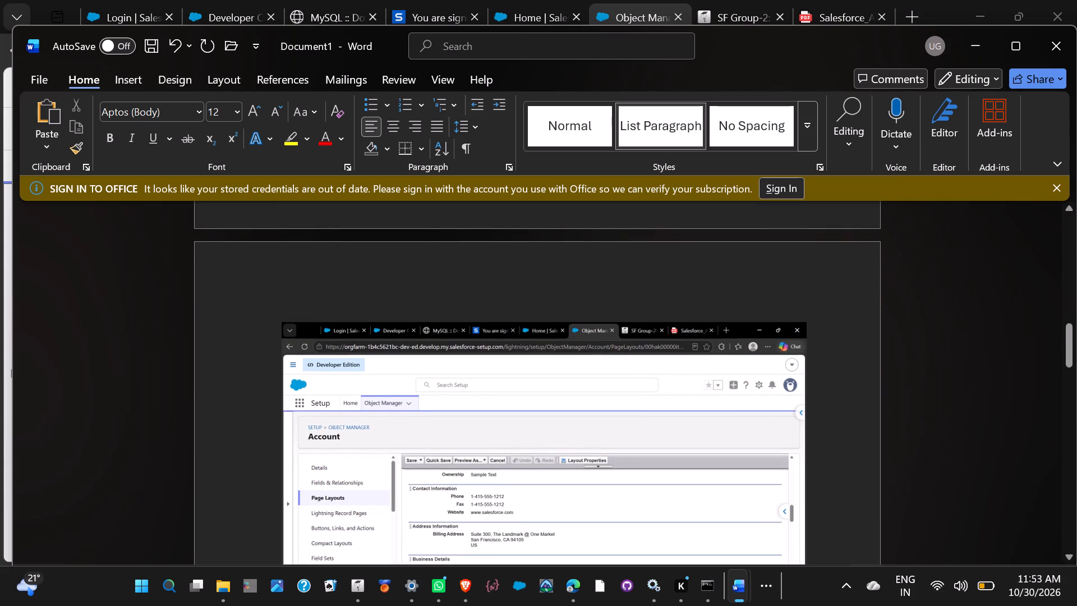
pyautogui.scroll(1, 357, 295)
pyautogui.click(357, 295)
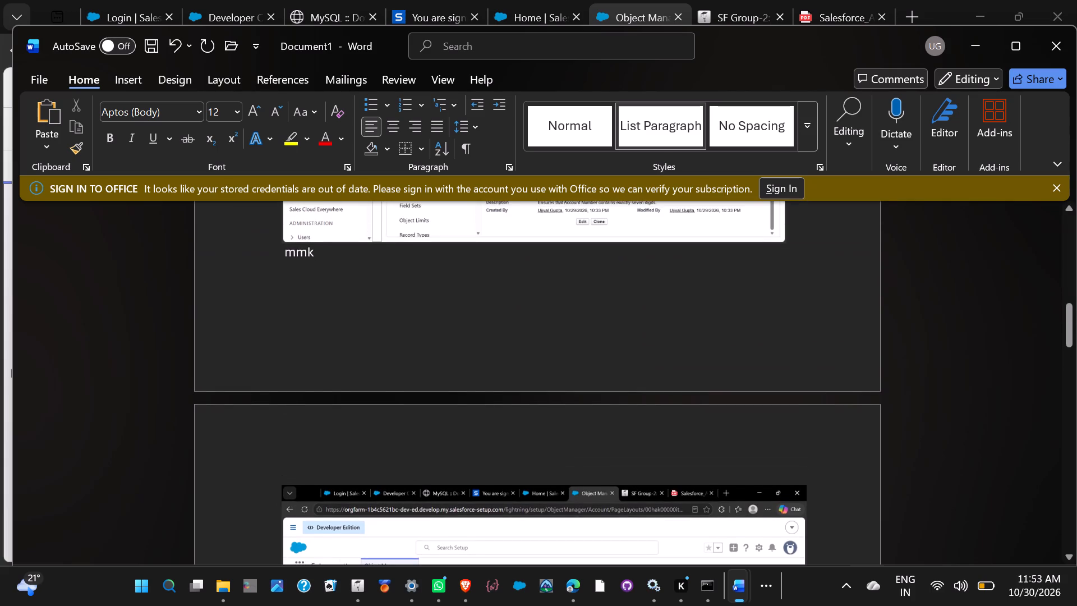
pyautogui.press('BackSpace')
pyautogui.press('BackSpace')
pyautogui.press('BackSpace')
pyautogui.hotkey('ctrl', 'v')
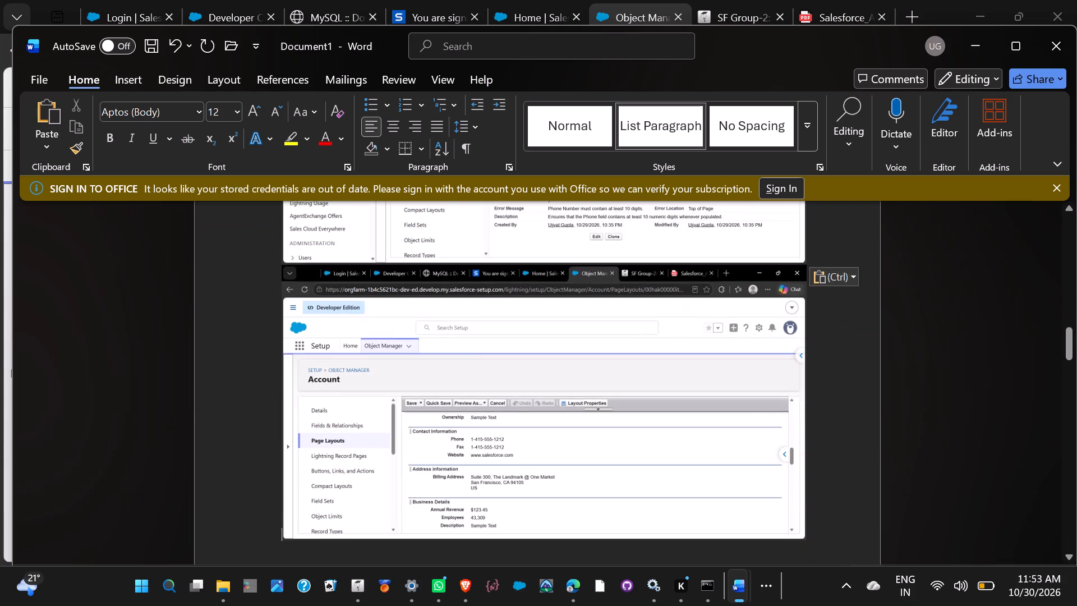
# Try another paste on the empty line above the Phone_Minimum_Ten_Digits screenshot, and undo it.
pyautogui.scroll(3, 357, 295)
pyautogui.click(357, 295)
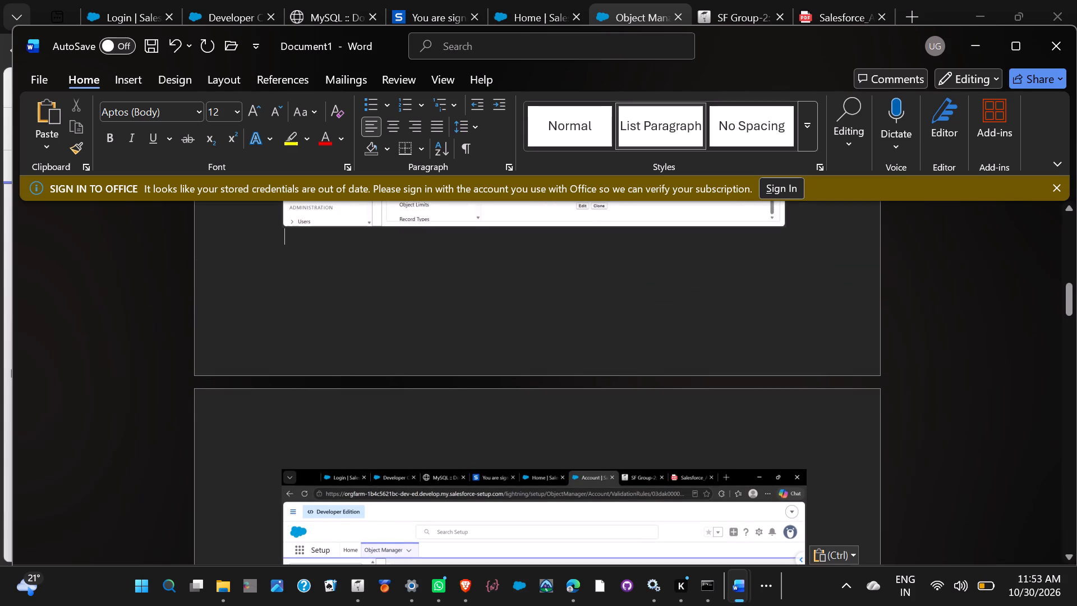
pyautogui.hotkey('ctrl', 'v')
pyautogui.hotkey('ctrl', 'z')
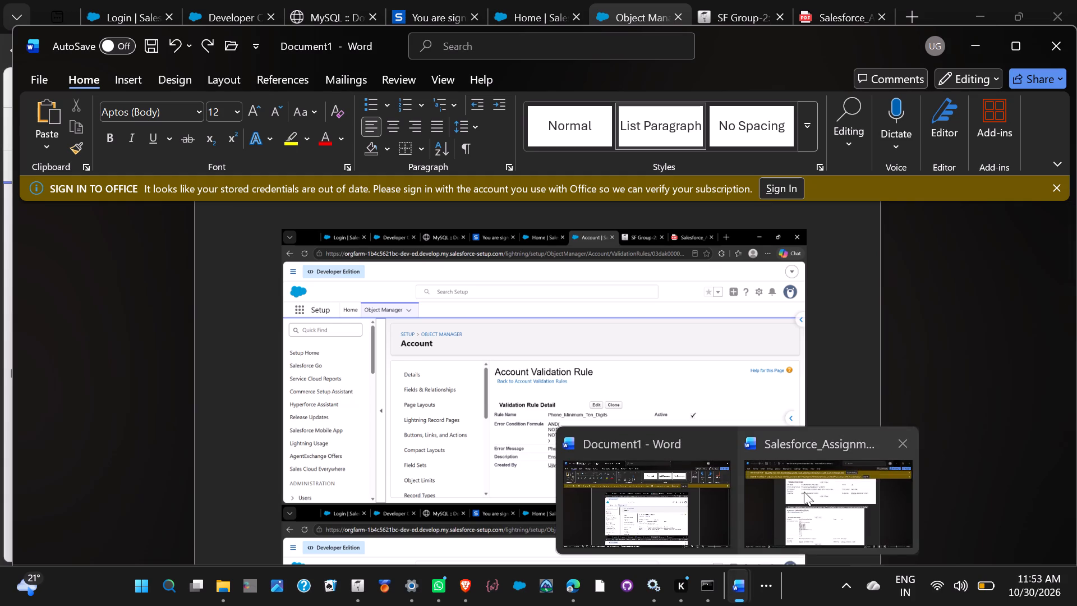
# Switch to the Salesforce_Assignment_Questions document and copy question 3, about a populated Phone field containing at least 10 digits.
pyautogui.click(816, 481)
pyautogui.scroll(1, 627, 465)
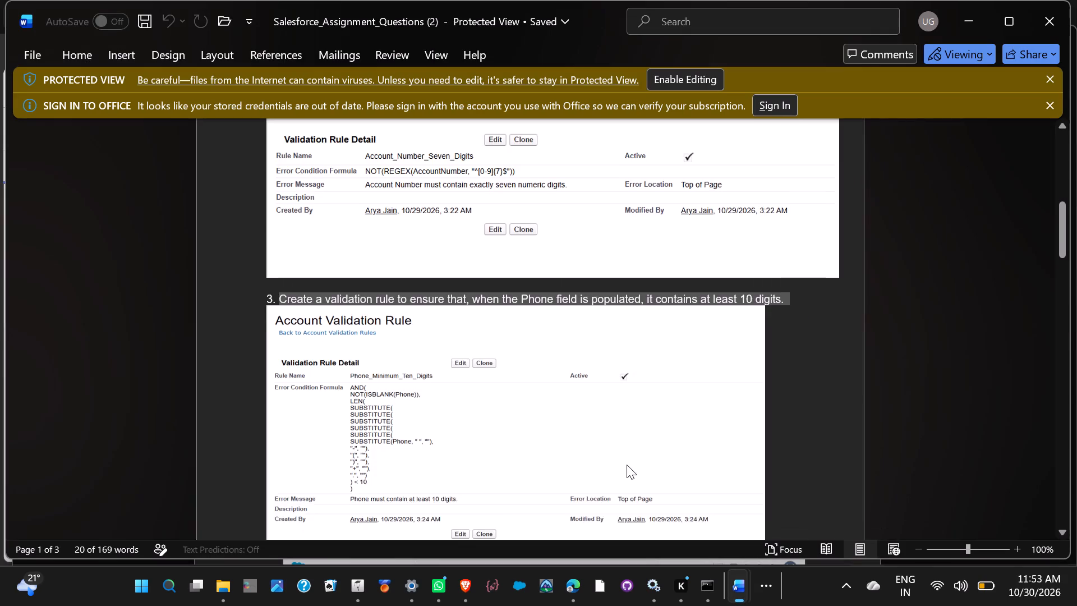
pyautogui.scroll(1, 627, 465)
pyautogui.click(780, 359)
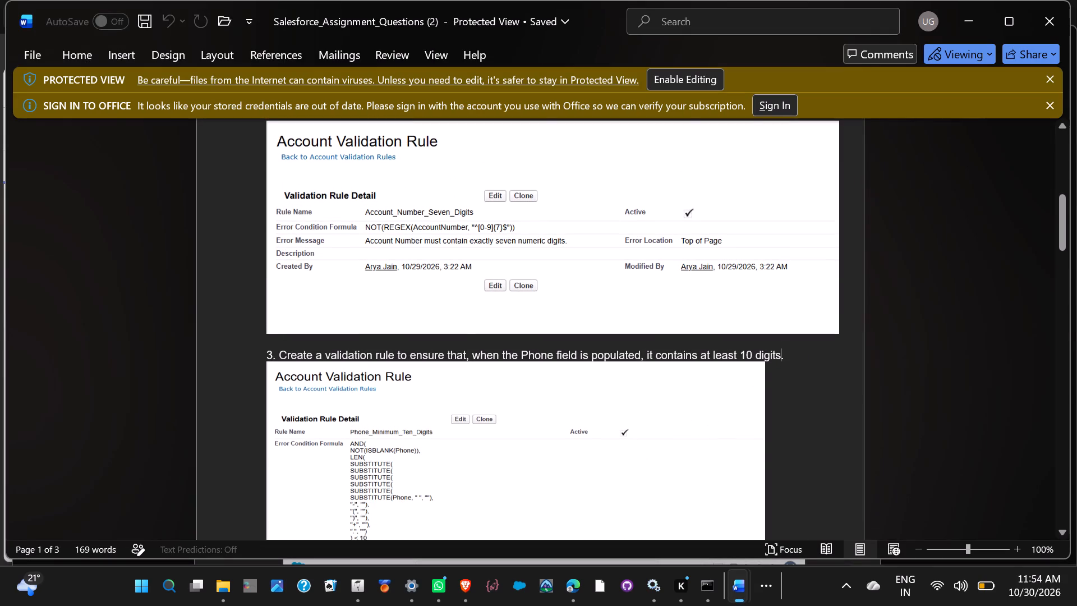
pyautogui.tripleClick(775, 355)
pyautogui.click(775, 355)
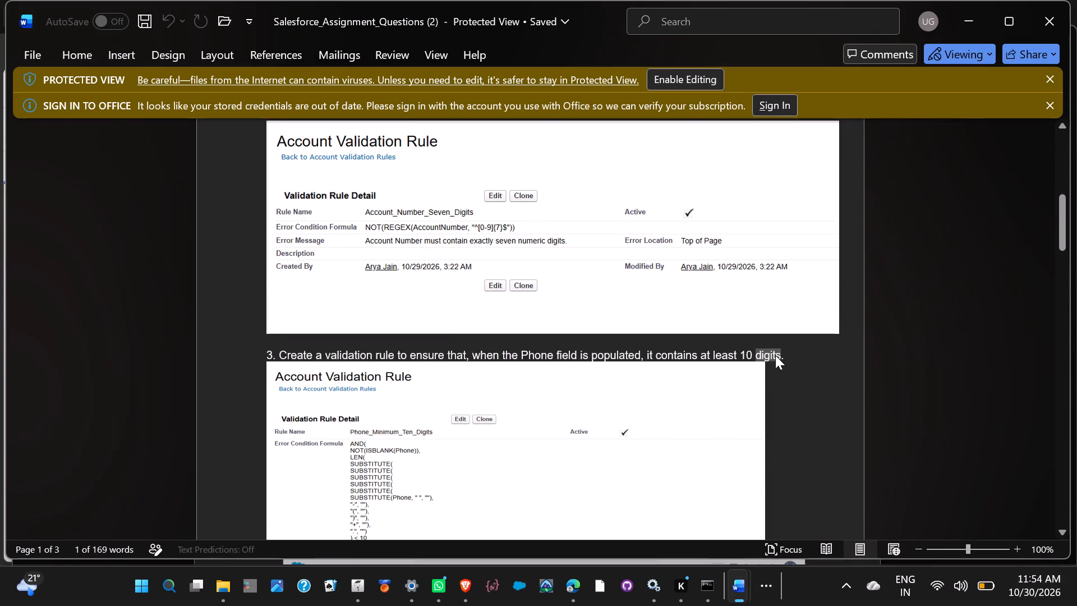
pyautogui.hotkey('shift', 'Home')
pyautogui.press('End')
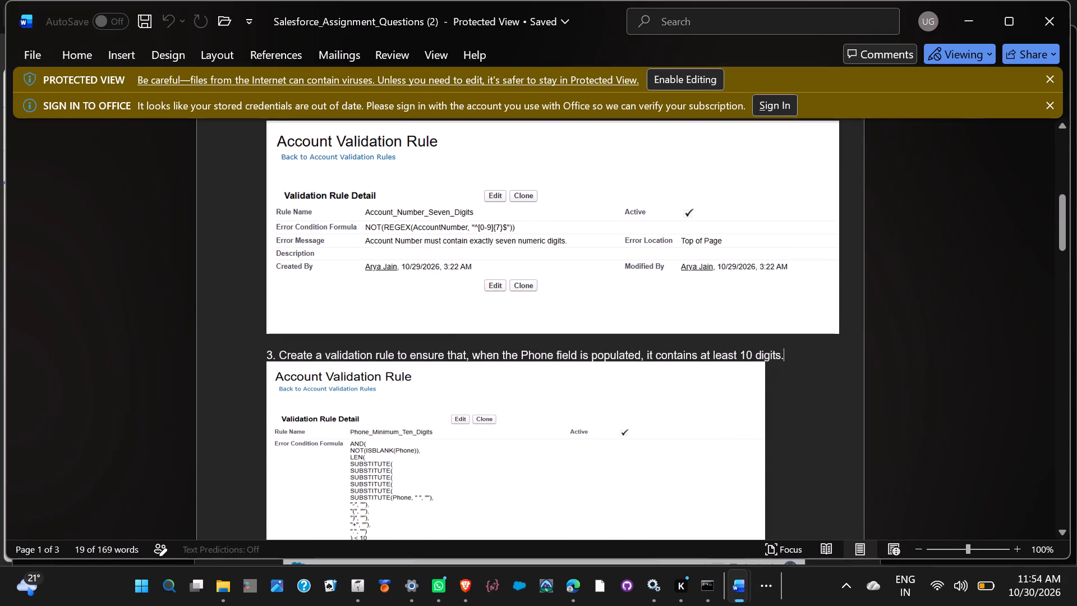
pyautogui.press('End')
pyautogui.hotkey('shift', 'Home')
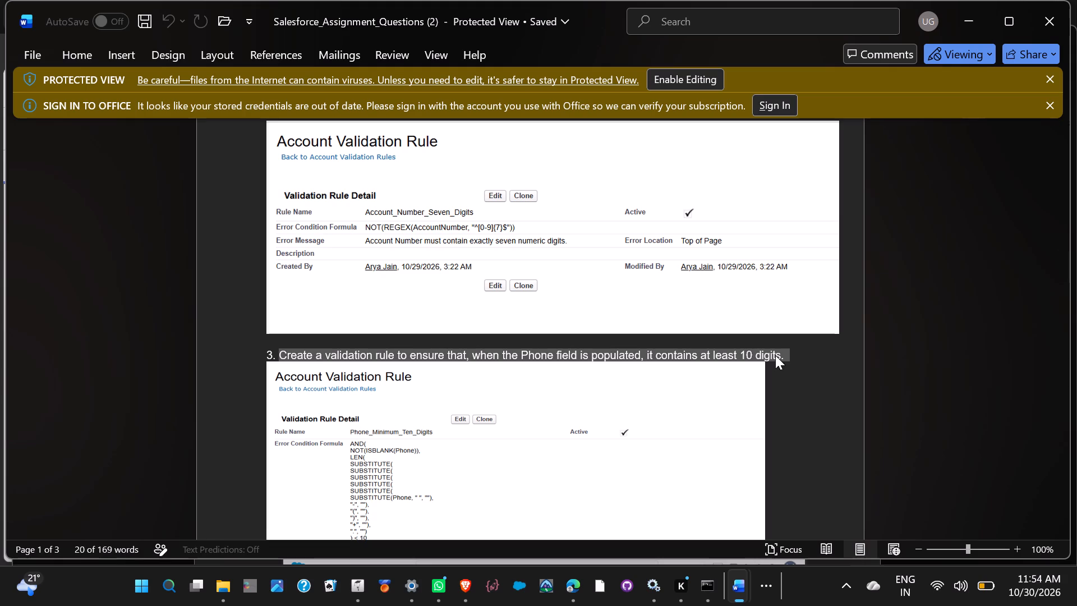
pyautogui.hotkey('ctrl', 'c')
# Return to Document1 and paste question 3's text between the Account_Number_Seven_Digits and Phone_Minimum_Ten_Digits screenshots.
pyautogui.click(809, 508)
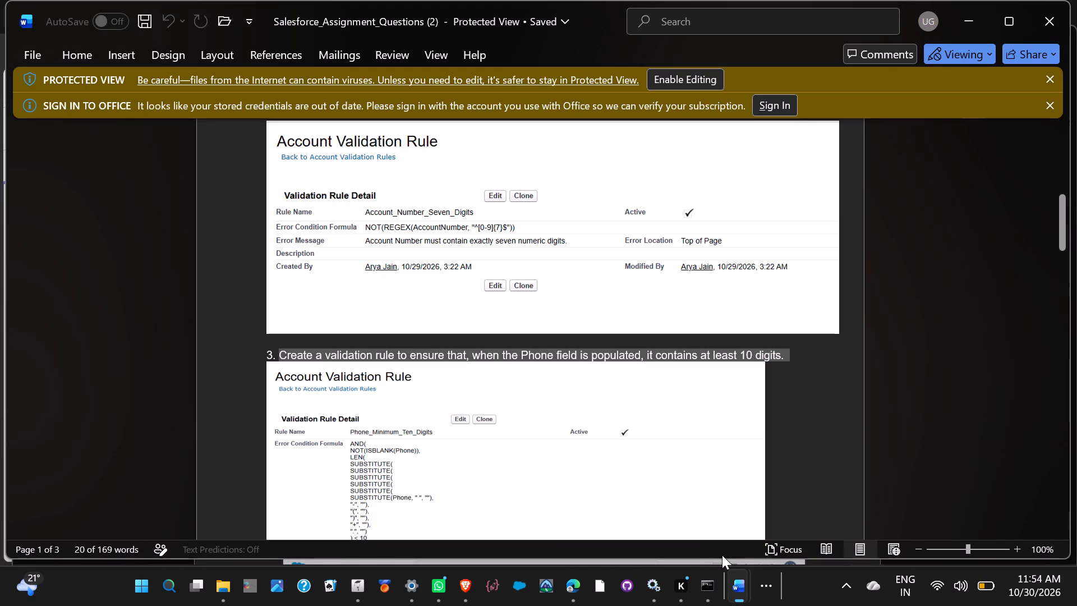
pyautogui.click(675, 510)
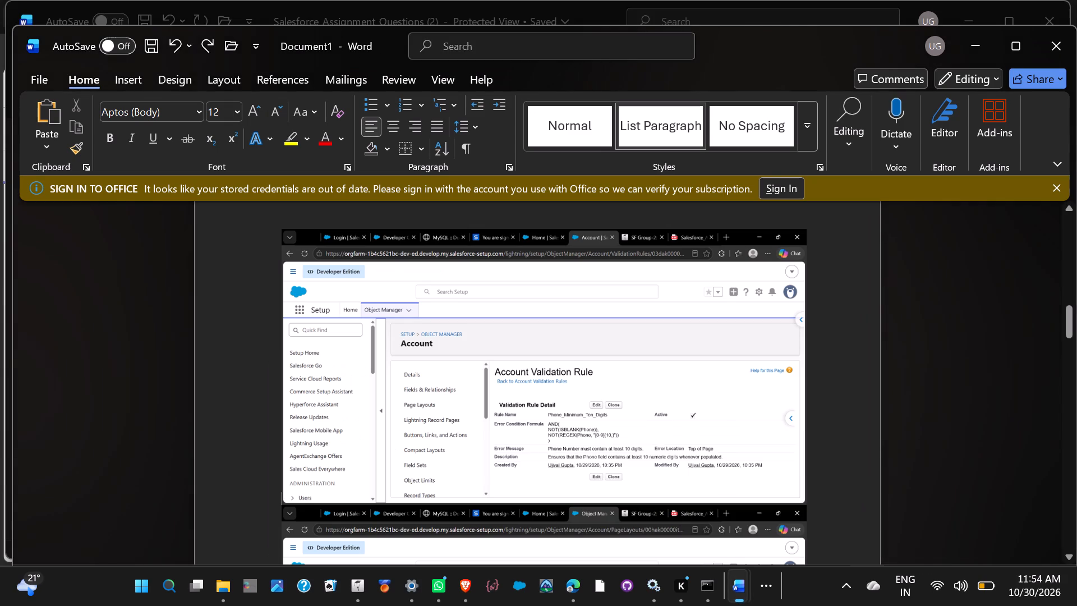
pyautogui.scroll(1, 607, 474)
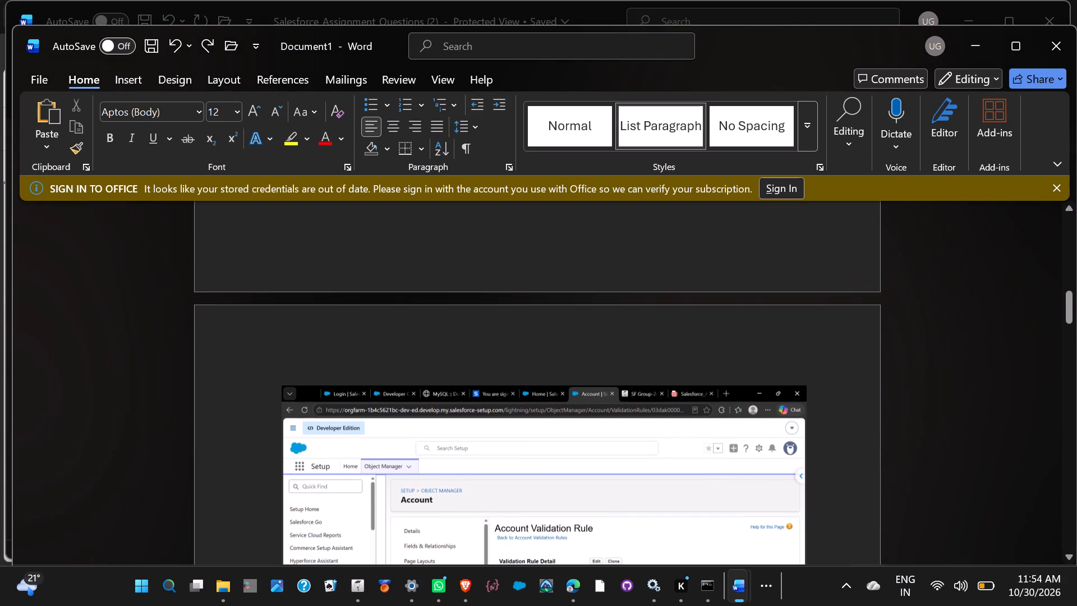
pyautogui.hotkey('ctrl', 'v')
pyautogui.scroll(-1, 482, 379)
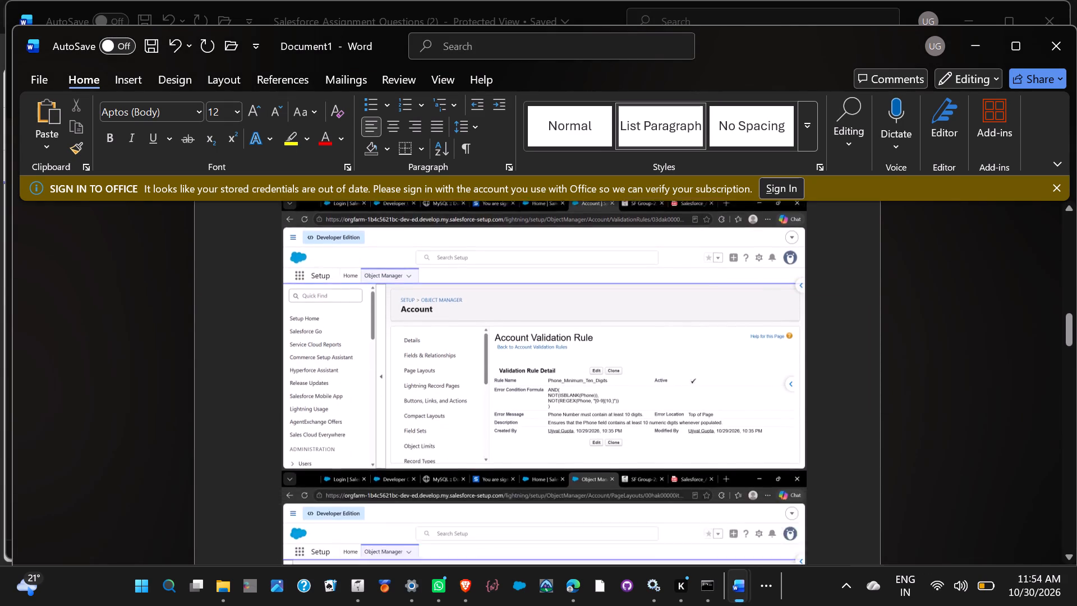
pyautogui.scroll(-1, 482, 379)
pyautogui.scroll(2, 482, 379)
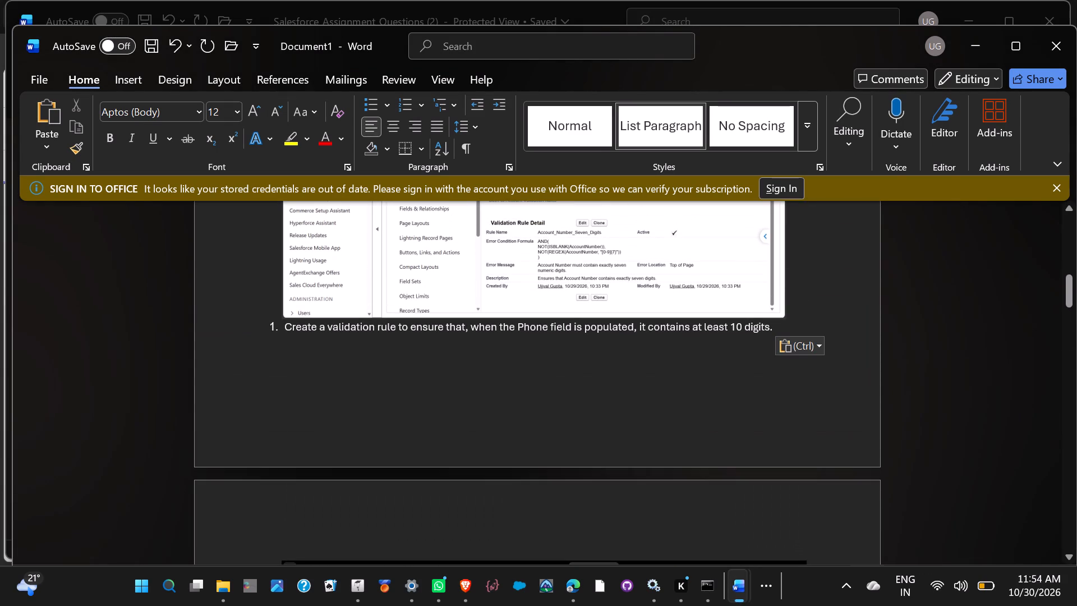
# Replace the automatic list number before the Phone field question with a plain "3.".
pyautogui.click(312, 330)
pyautogui.press('Home')
pyautogui.press('Left')
pyautogui.press('Left')
pyautogui.press('Right')
pyautogui.press('BackSpace')
pyautogui.press('3')
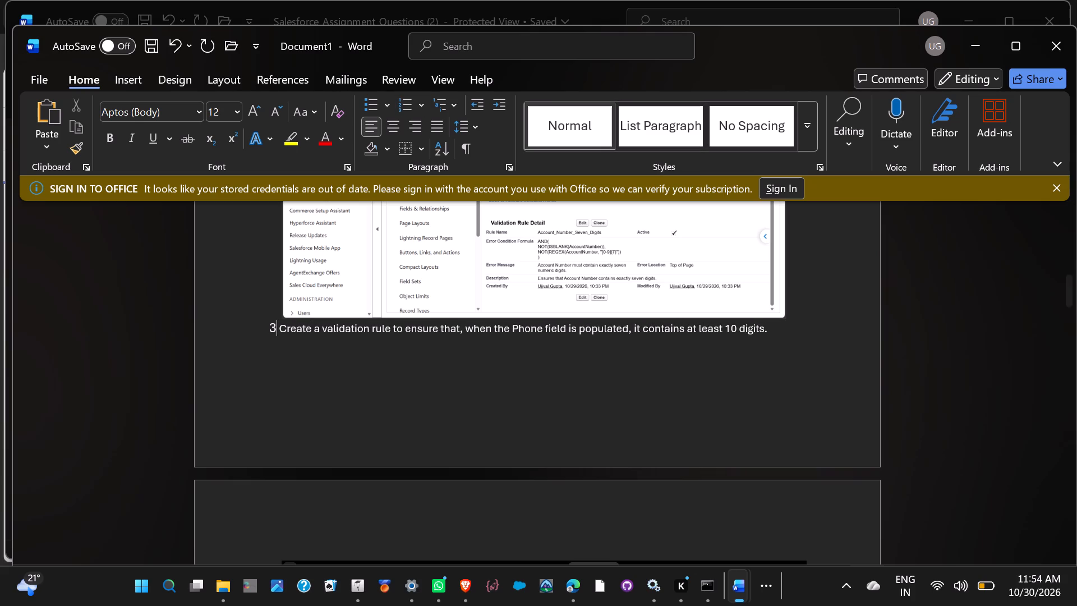
pyautogui.press('.')
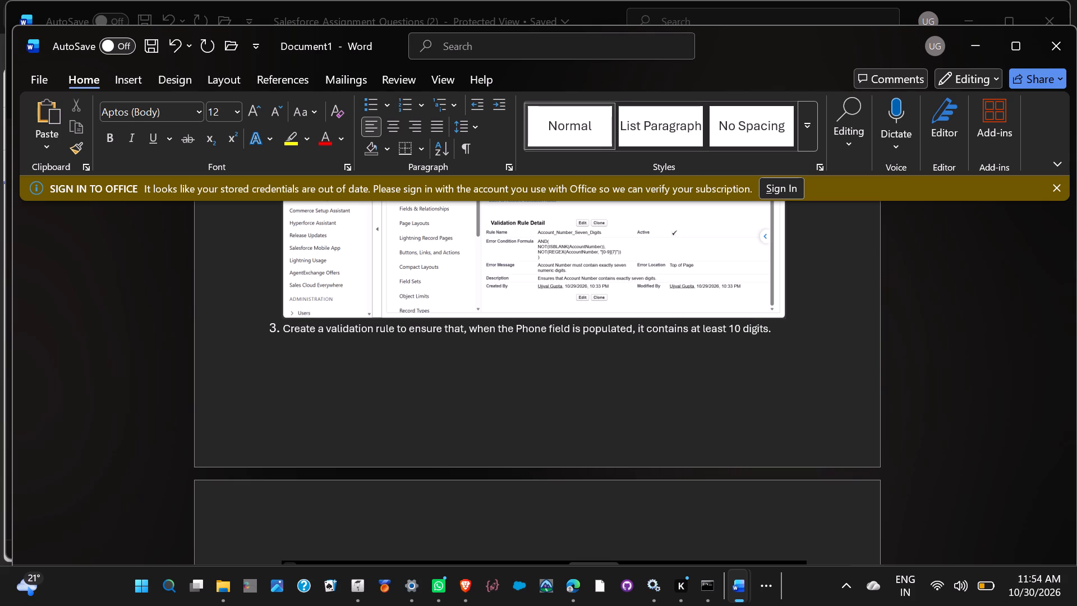
# Insert blank lines before question 3 so that it starts on the next page, directly above the Phone_Minimum_Ten_Digits screenshot.
pyautogui.press('Left')
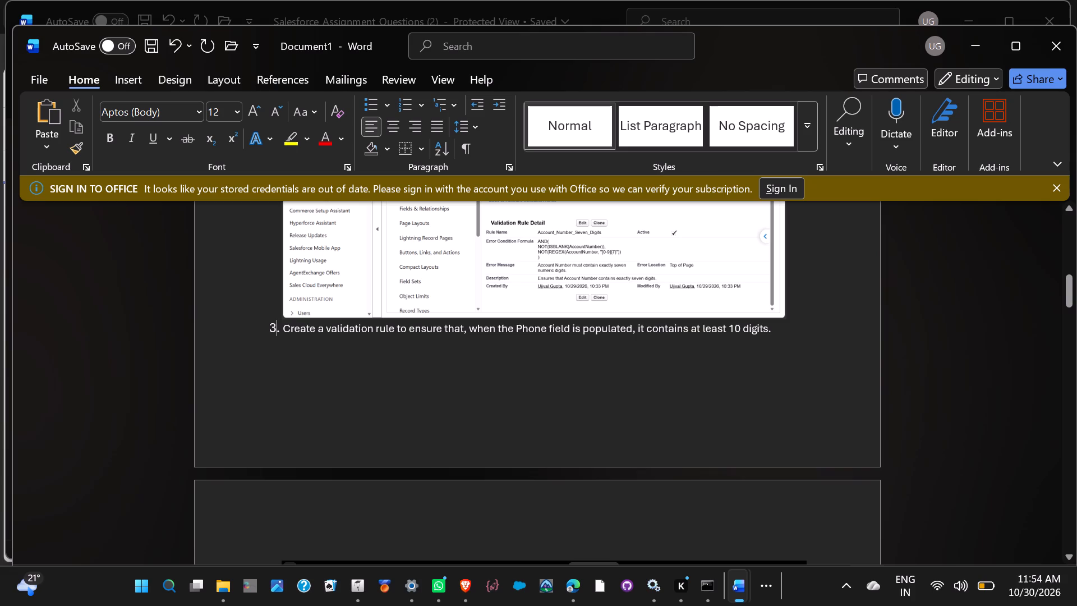
pyautogui.press('Left')
pyautogui.press('Return')
pyautogui.press('Return')
pyautogui.press('Return')
pyautogui.press('Return')
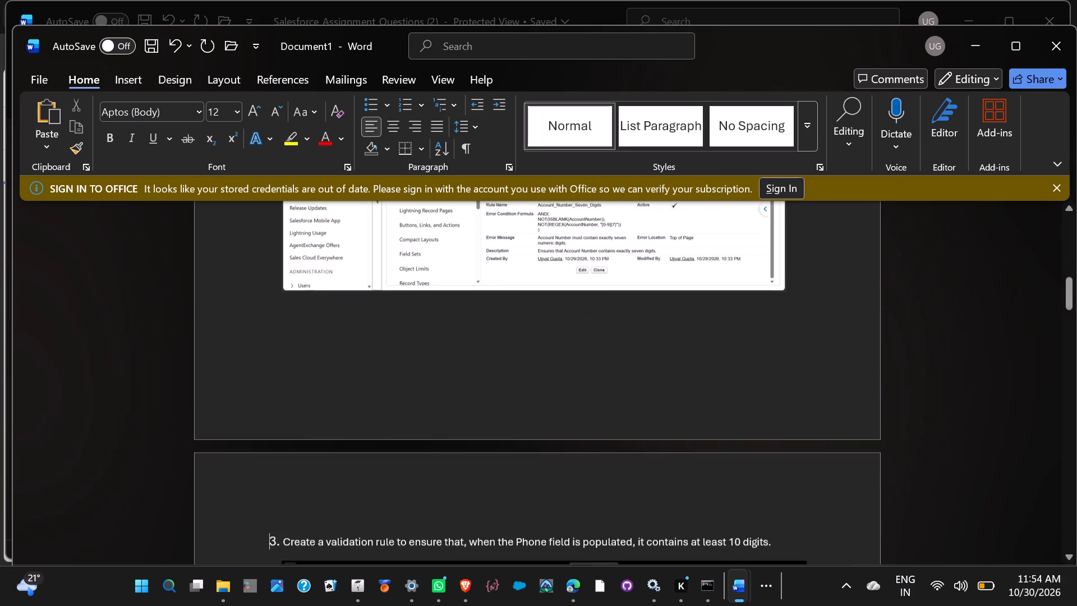
pyautogui.press('Return')
pyautogui.press('BackSpace')
# Start a line with placeholder text "s" between the Phone_Minimum_Ten_Digits screenshot and the Account page layout screenshot below it.
pyautogui.scroll(-4, 680, 341)
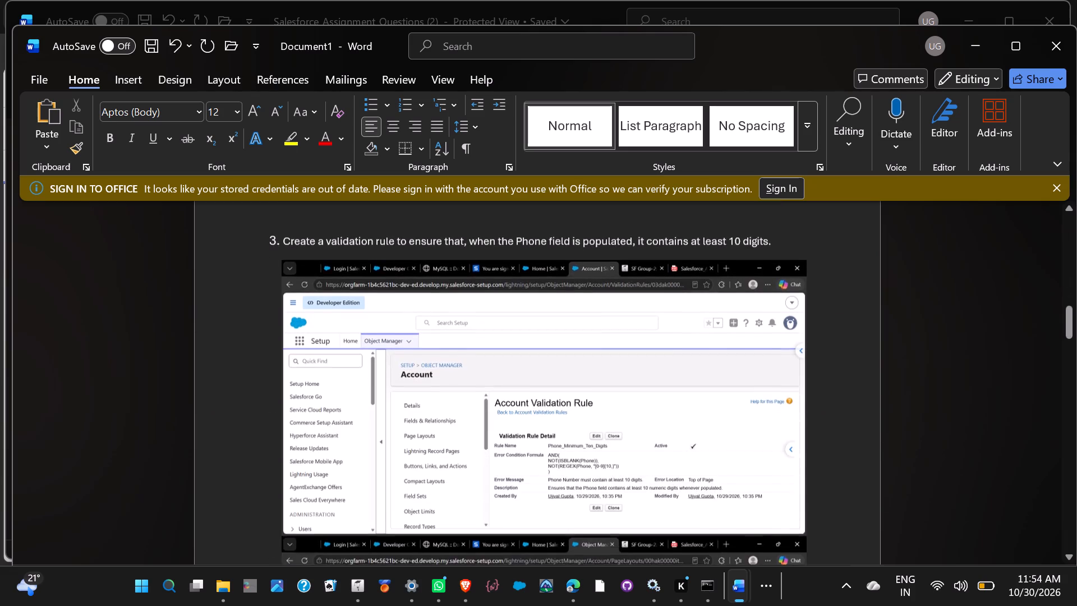
pyautogui.scroll(-2, 680, 341)
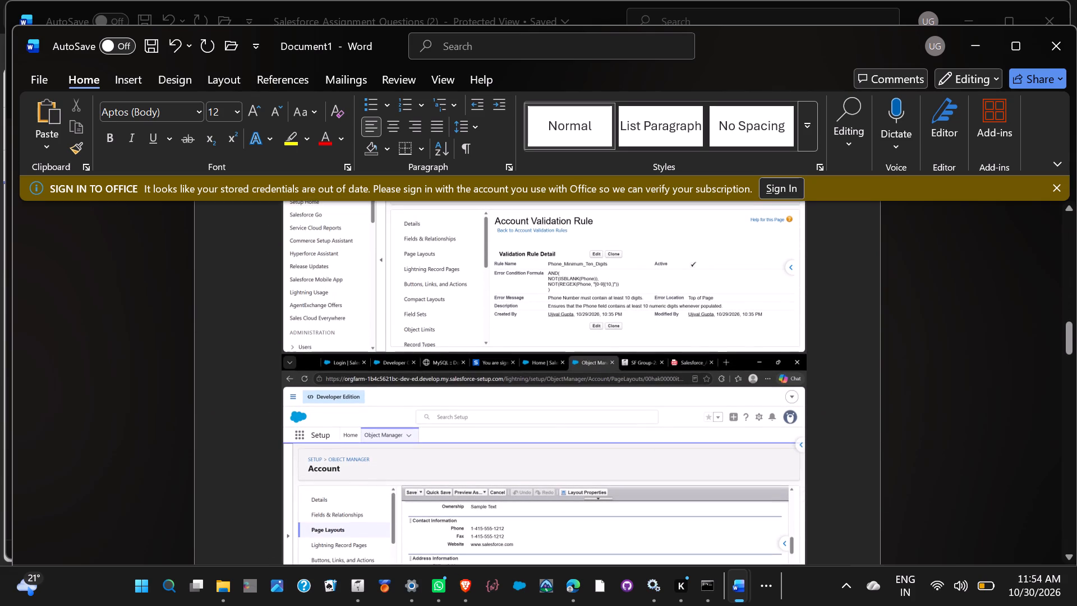
pyautogui.click(844, 359)
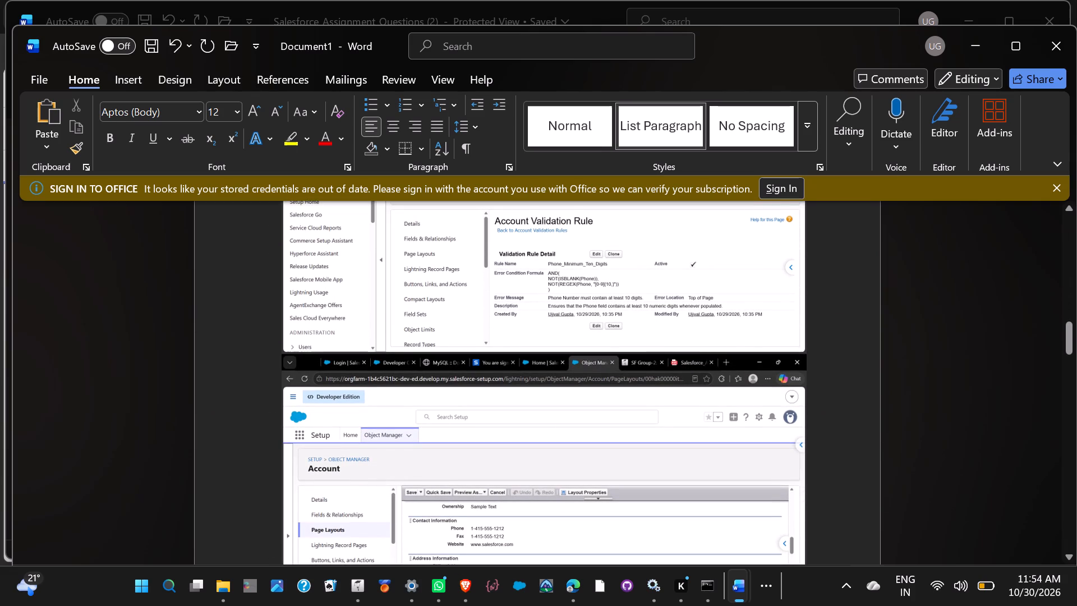
pyautogui.click(838, 347)
pyautogui.press('Return')
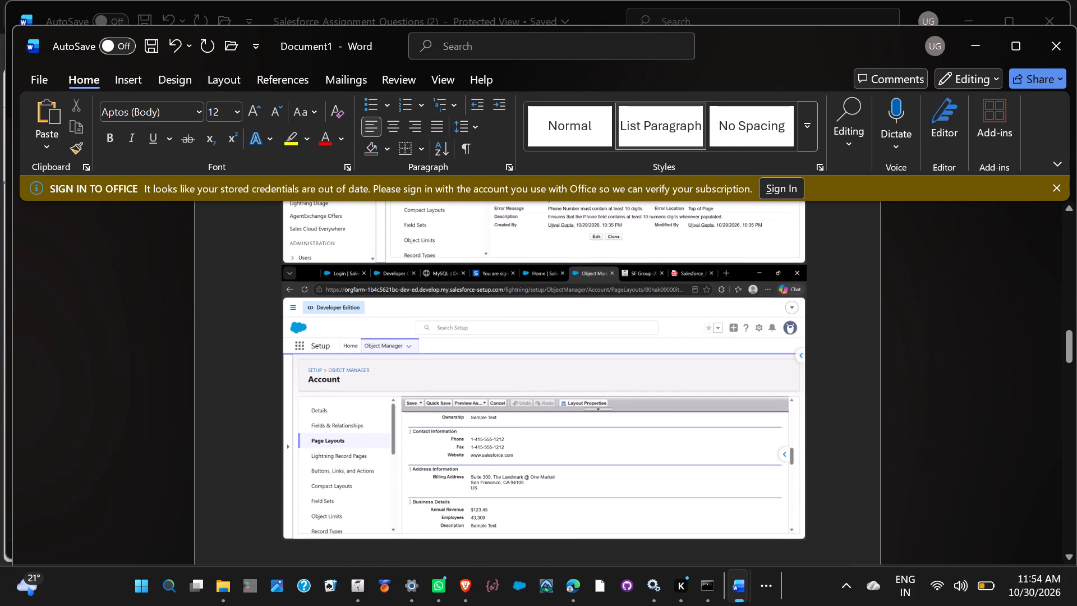
pyautogui.click(813, 268)
pyautogui.click(813, 268)
pyautogui.click(813, 268)
pyautogui.scroll(2, 813, 268)
pyautogui.press('Down')
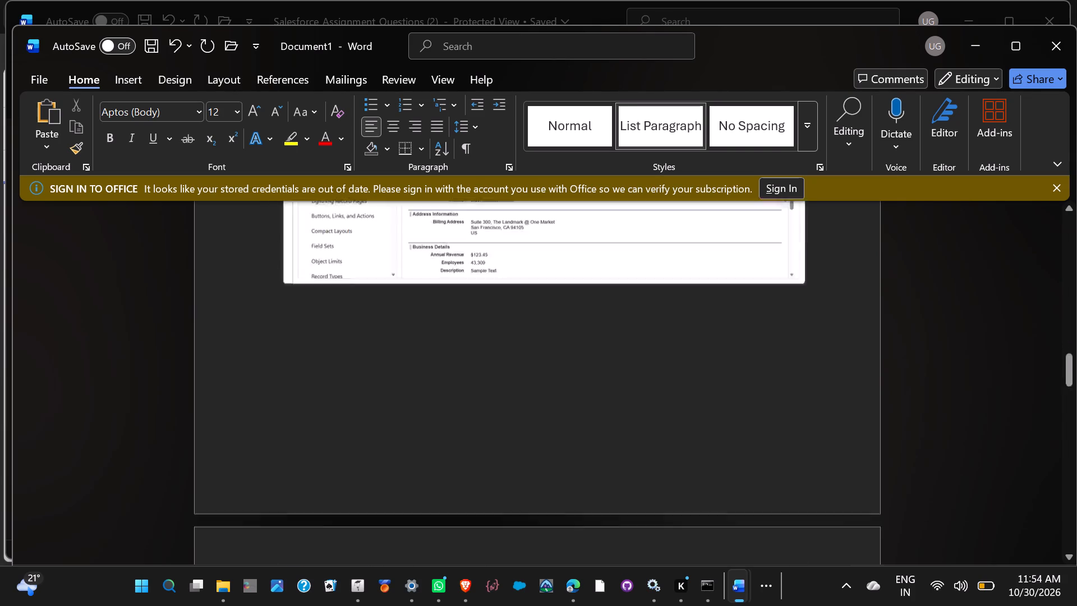
pyautogui.press('Up')
pyautogui.press('Up')
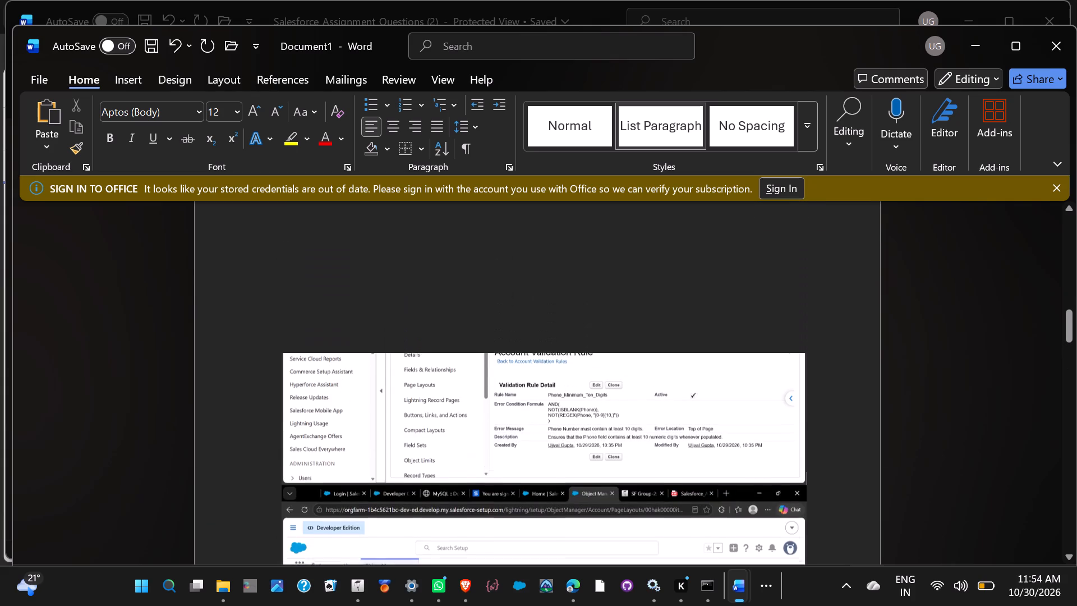
pyautogui.scroll(1, 813, 268)
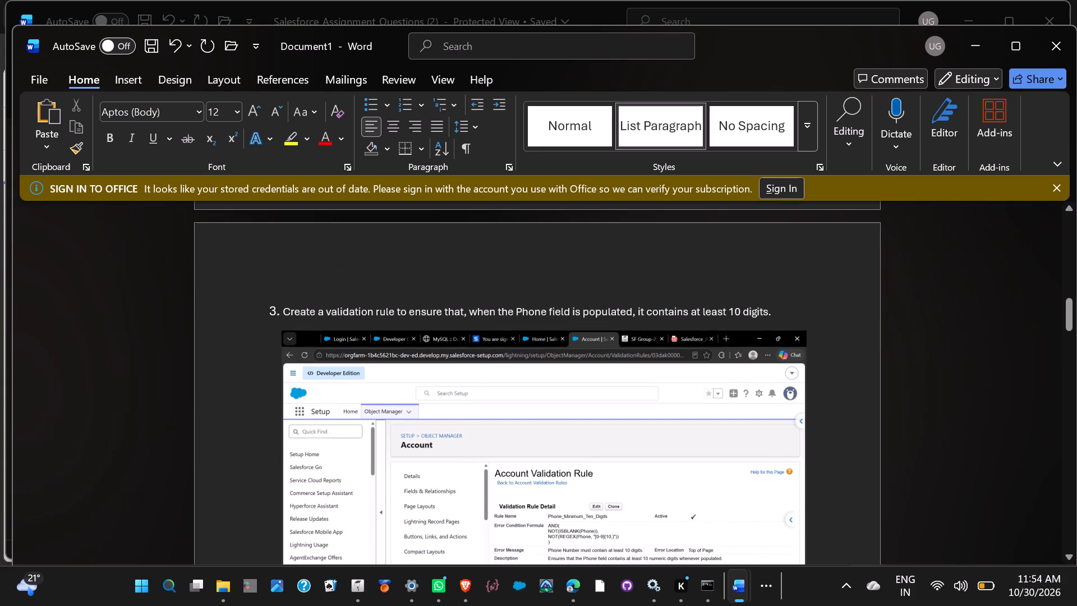
pyautogui.scroll(-1, 789, 361)
pyautogui.click(789, 361)
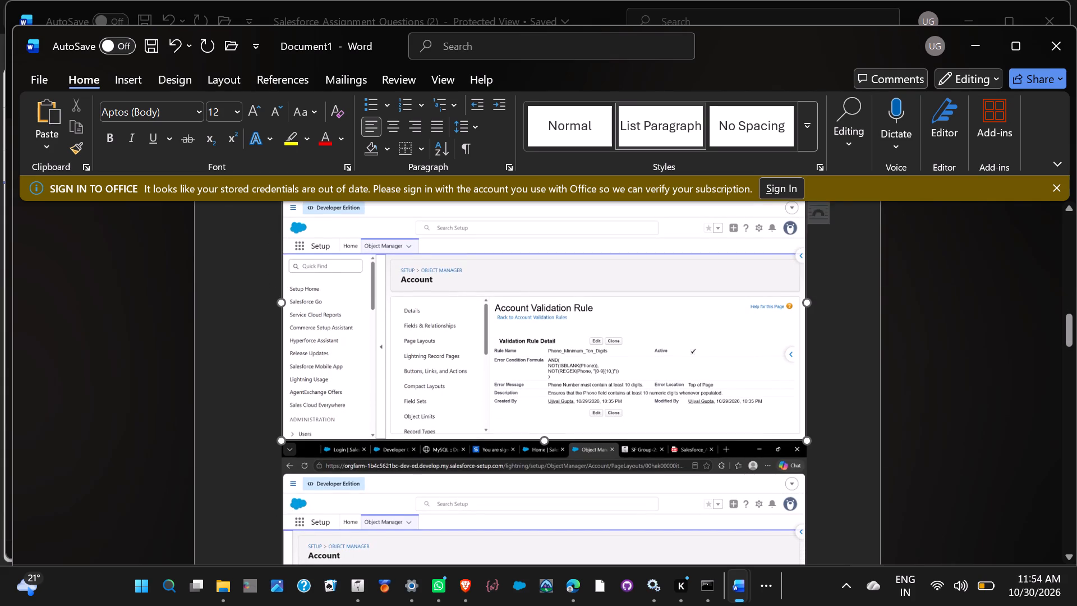
pyautogui.click(797, 387)
pyautogui.click(811, 389)
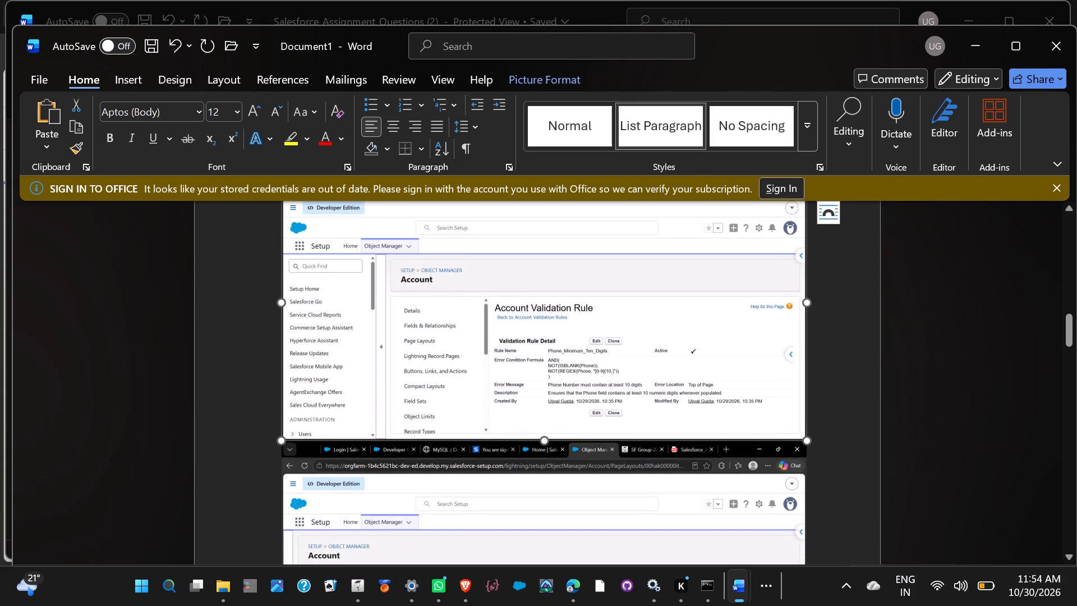
pyautogui.press('s')
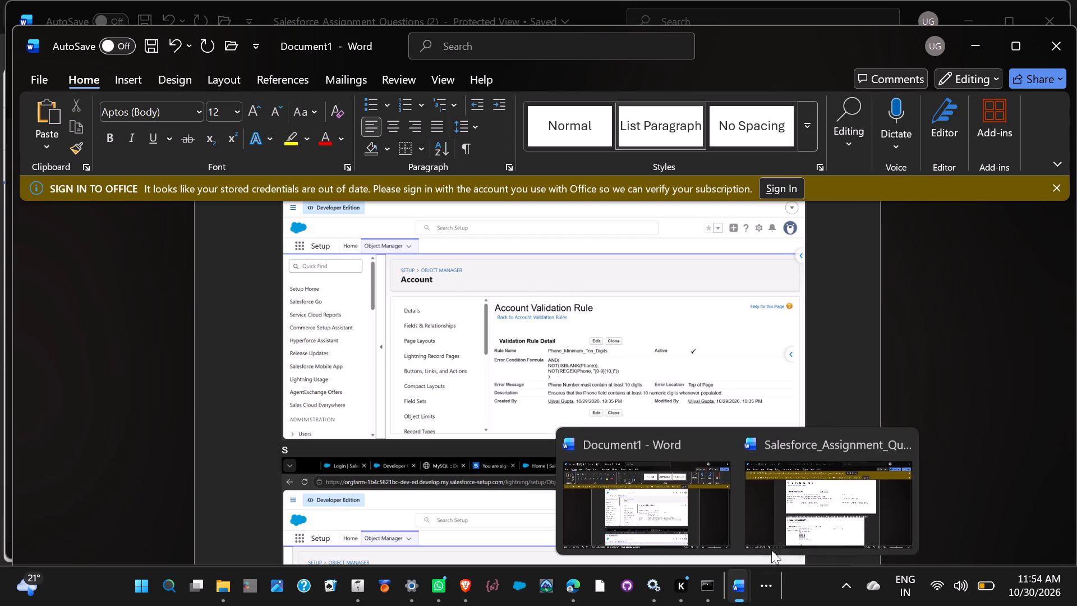
# Switch to the Salesforce_Assignment_Questions document and copy question 4, about preventing a negative value in the Annual Revenue field.
pyautogui.click(806, 526)
pyautogui.scroll(-1, 718, 400)
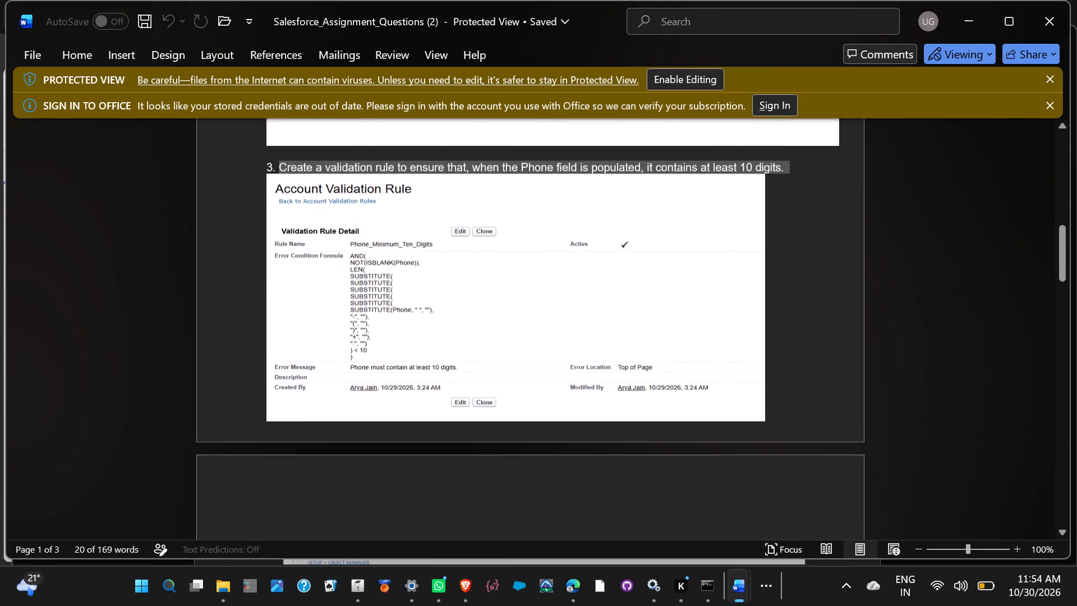
pyautogui.scroll(-1, 718, 400)
pyautogui.tripleClick(720, 398)
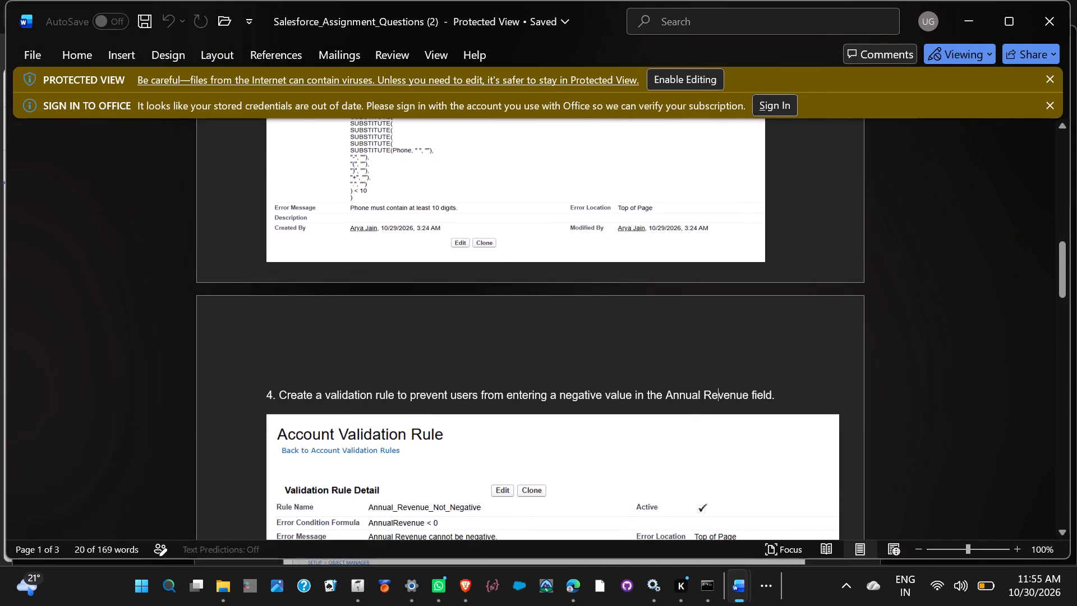
pyautogui.hotkey('ctrl', 'c')
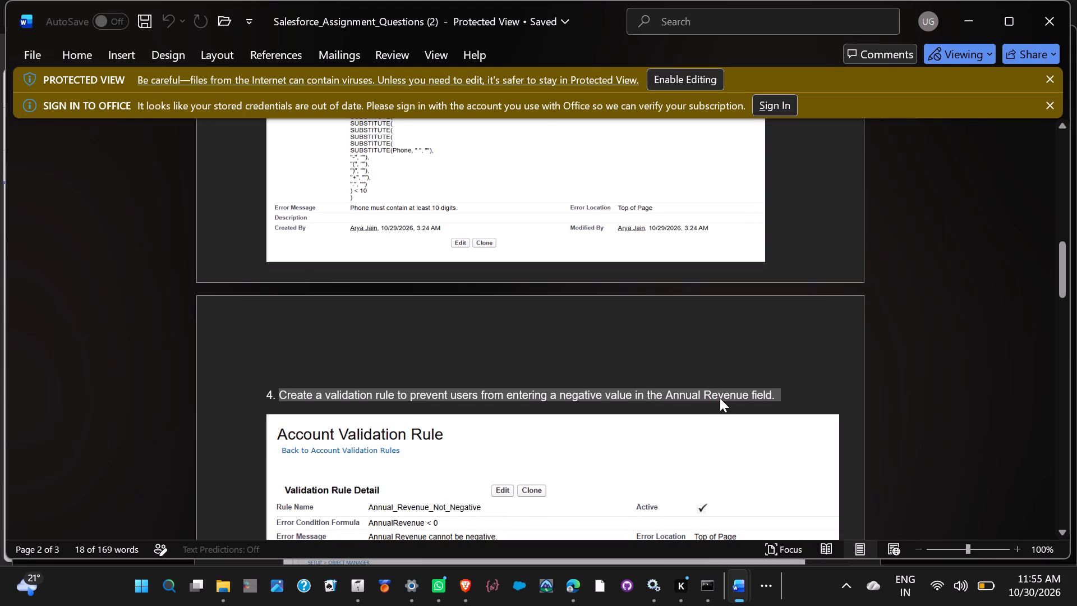
# Return to Document1, paste question 4's text below the Phone_Minimum_Ten_Digits screenshot, and remove the placeholder letter before it.
pyautogui.click(966, 19)
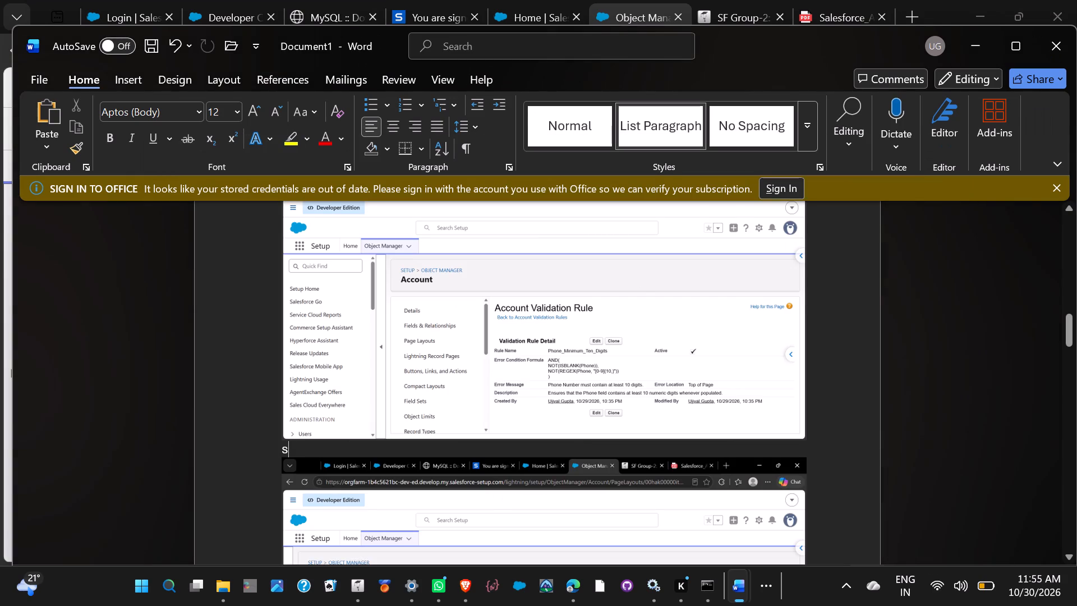
pyautogui.hotkey('ctrl', 'v')
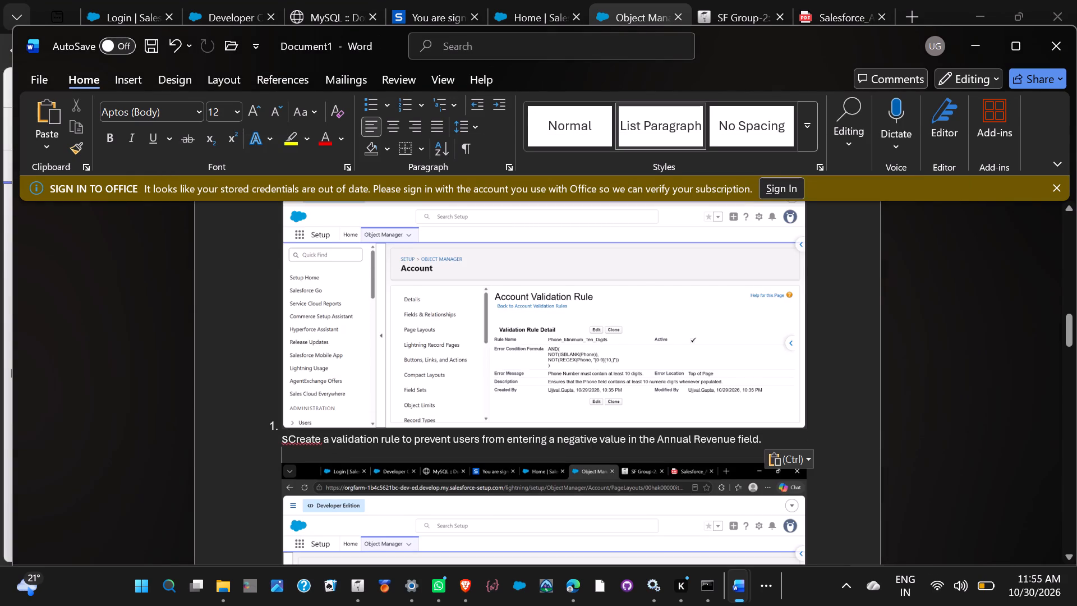
pyautogui.press('Up')
pyautogui.press('Right')
pyautogui.press('BackSpace')
pyautogui.press('BackSpace')
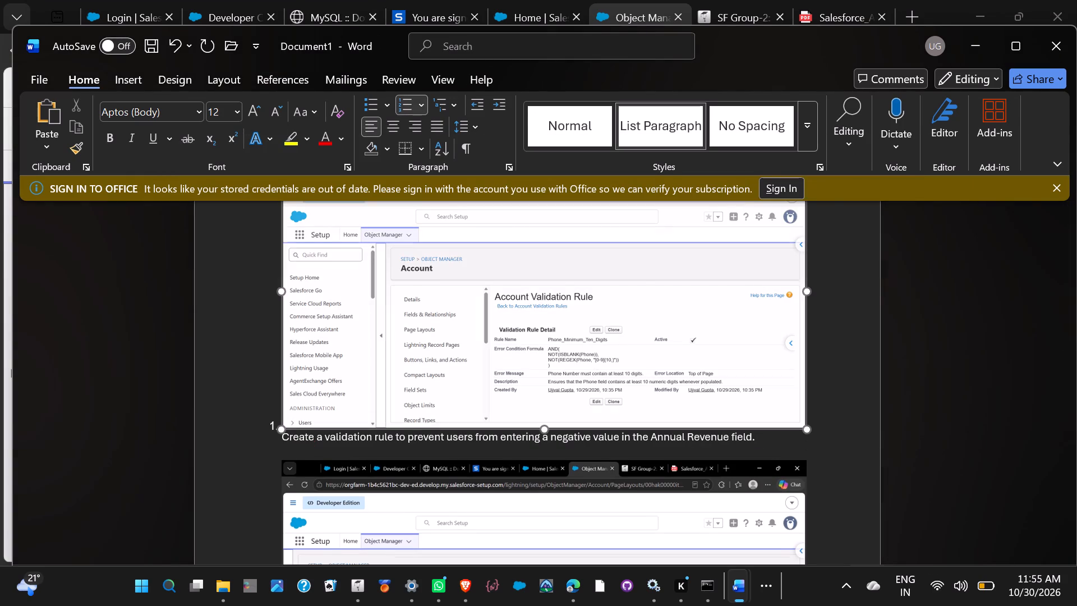
# Add the number "4. " in front of the Annual Revenue question text.
pyautogui.press('Down')
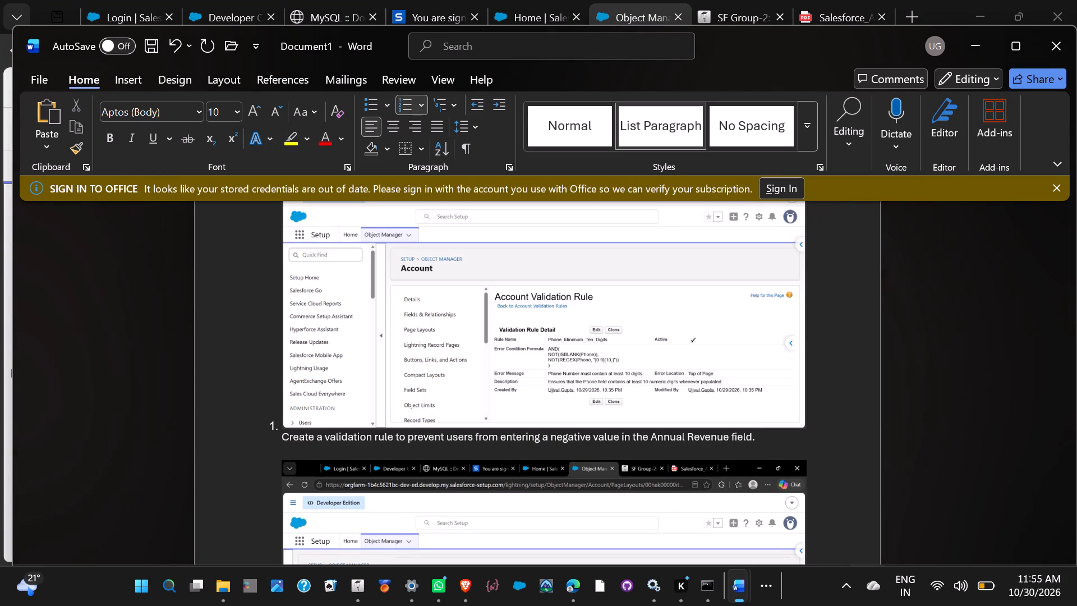
pyautogui.press('Down')
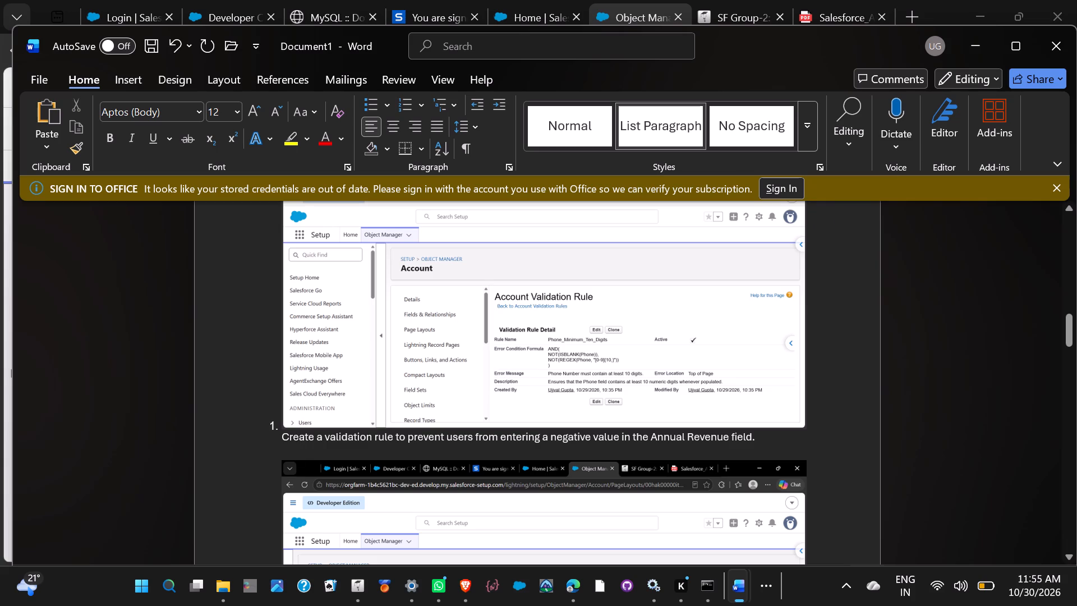
pyautogui.click(282, 441)
pyautogui.write('4.')
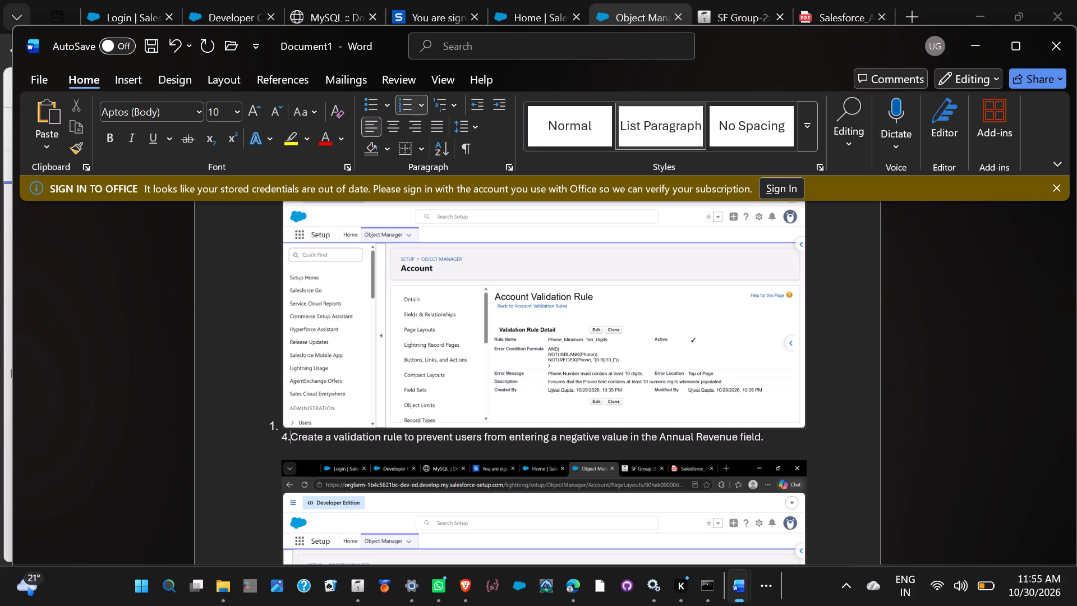
pyautogui.press('space')
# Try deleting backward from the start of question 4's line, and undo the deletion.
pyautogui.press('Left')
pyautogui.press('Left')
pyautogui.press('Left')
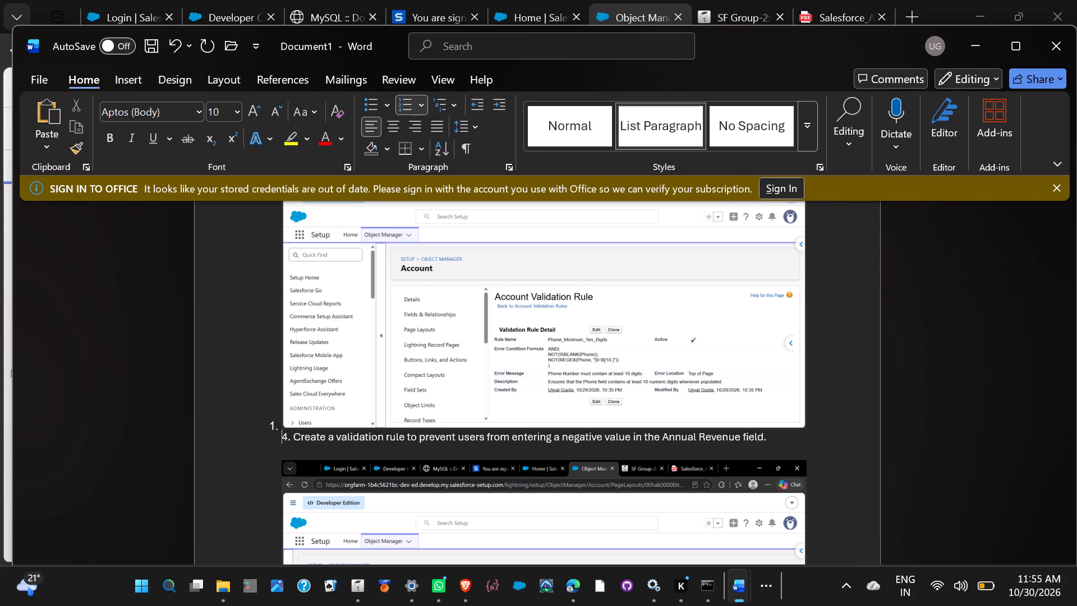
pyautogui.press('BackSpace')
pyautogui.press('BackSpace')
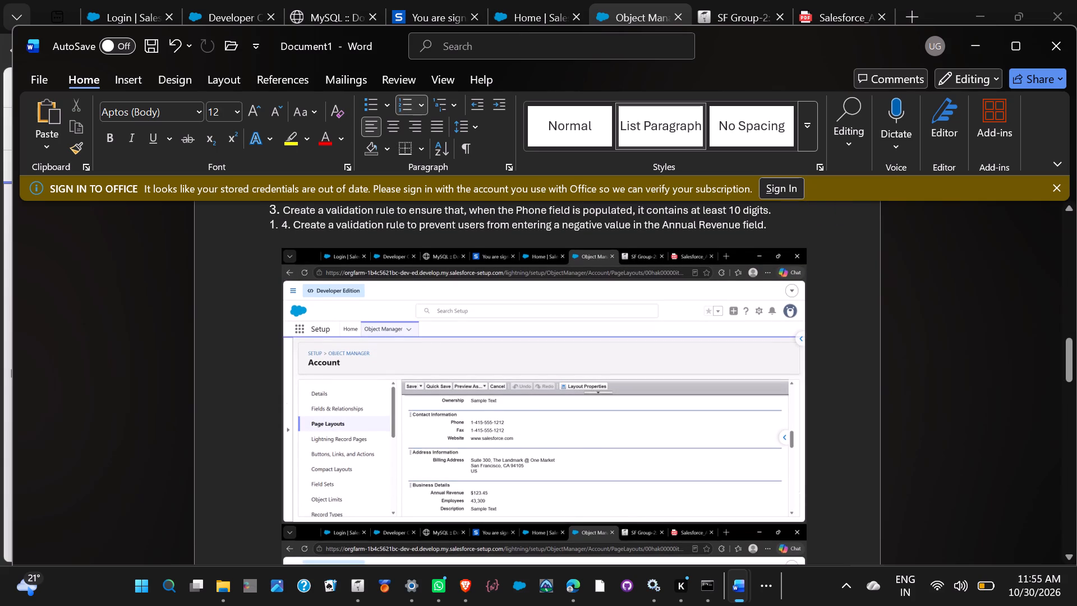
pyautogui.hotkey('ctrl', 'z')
# Move the Annual_Revenue_Not_Negative validation rule screenshot from further down the document to a new line directly below question 4's text.
pyautogui.scroll(-1, 282, 441)
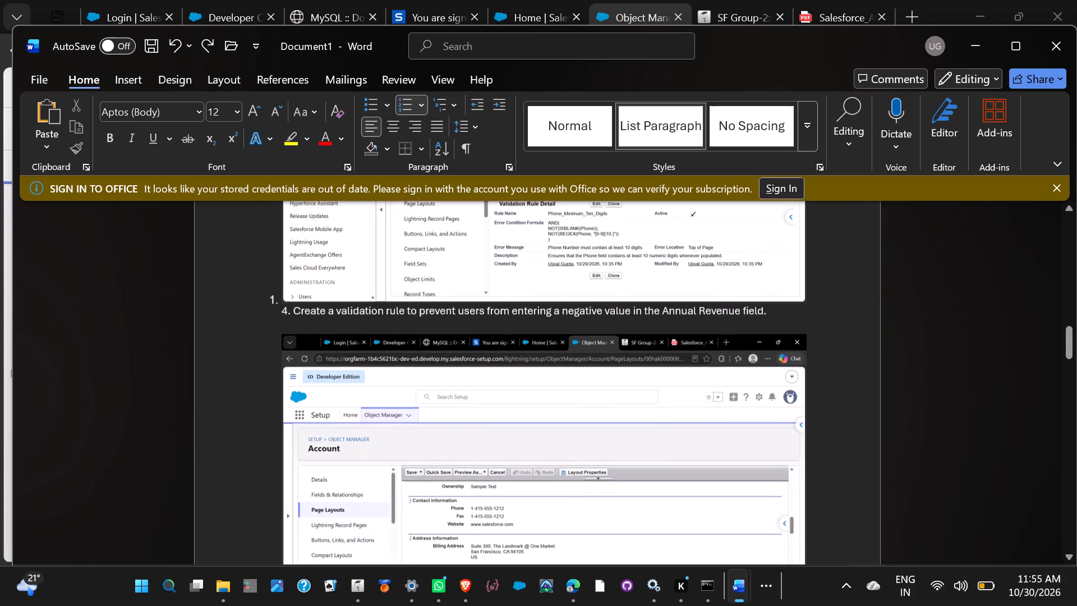
pyautogui.scroll(-2, 419, 443)
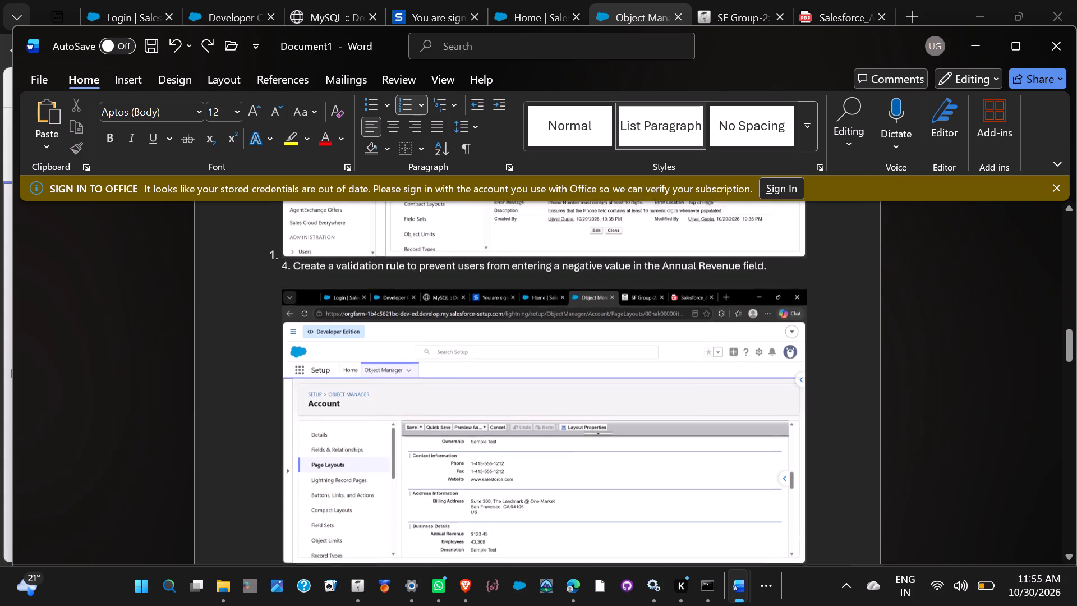
pyautogui.scroll(-2, 419, 443)
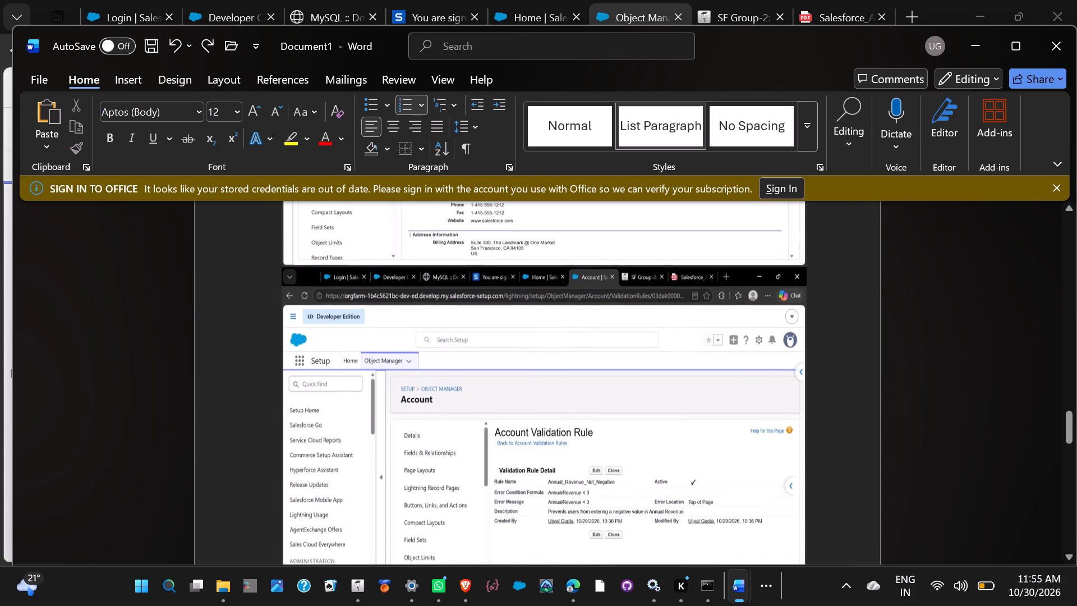
pyautogui.click(504, 460)
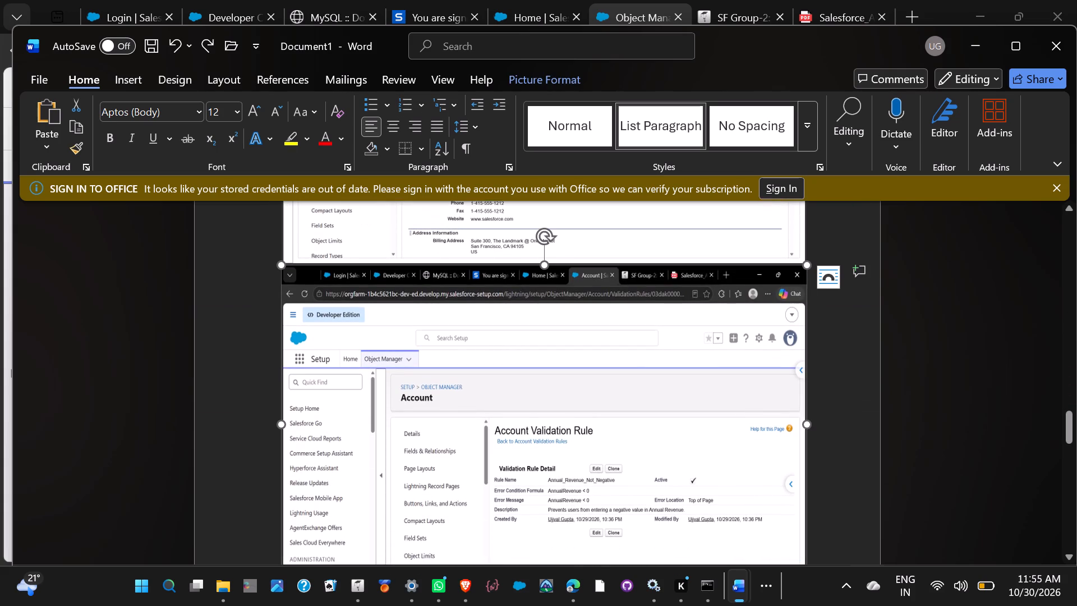
pyautogui.hotkey('ctrl', 'x')
pyautogui.scroll(4, 504, 460)
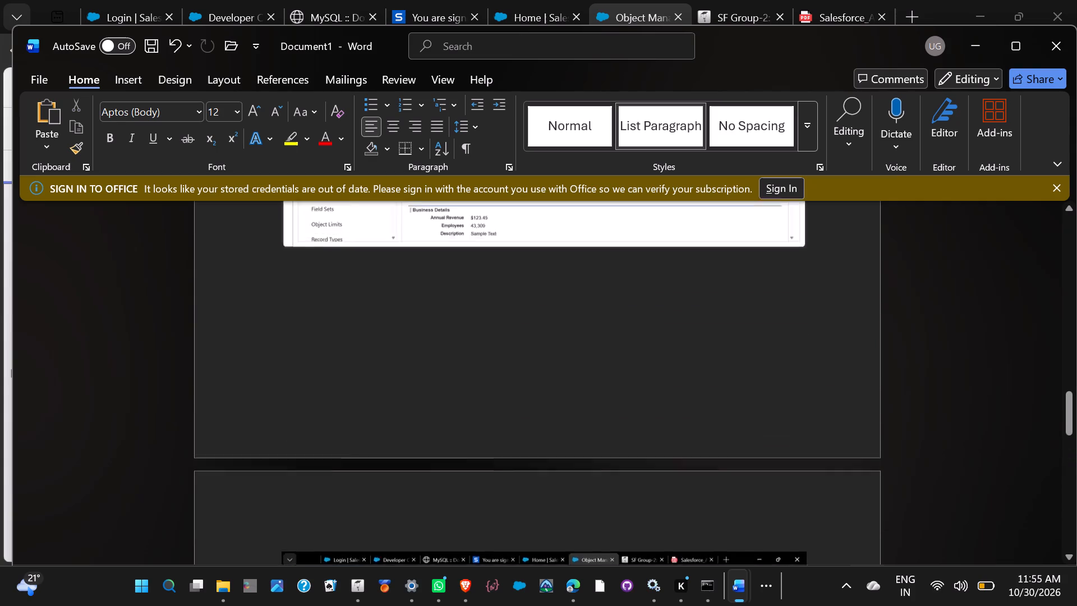
pyautogui.scroll(2, 504, 460)
pyautogui.click(781, 316)
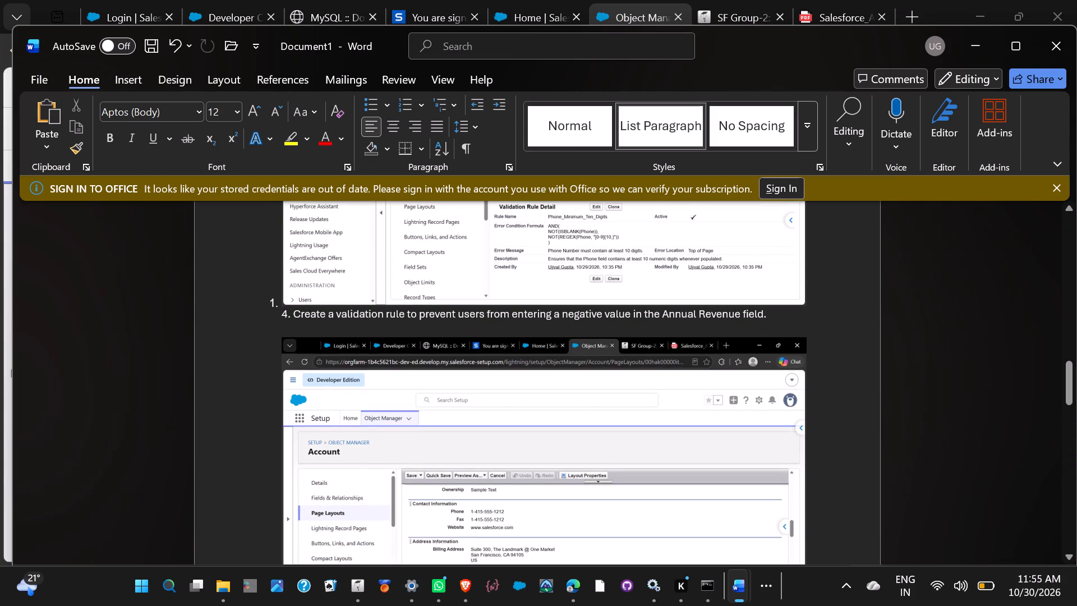
pyautogui.press('Return')
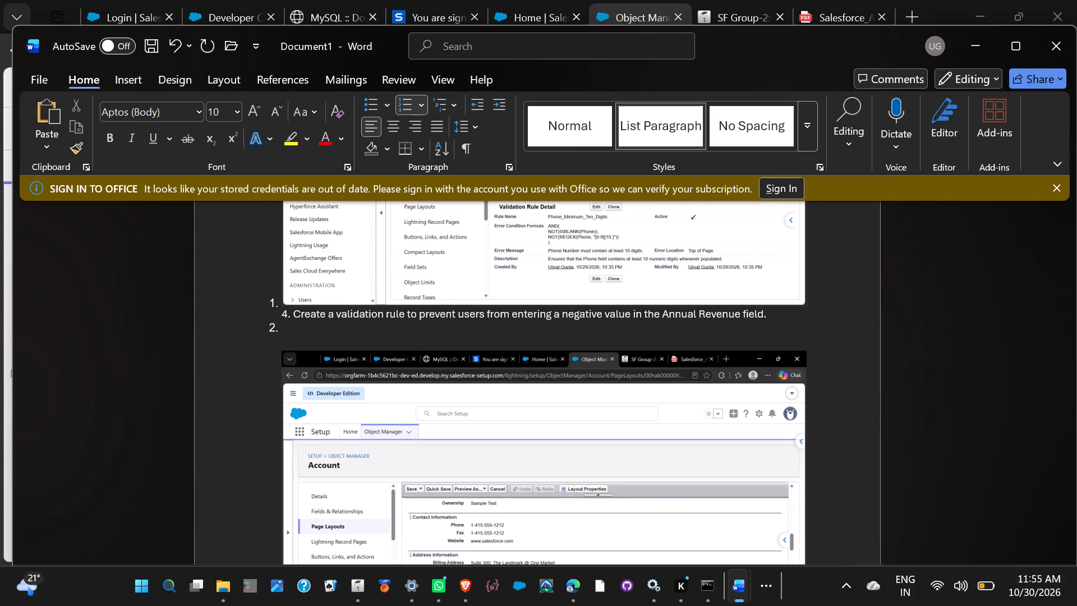
pyautogui.hotkey('ctrl', 'v')
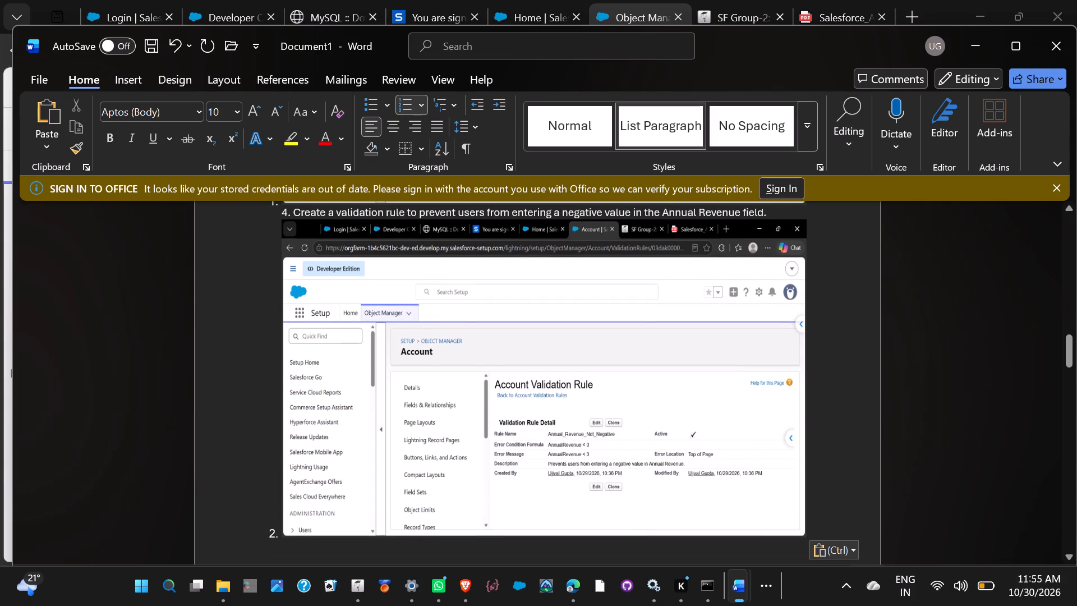
# Insert a blank, unnumbered line between question 4's text and the Annual_Revenue_Not_Negative screenshot.
pyautogui.scroll(1, 781, 316)
pyautogui.click(785, 361)
pyautogui.press('Return')
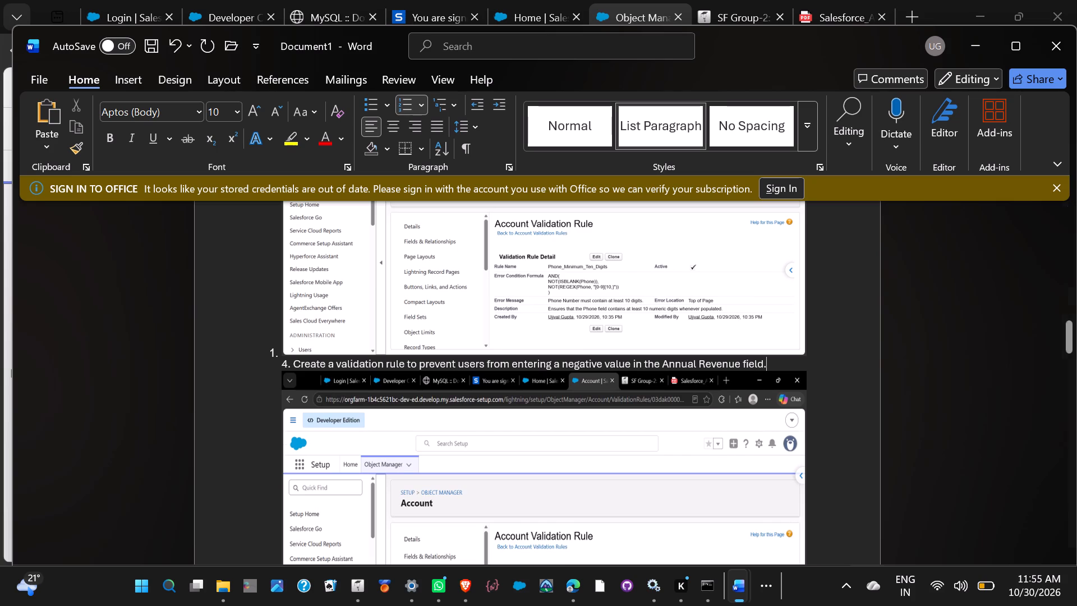
pyautogui.press('BackSpace')
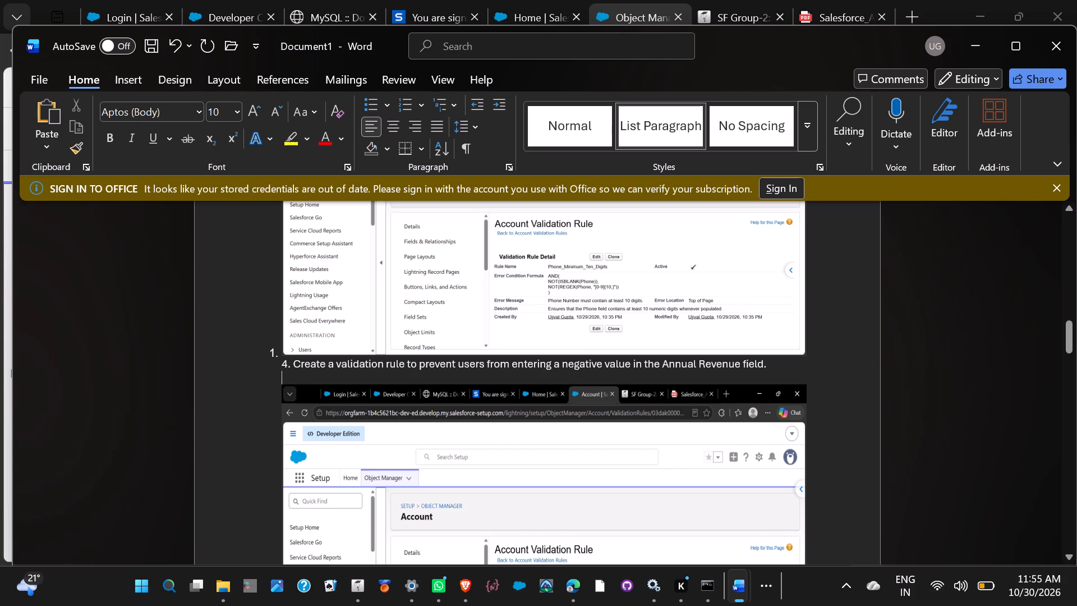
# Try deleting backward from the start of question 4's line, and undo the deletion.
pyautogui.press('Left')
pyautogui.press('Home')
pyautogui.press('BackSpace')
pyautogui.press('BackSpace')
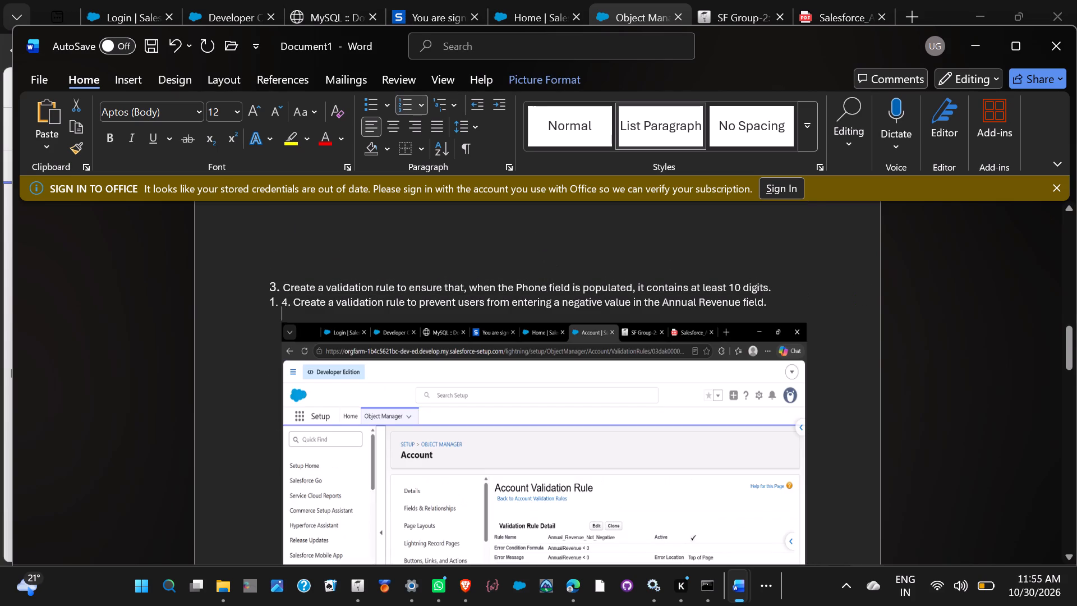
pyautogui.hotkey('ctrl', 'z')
# Remove the automatic list number beside the Phone_Minimum_Ten_Digits screenshot.
pyautogui.press('Down')
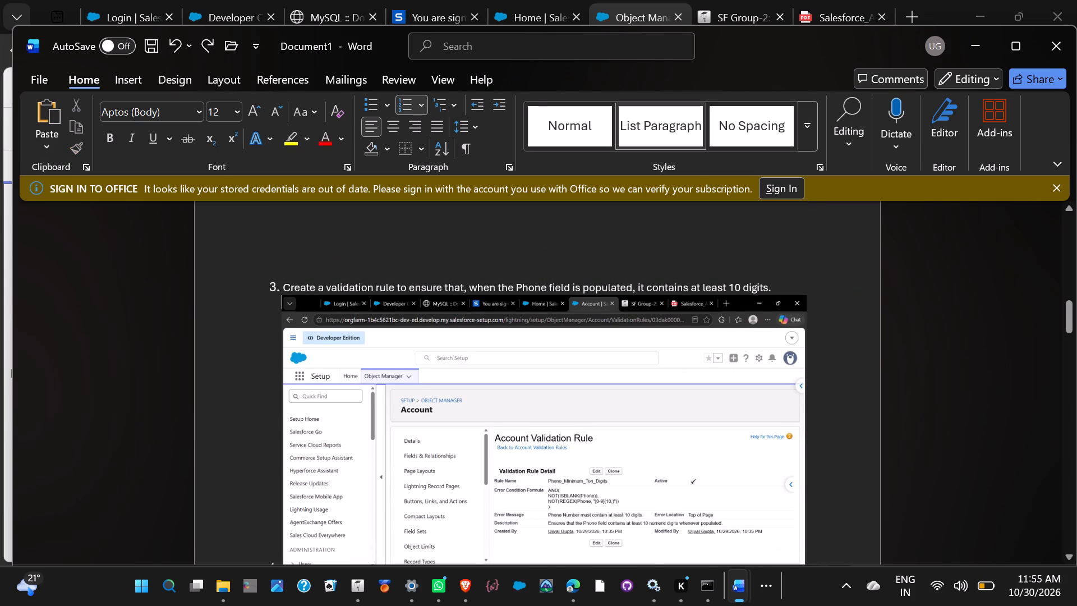
pyautogui.press('Down')
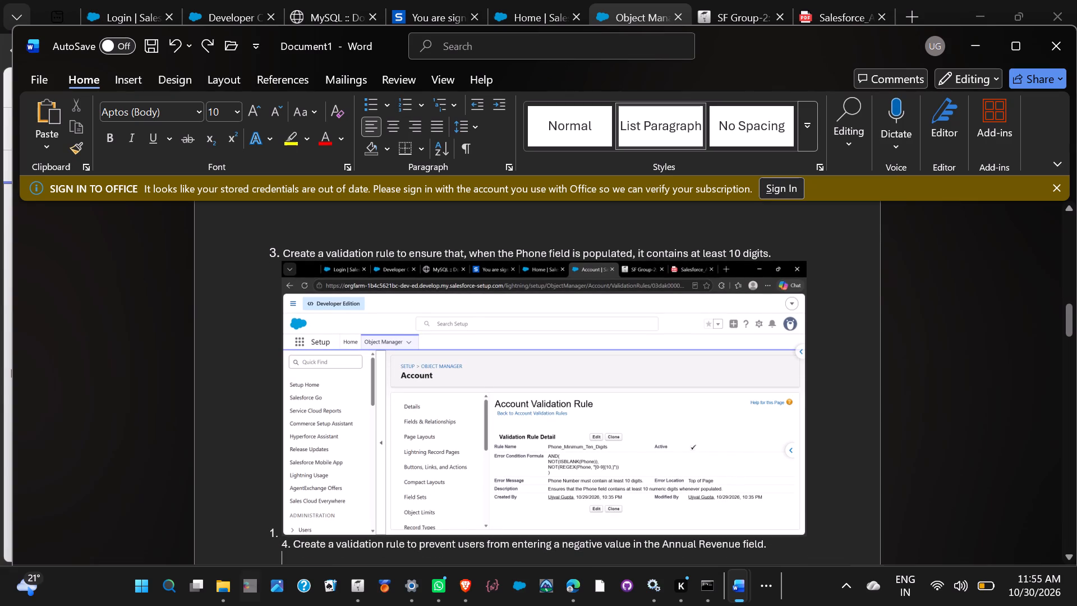
pyautogui.click(273, 532)
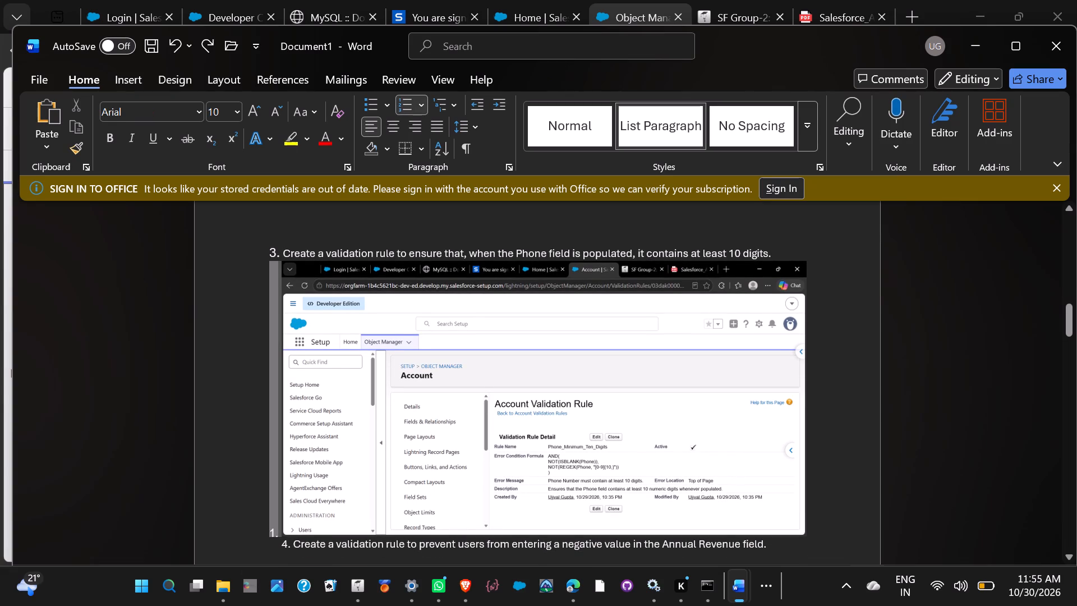
pyautogui.press('BackSpace')
pyautogui.scroll(-1, 273, 532)
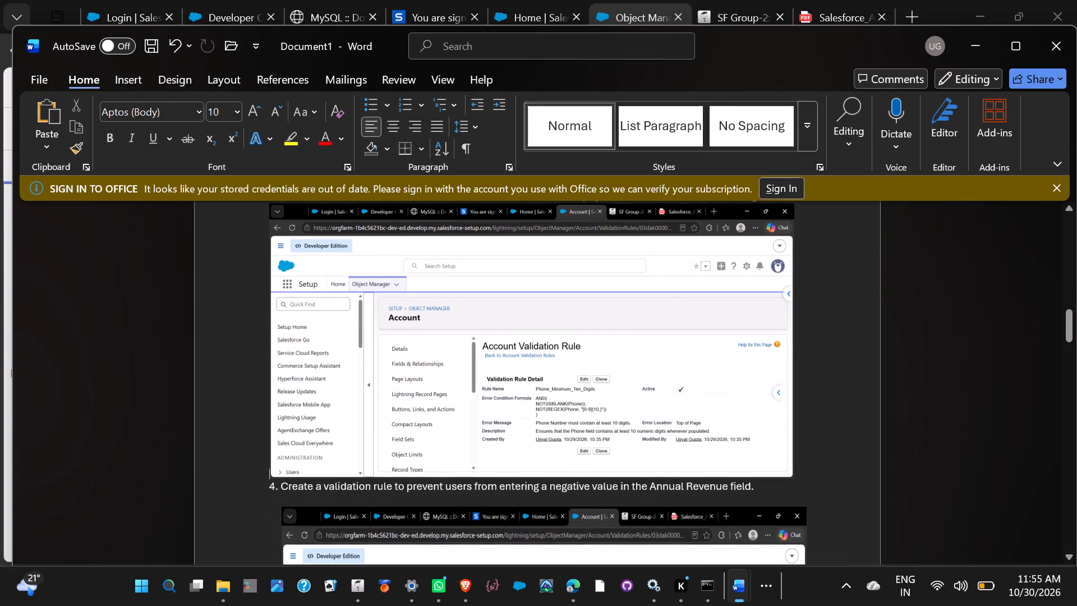
pyautogui.scroll(1, 519, 511)
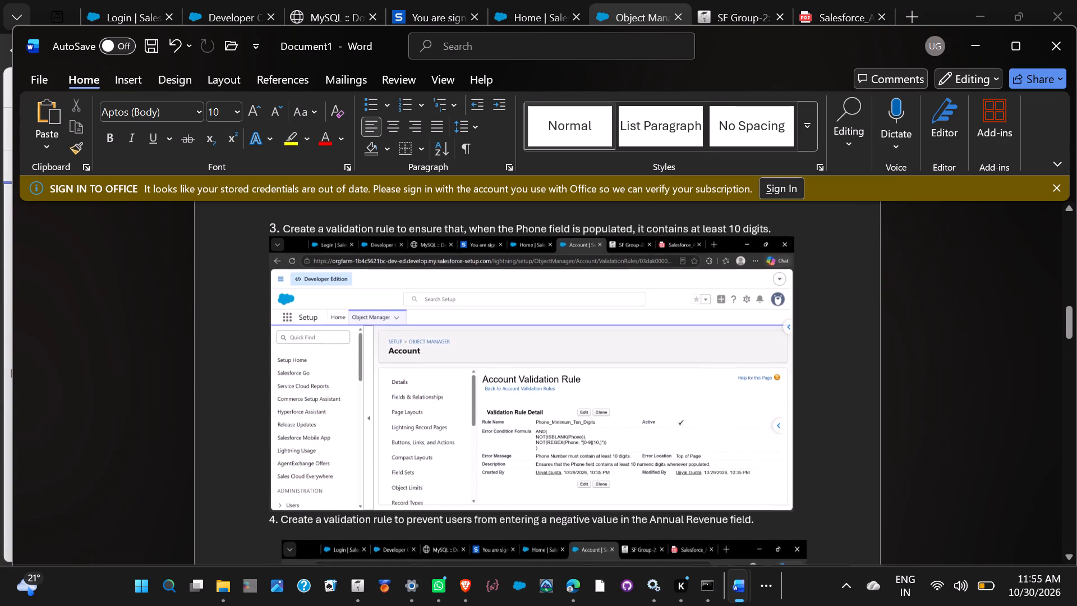
pyautogui.scroll(-2, 757, 348)
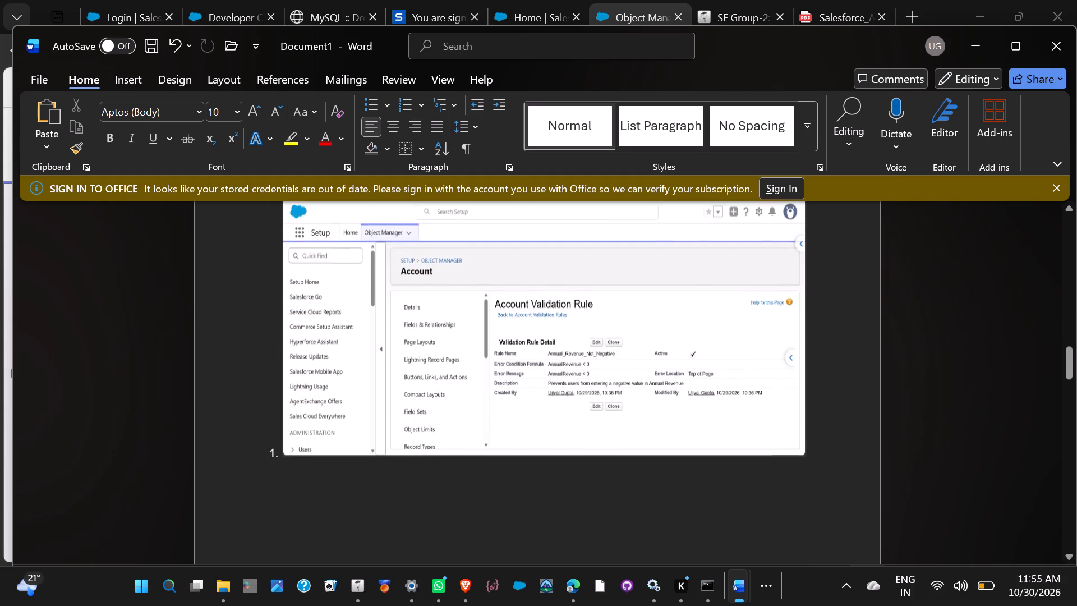
pyautogui.scroll(-4, 757, 348)
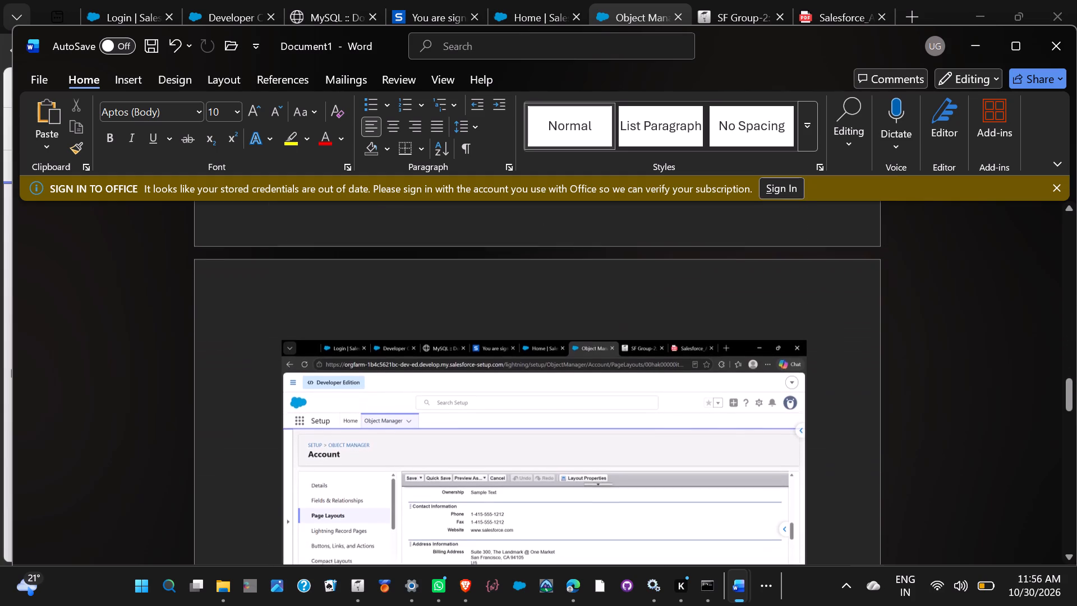
pyautogui.click(830, 517)
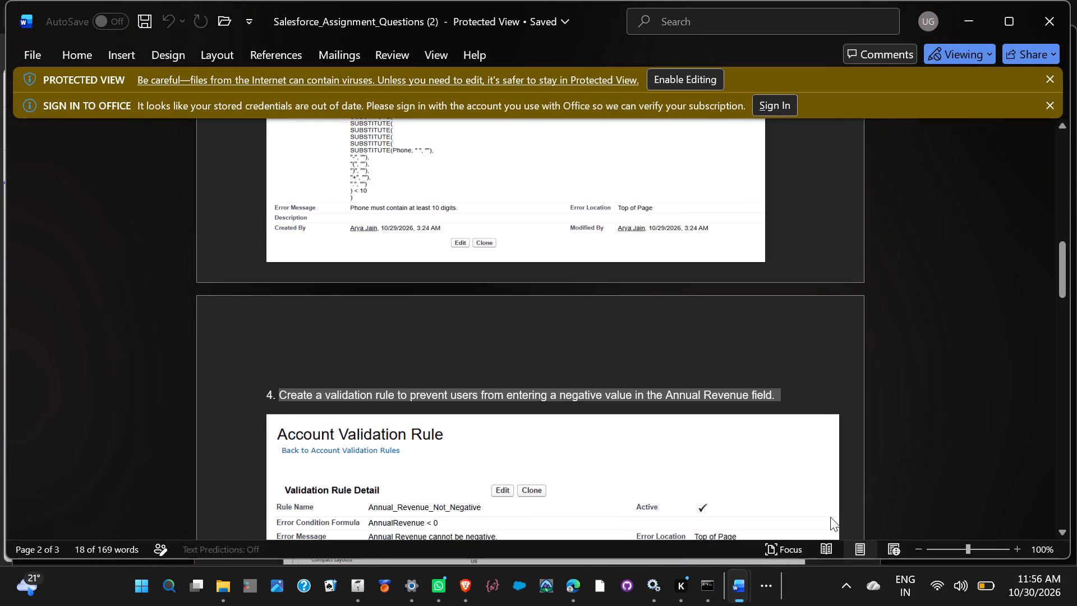
pyautogui.scroll(-2, 726, 441)
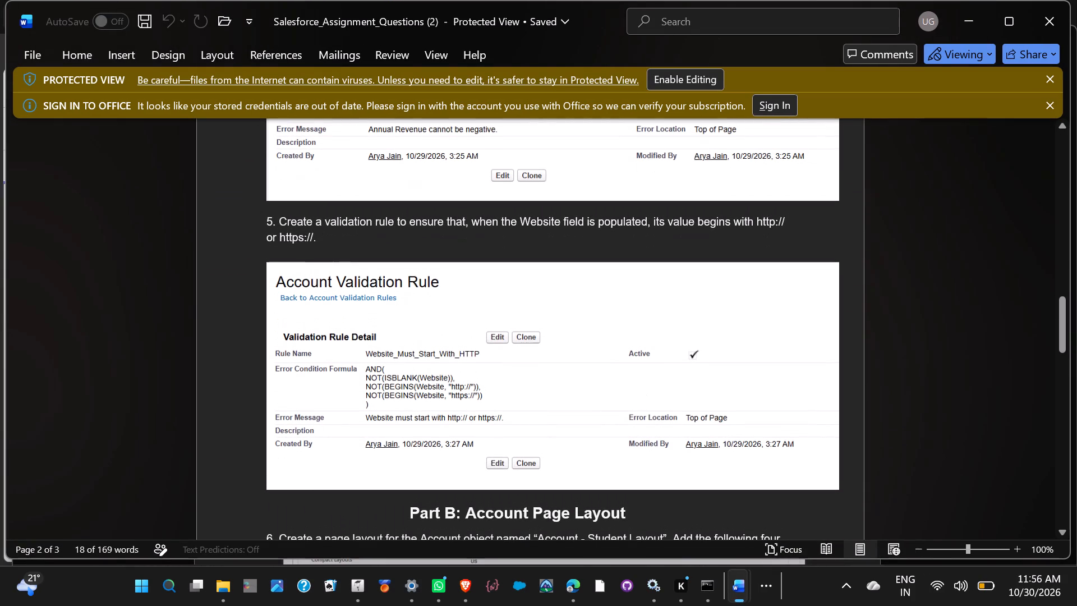
pyautogui.click(322, 228)
pyautogui.moveTo(321, 235); pyautogui.dragTo(277, 224)
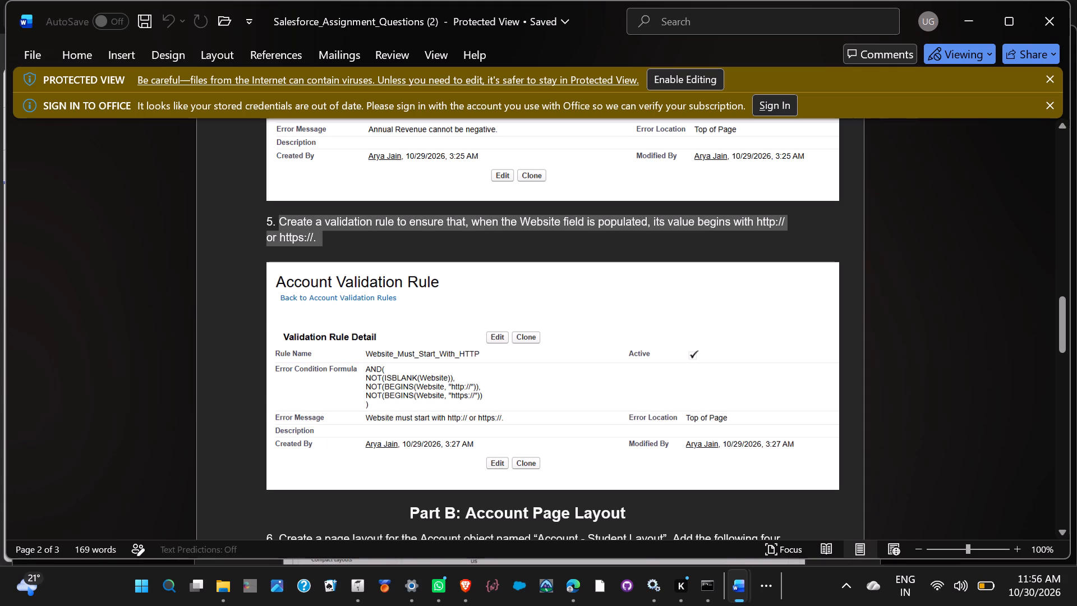
pyautogui.moveTo(277, 224); pyautogui.dragTo(276, 223)
pyautogui.hotkey('ctrl', 'c')
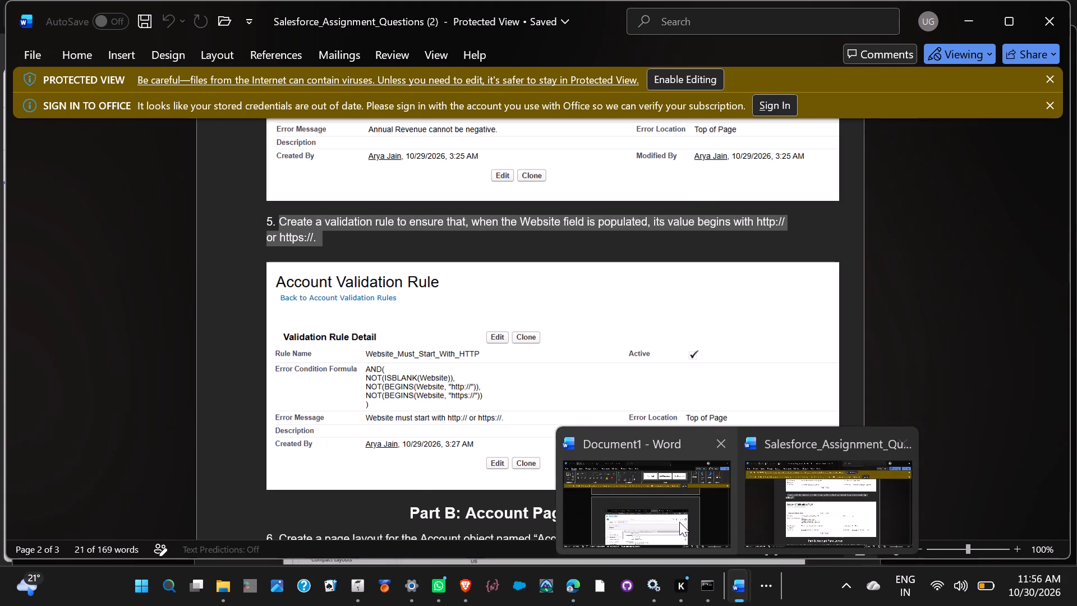
# Return to Document1 and paste question 5's text on a new line below the Annual_Revenue_Not_Negative screenshot.
pyautogui.click(679, 522)
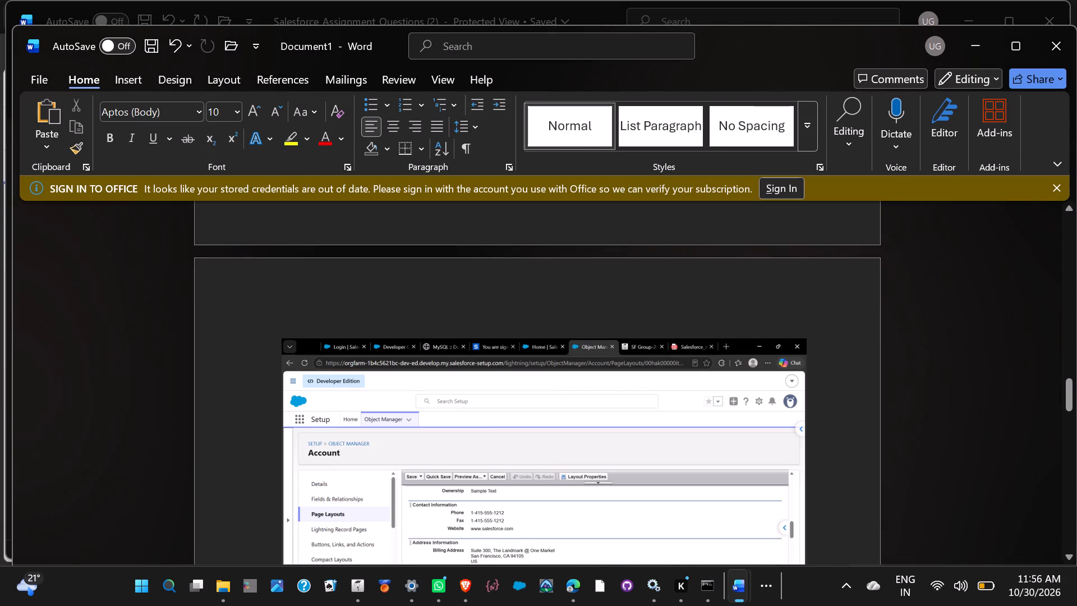
pyautogui.scroll(-4, 647, 442)
pyautogui.scroll(2, 647, 442)
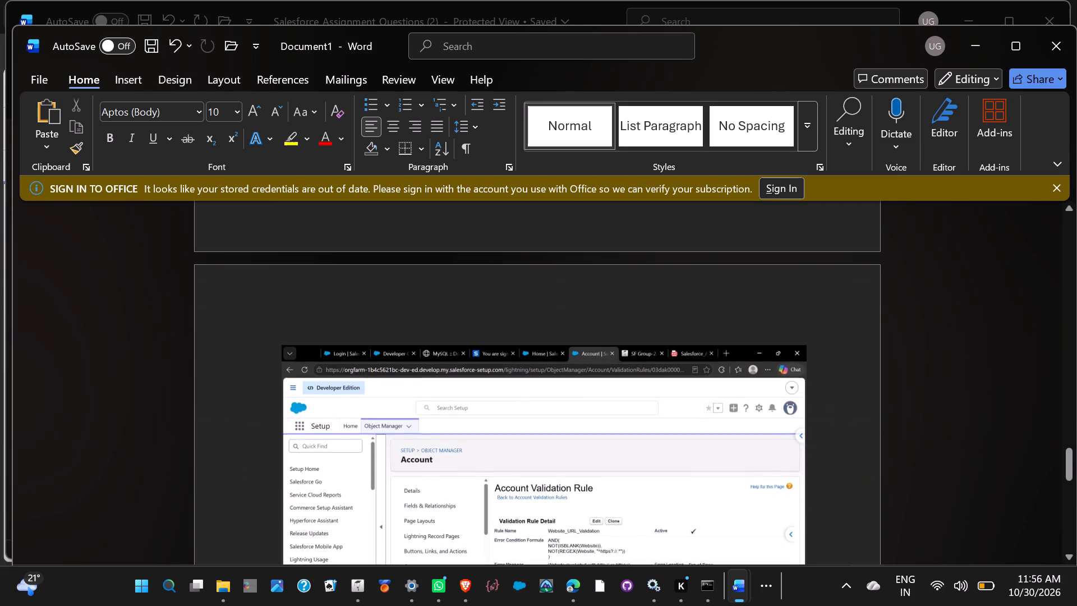
pyautogui.scroll(6, 647, 442)
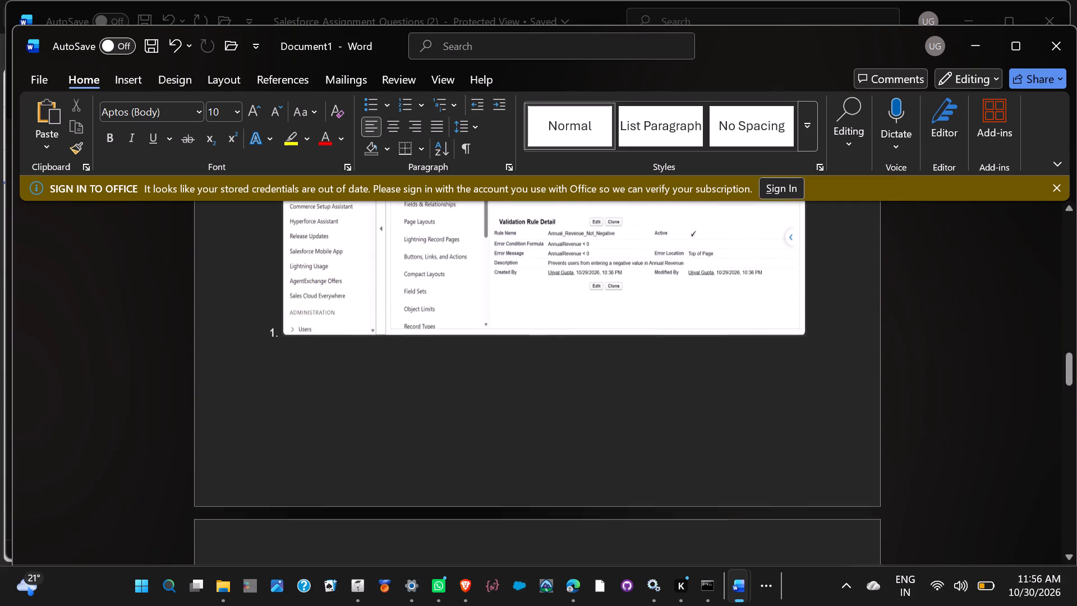
pyautogui.scroll(1, 647, 442)
pyautogui.scroll(-1, 647, 442)
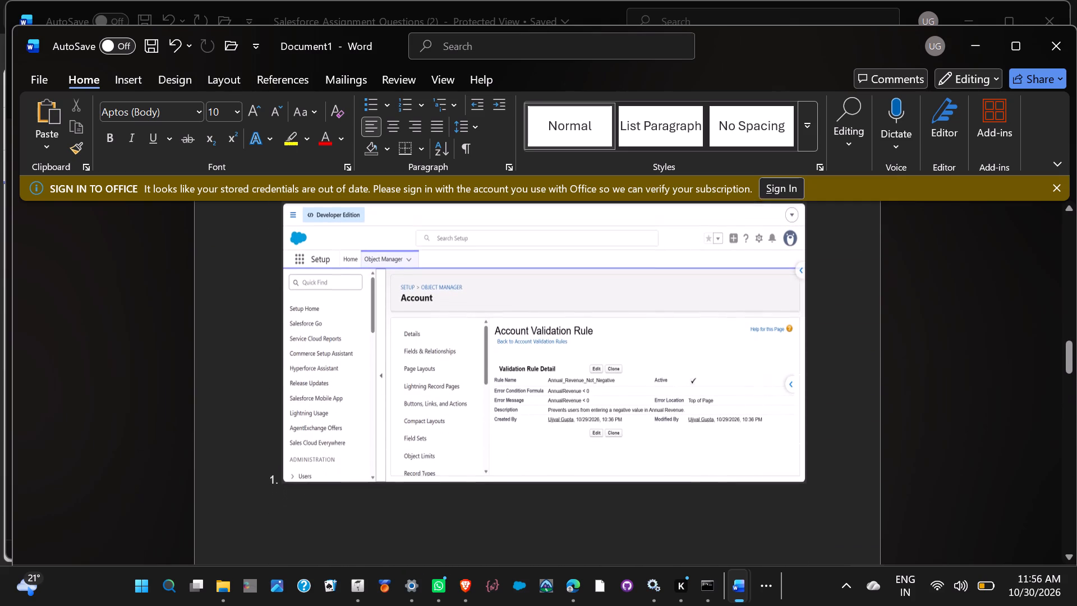
pyautogui.click(839, 471)
pyautogui.press('Down')
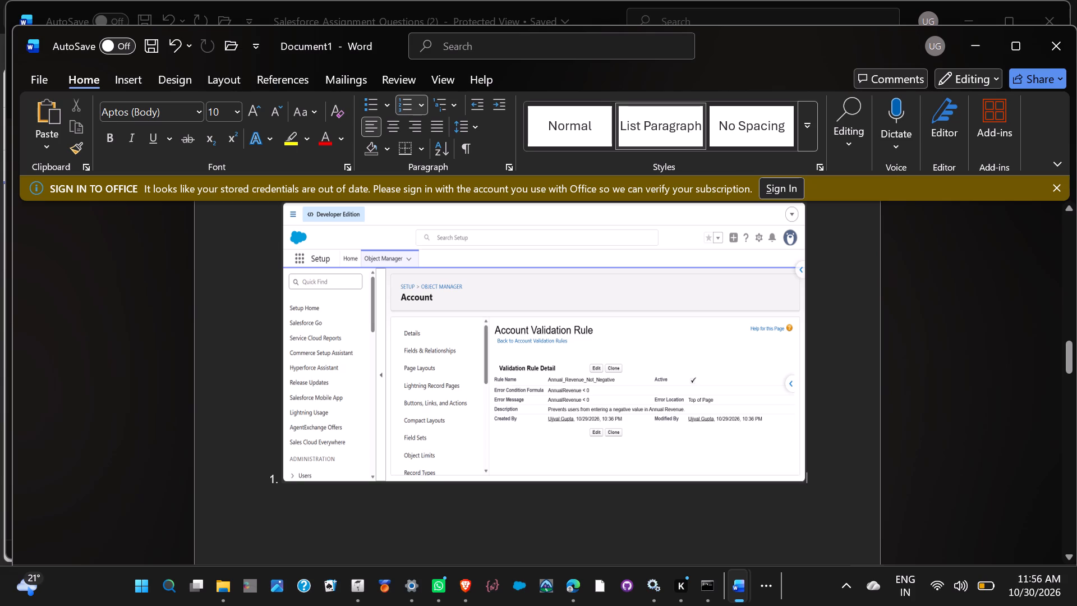
pyautogui.press('Return')
pyautogui.hotkey('ctrl', 'v')
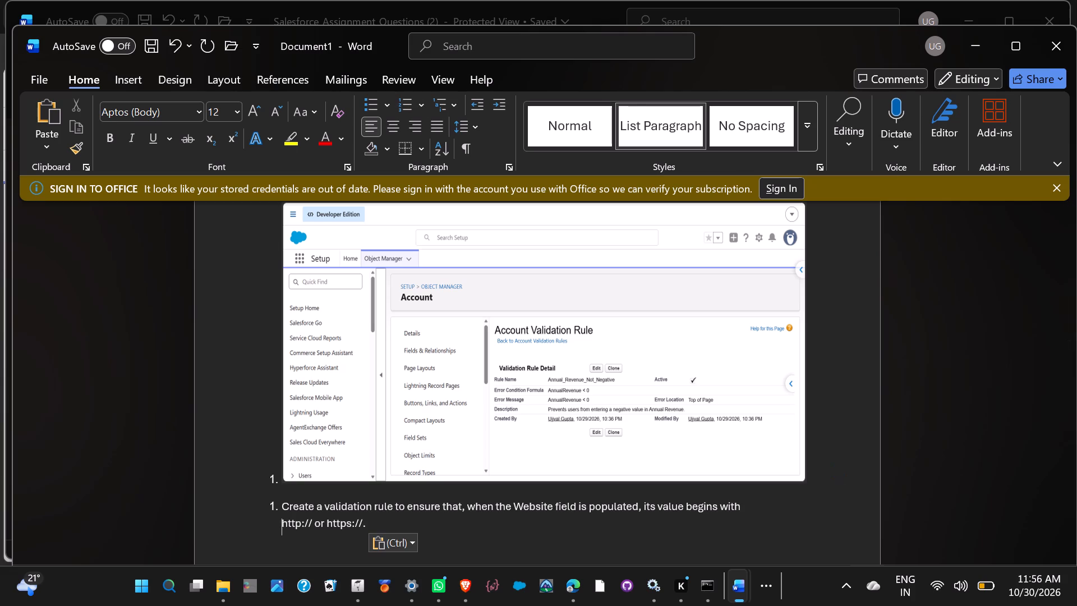
# Replace the automatic list number in front of the Website question text with "5. ".
pyautogui.press('Up')
pyautogui.press('Up')
pyautogui.press('BackSpace')
pyautogui.press('.')
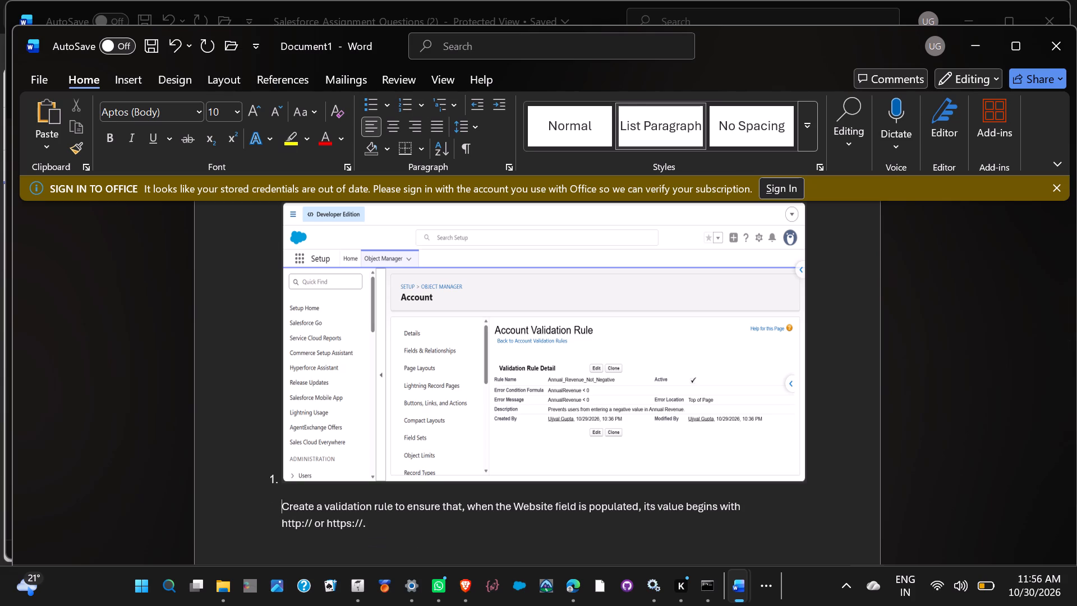
pyautogui.press('BackSpace')
pyautogui.write('5.')
pyautogui.press('space')
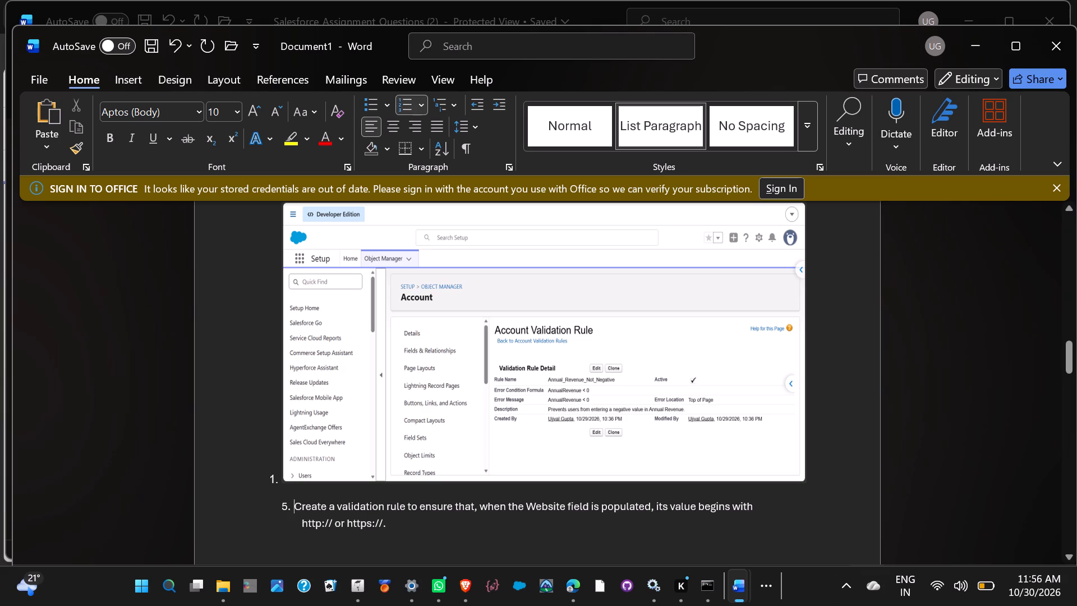
# Add an unnumbered blank line below question 5's text about the Website field.
pyautogui.press('Down')
pyautogui.press('End')
pyautogui.scroll(-1, 783, 513)
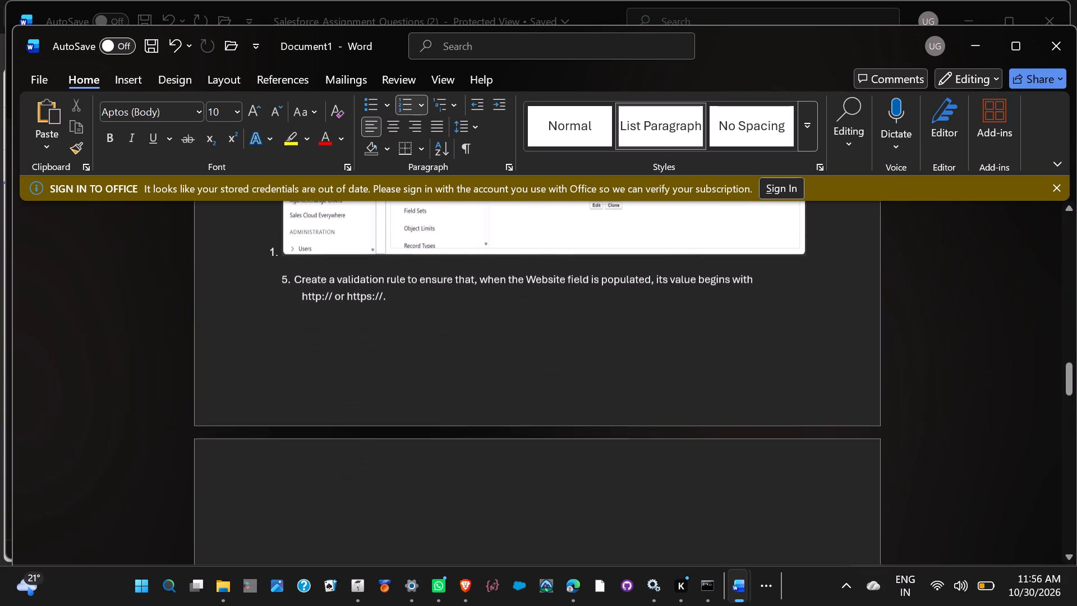
pyautogui.press('Return')
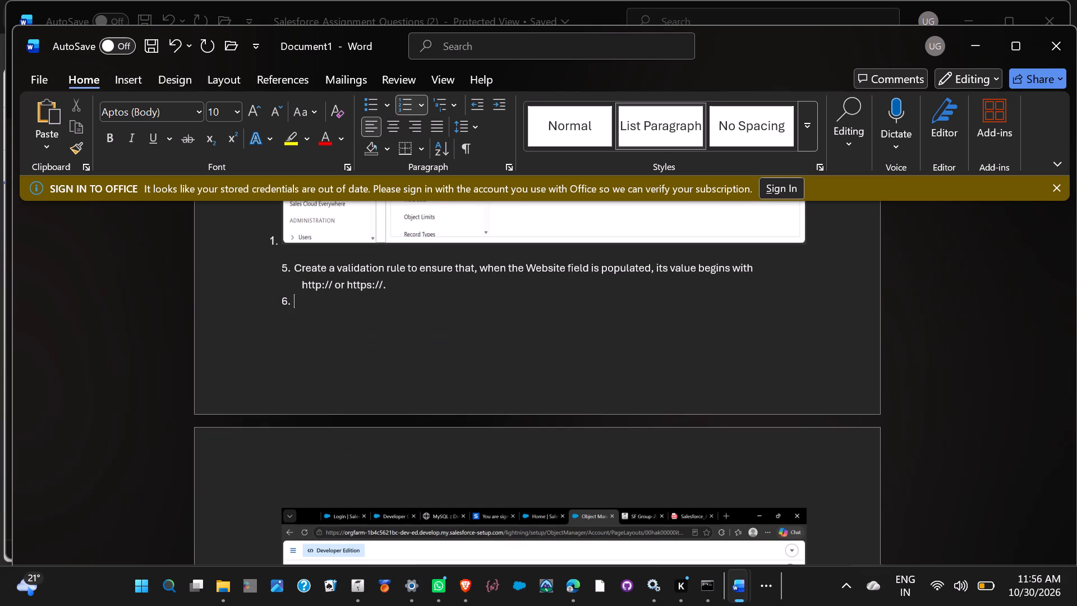
pyautogui.press('BackSpace')
# Move the Website_URL_Validation screenshot from below the page layout screenshots to directly beneath question 5's text.
pyautogui.scroll(-3, 783, 513)
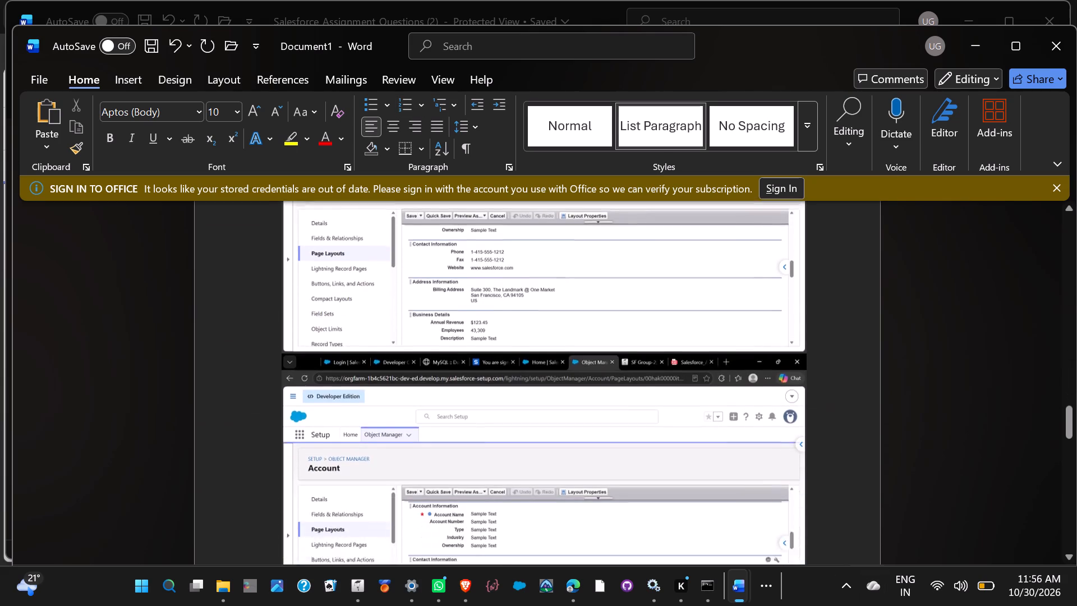
pyautogui.scroll(-1, 783, 513)
pyautogui.scroll(3, 783, 513)
pyautogui.scroll(-3, 783, 513)
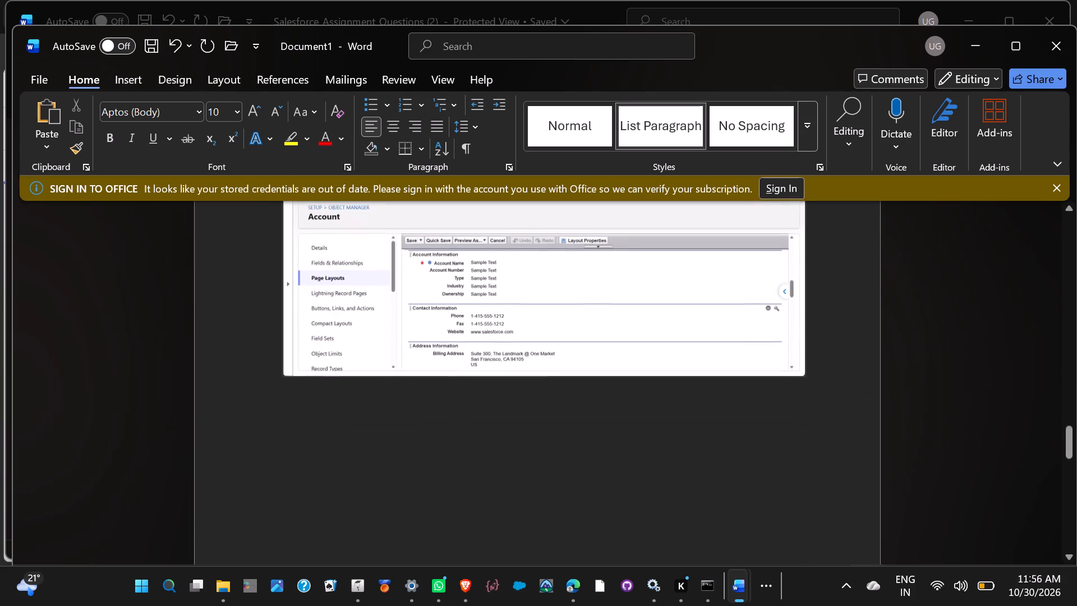
pyautogui.scroll(-1, 783, 513)
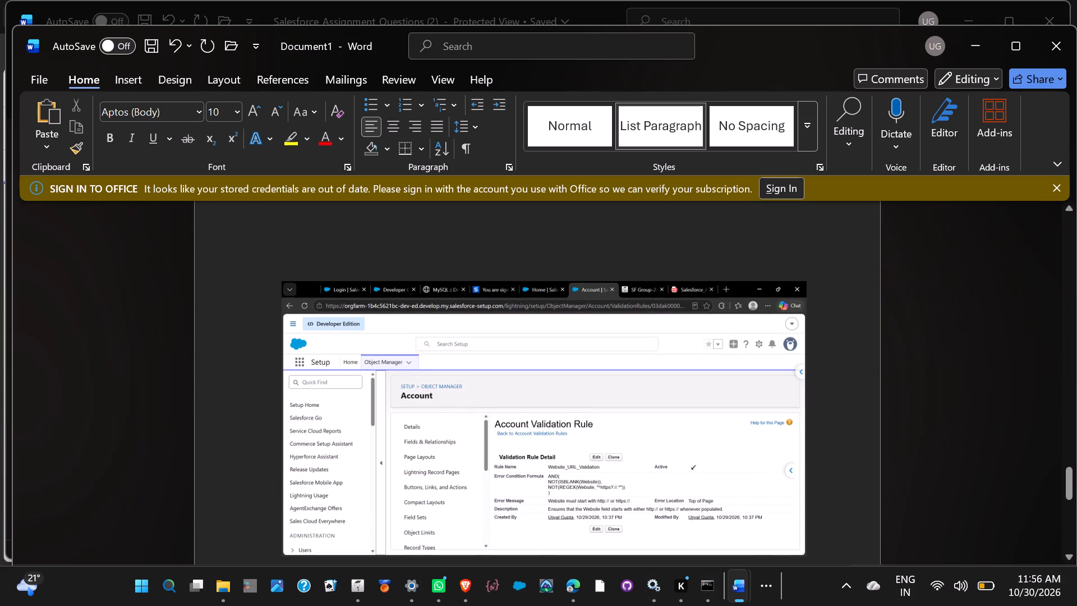
pyautogui.click(627, 502)
pyautogui.hotkey('ctrl', 'x')
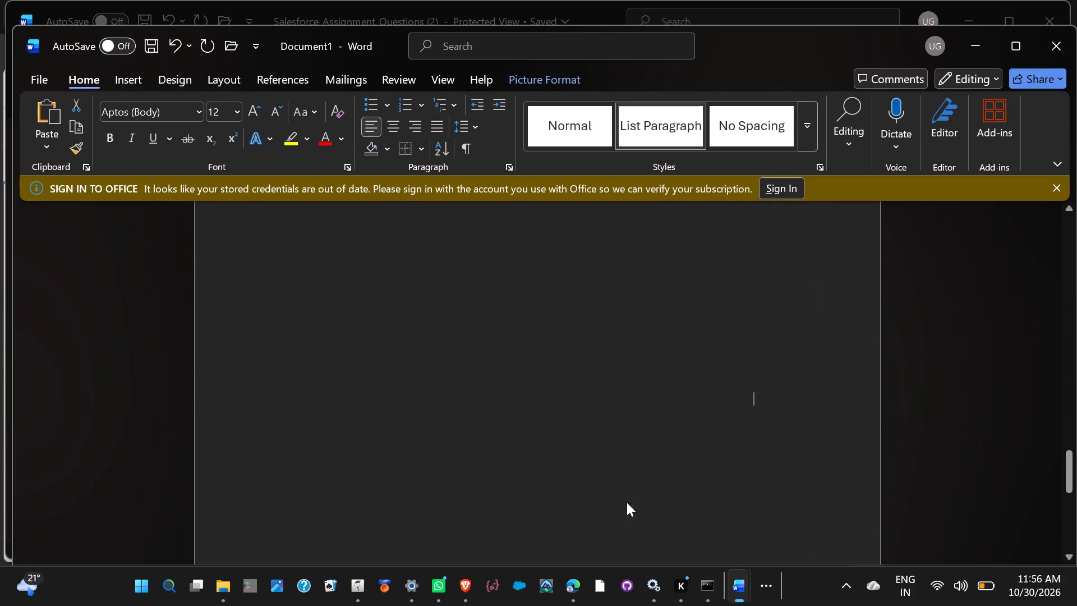
pyautogui.scroll(3, 627, 502)
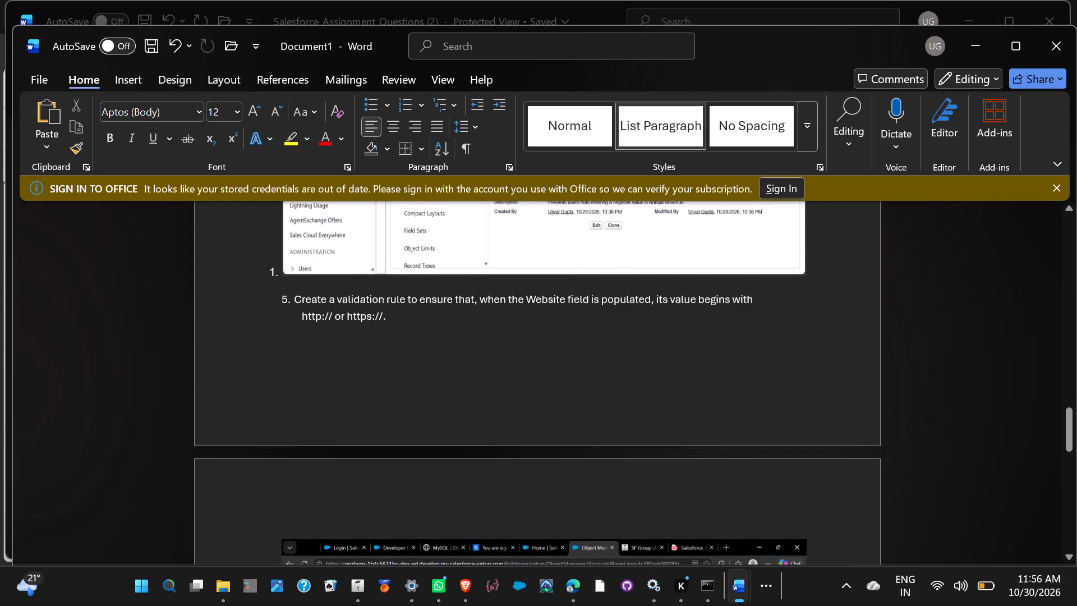
pyautogui.click(513, 362)
pyautogui.hotkey('ctrl', 'v')
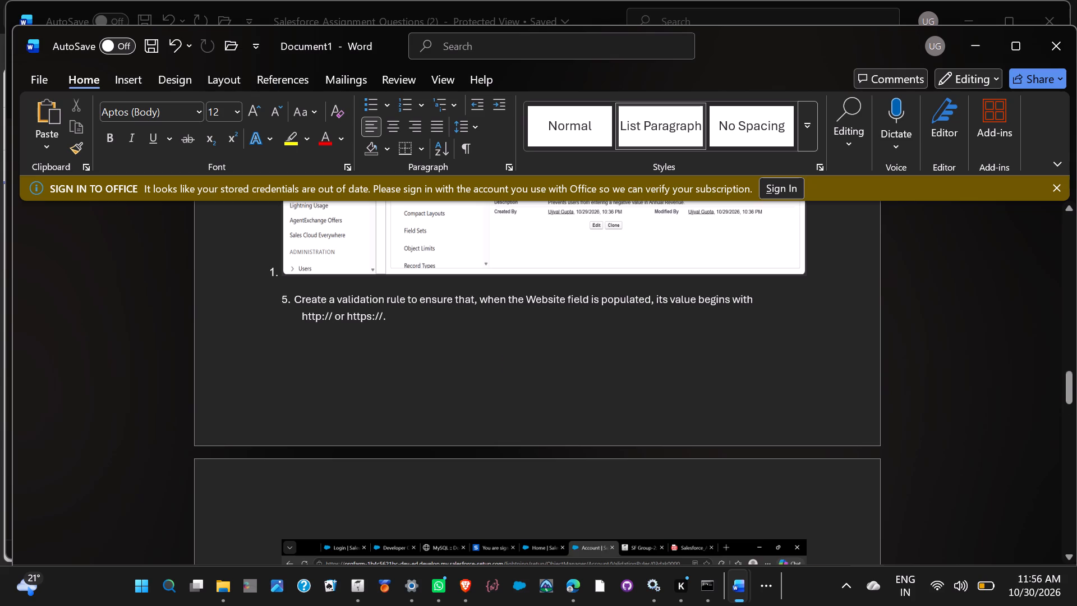
# Insert blank lines between the Website_URL_Validation screenshot and the first page layout screenshot.
pyautogui.hscroll(2, 513, 362)
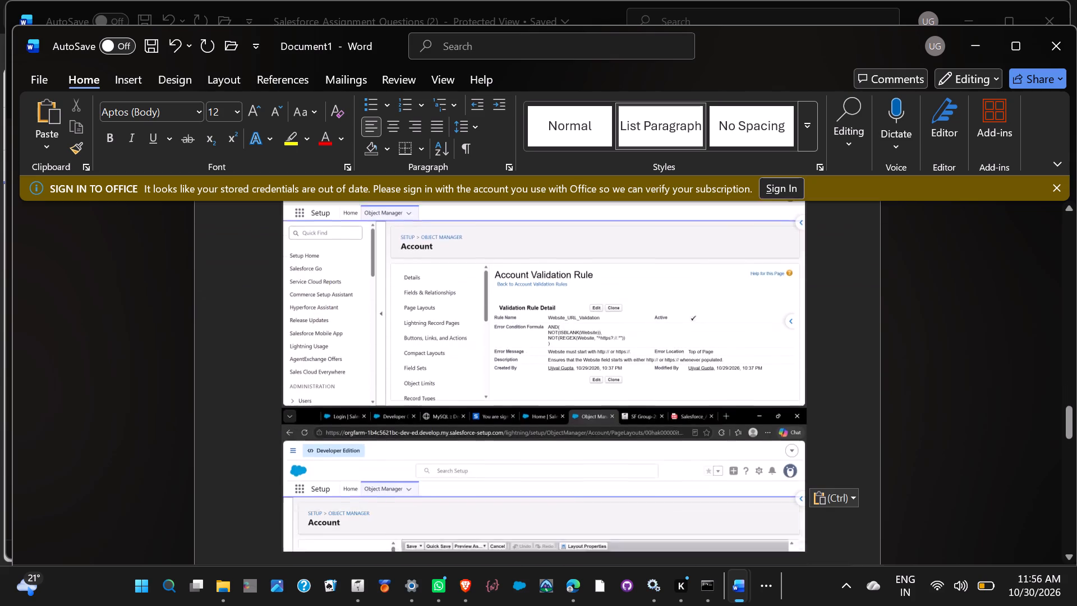
pyautogui.hscroll(1, 513, 362)
pyautogui.scroll(1, 513, 362)
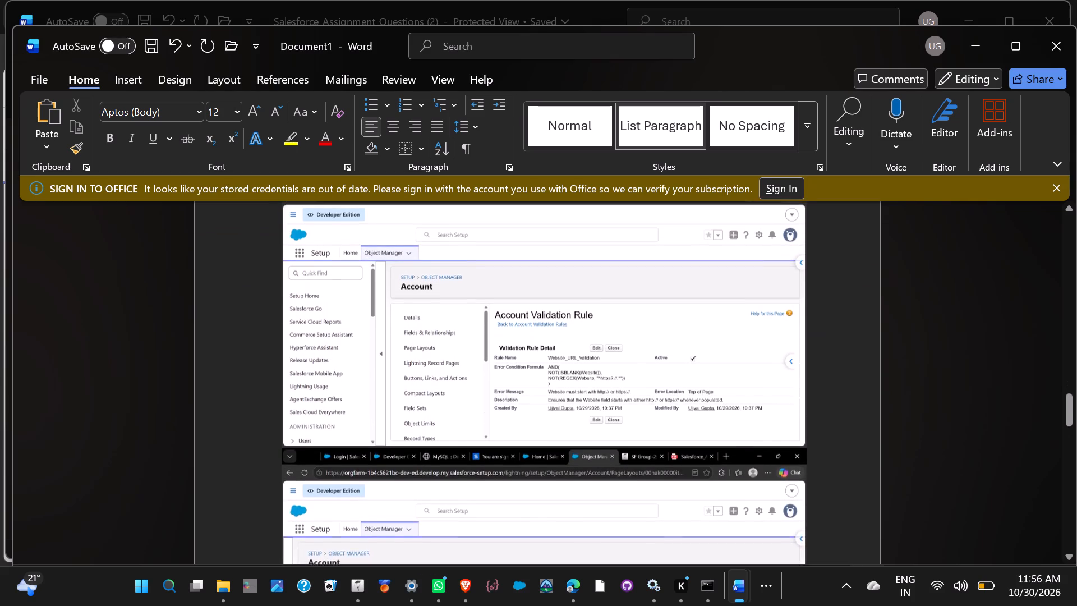
pyautogui.press('Return')
pyautogui.press('Return')
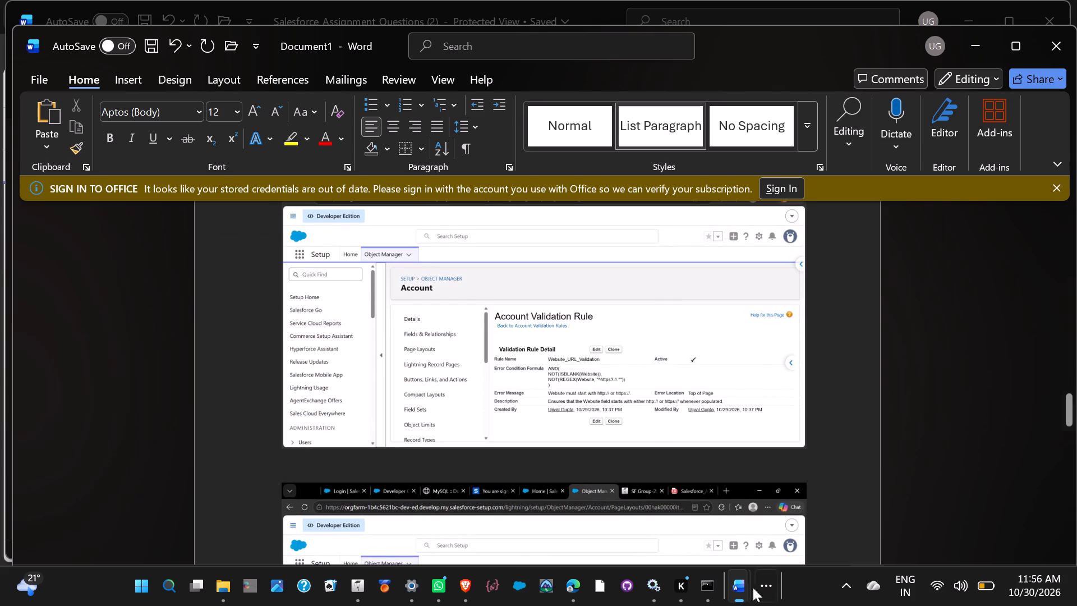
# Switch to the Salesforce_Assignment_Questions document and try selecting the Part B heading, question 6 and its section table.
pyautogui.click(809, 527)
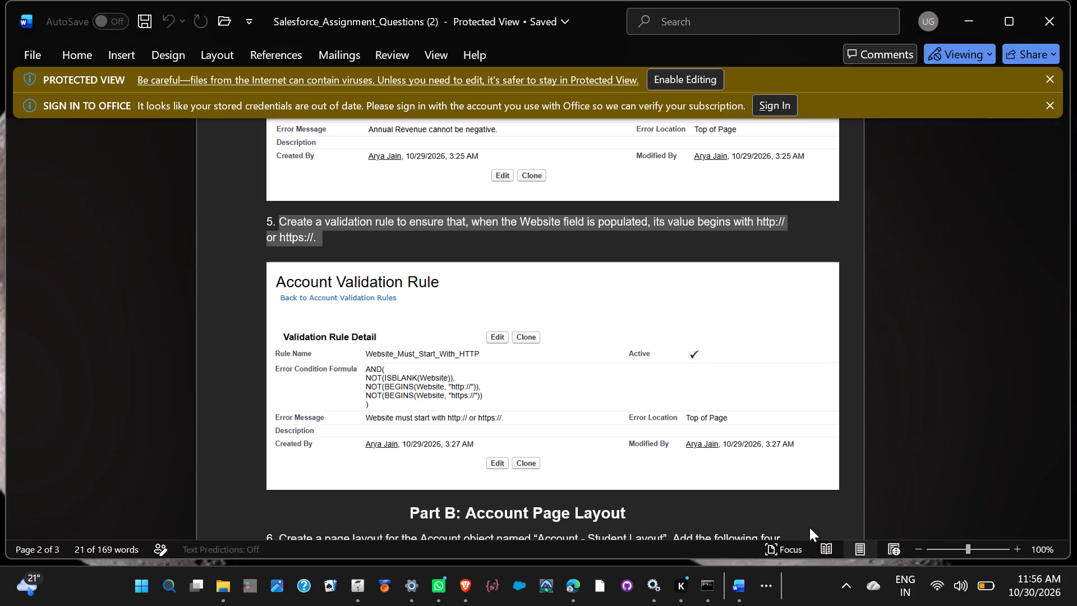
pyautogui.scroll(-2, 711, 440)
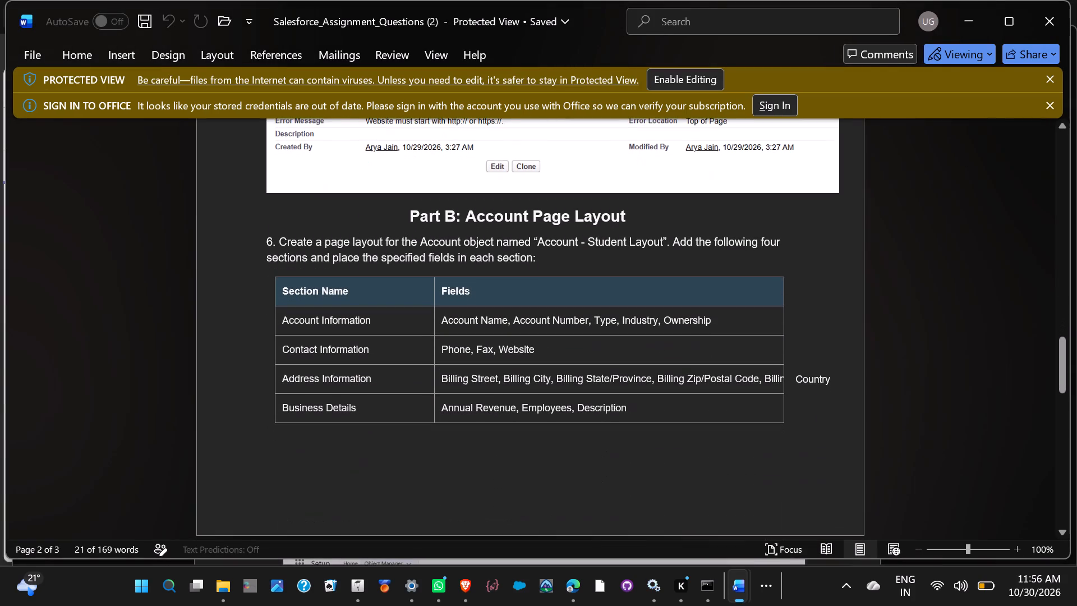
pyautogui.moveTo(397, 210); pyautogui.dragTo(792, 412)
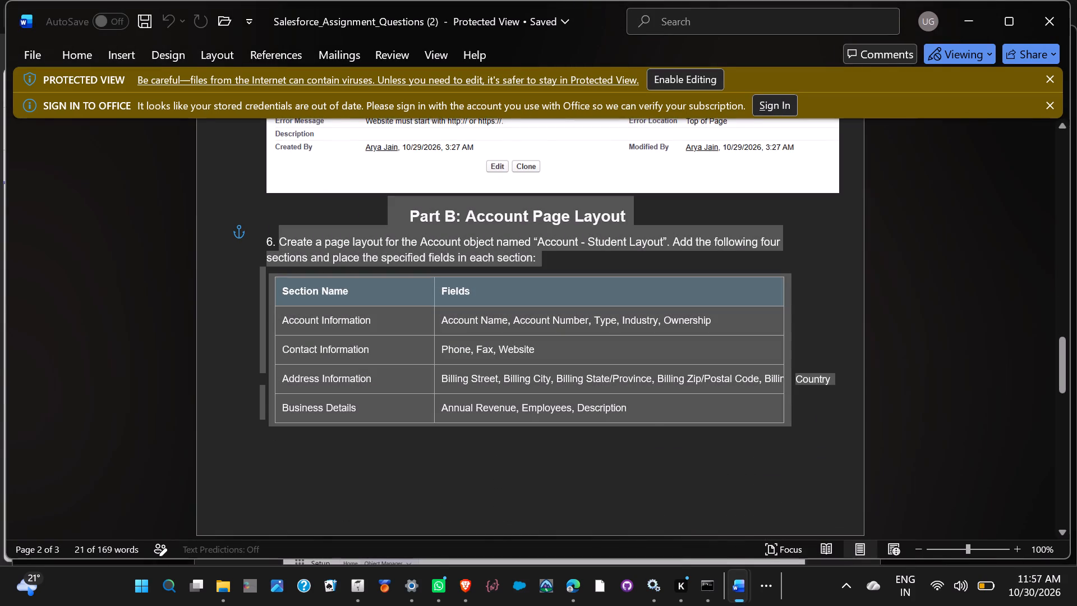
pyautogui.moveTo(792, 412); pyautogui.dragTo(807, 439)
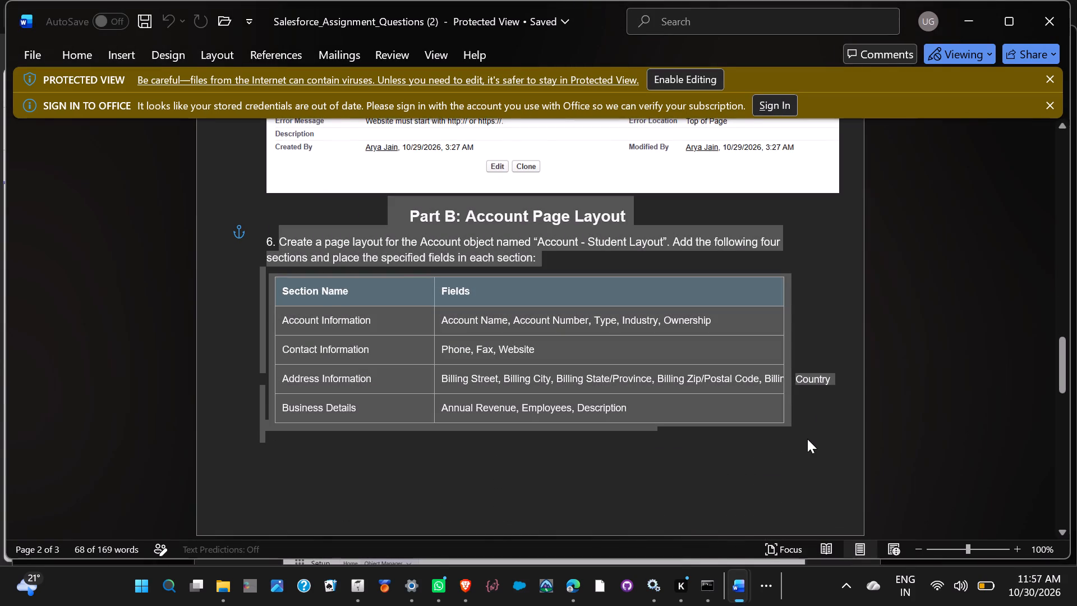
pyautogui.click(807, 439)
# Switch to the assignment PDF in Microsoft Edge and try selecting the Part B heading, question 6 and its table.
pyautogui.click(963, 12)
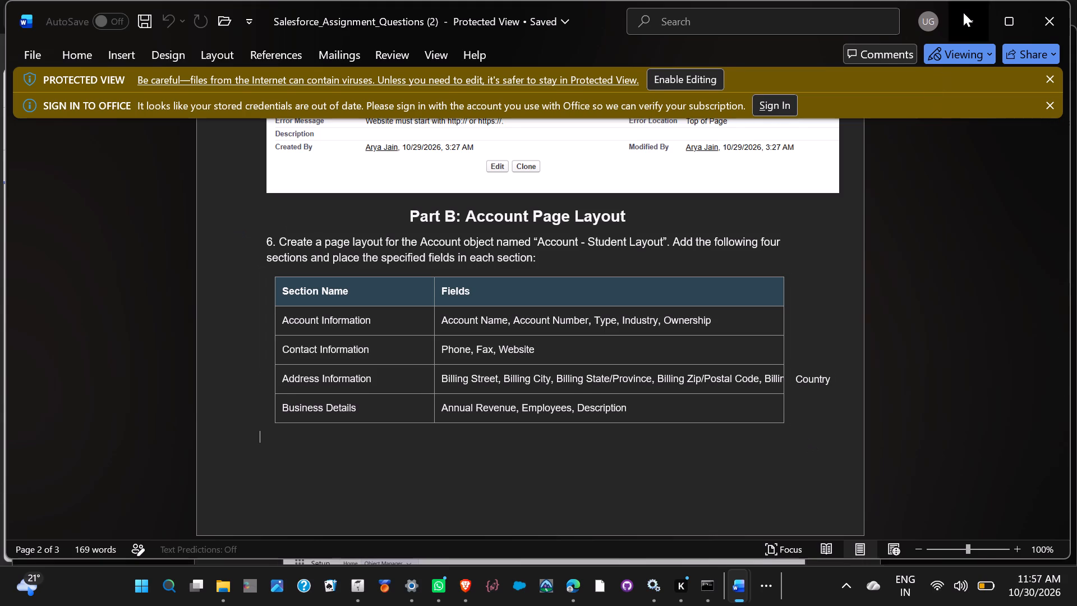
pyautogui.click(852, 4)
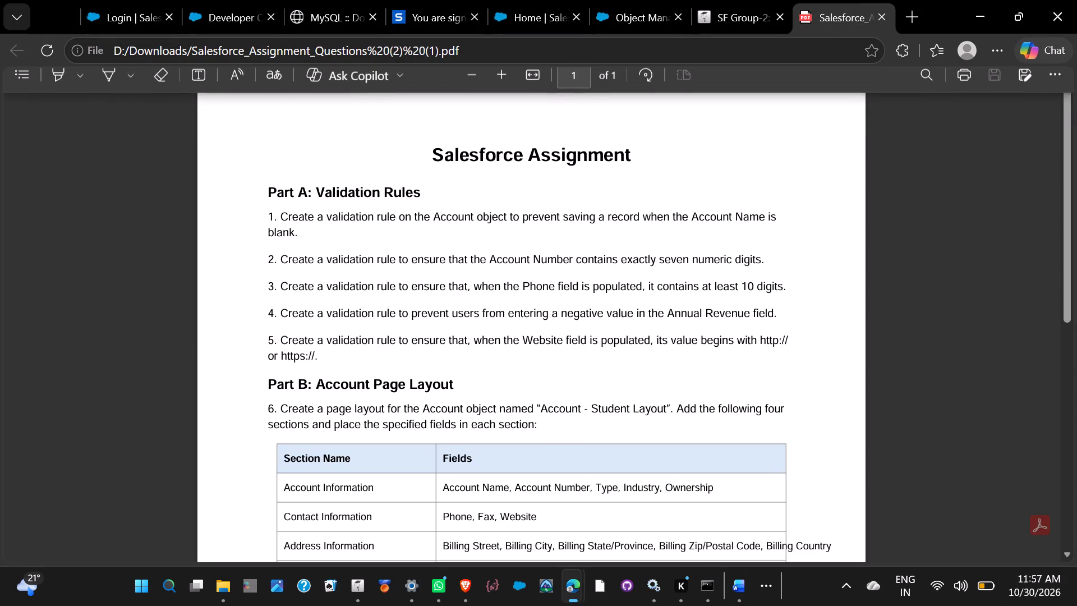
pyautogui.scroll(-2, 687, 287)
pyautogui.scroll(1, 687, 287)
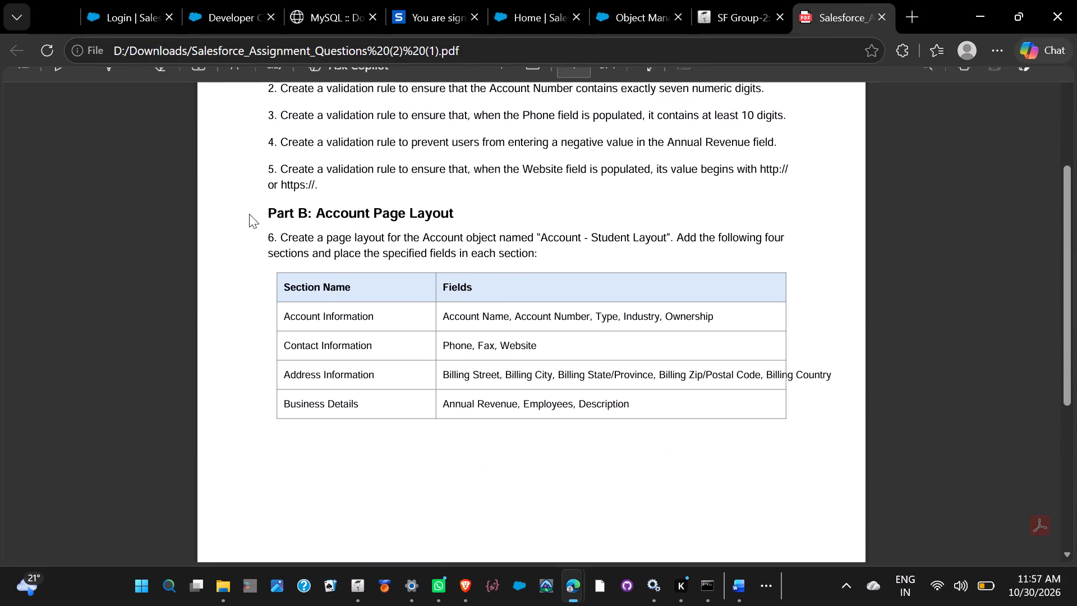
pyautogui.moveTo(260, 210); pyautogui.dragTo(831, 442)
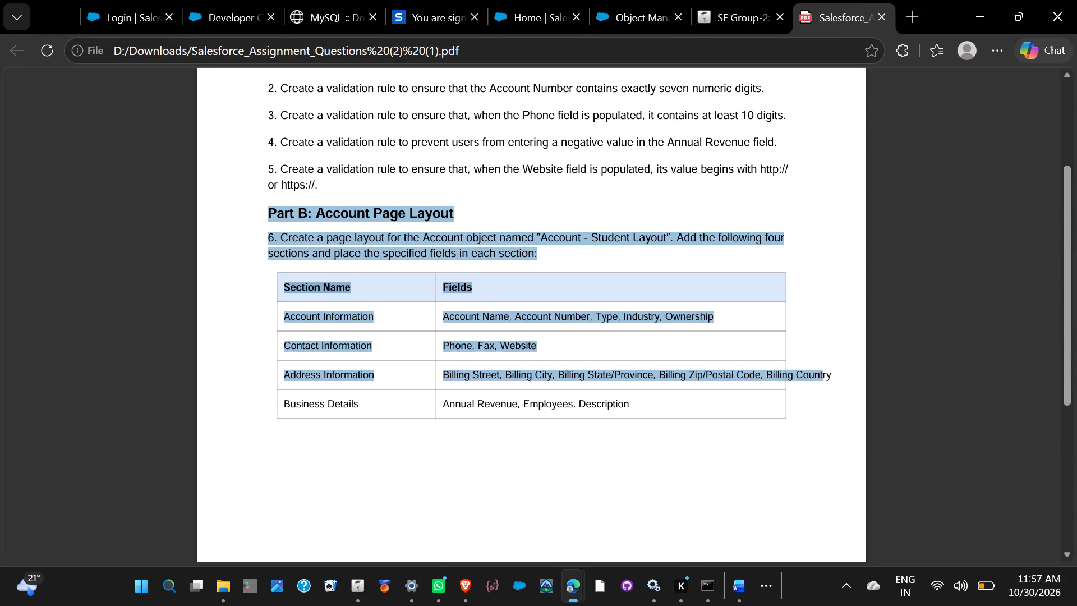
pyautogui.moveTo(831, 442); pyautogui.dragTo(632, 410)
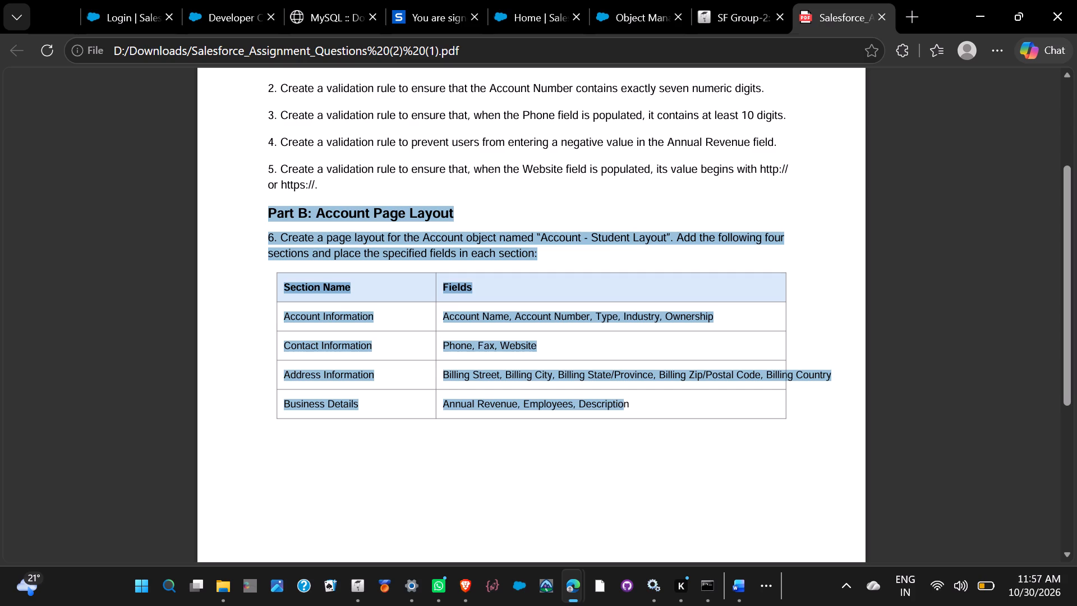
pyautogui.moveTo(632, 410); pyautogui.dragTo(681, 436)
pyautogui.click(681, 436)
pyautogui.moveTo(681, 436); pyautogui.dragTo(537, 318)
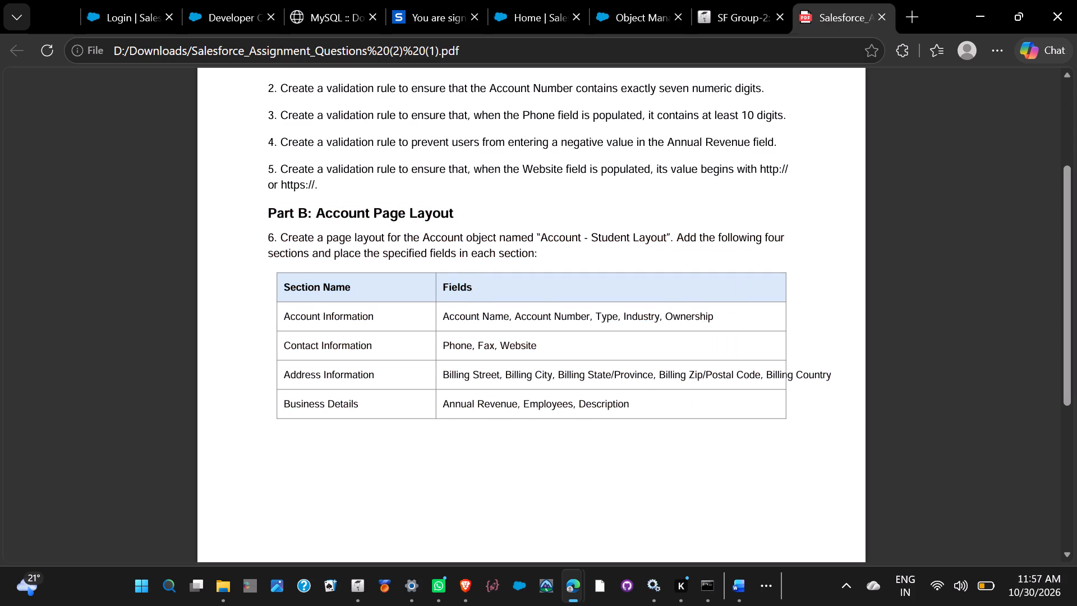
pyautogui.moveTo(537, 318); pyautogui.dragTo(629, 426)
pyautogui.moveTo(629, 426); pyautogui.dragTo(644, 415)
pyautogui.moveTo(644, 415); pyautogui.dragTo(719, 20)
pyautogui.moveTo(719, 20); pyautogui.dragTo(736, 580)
# Switch to the Salesforce_Assignment_Questions document in Word and copy the Part B heading, question 6's text and its section table.
pyautogui.click(736, 580)
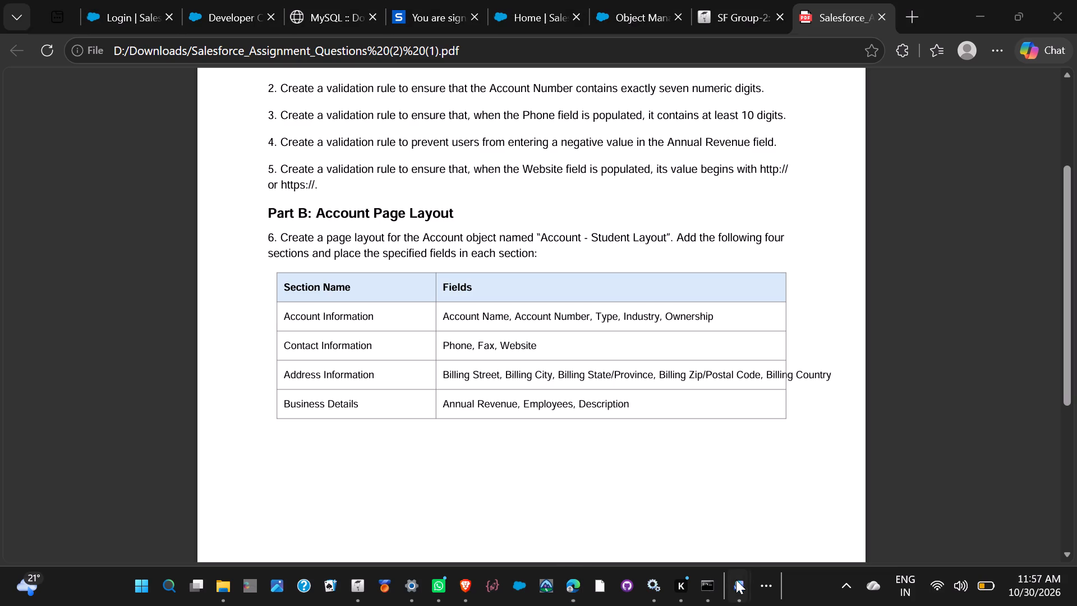
pyautogui.click(825, 515)
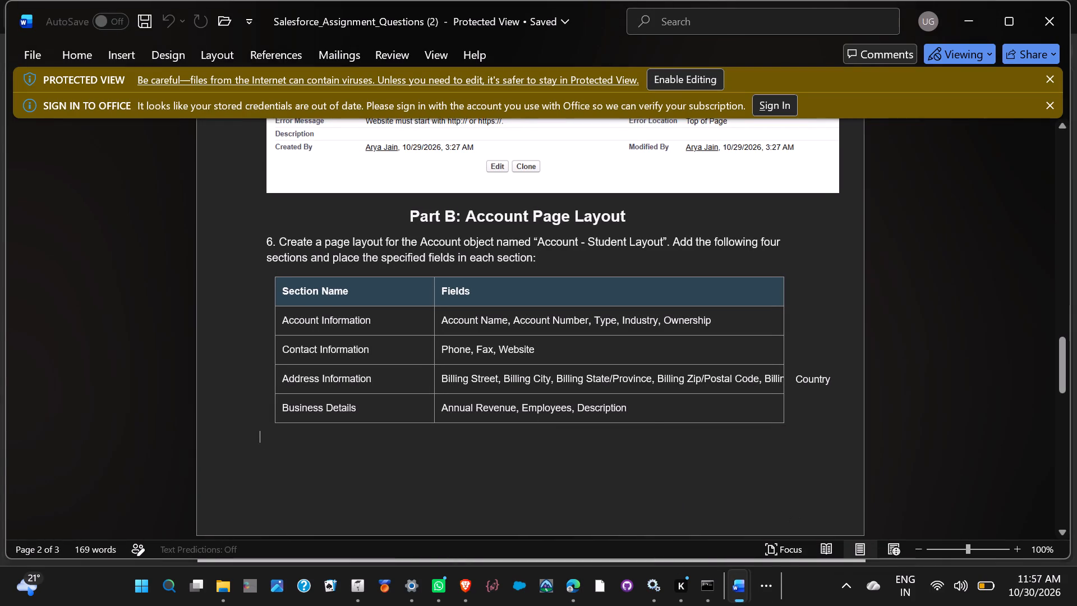
pyautogui.moveTo(729, 458); pyautogui.dragTo(407, 202)
pyautogui.hotkey('ctrl', 'c')
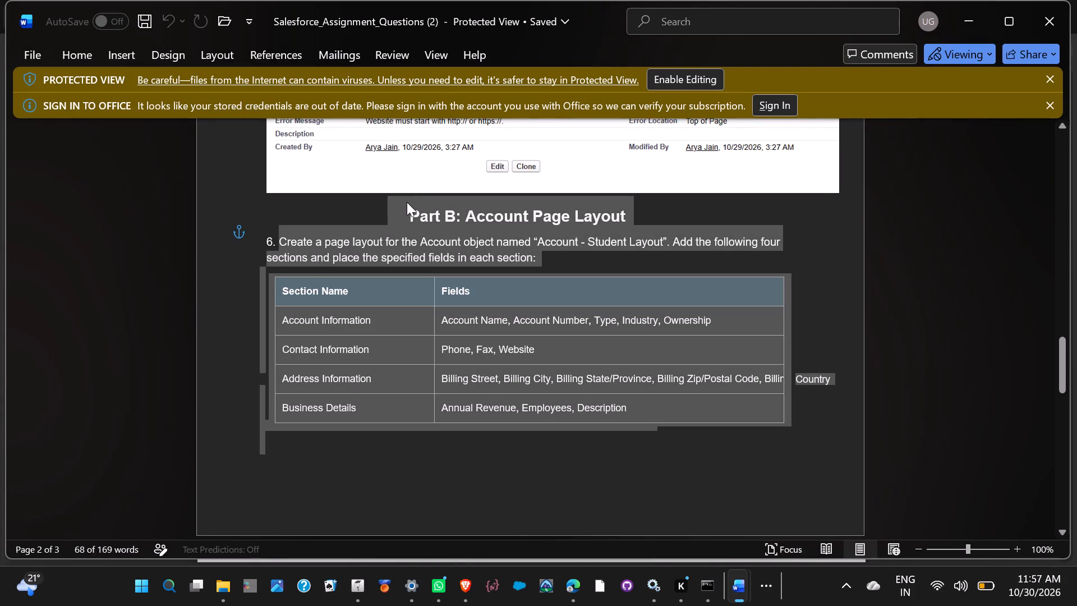
# Return to Document1 and paste the Part B heading, question 6 and its table between the Website_URL_Validation and first page layout screenshots.
pyautogui.click(733, 575)
pyautogui.click(660, 499)
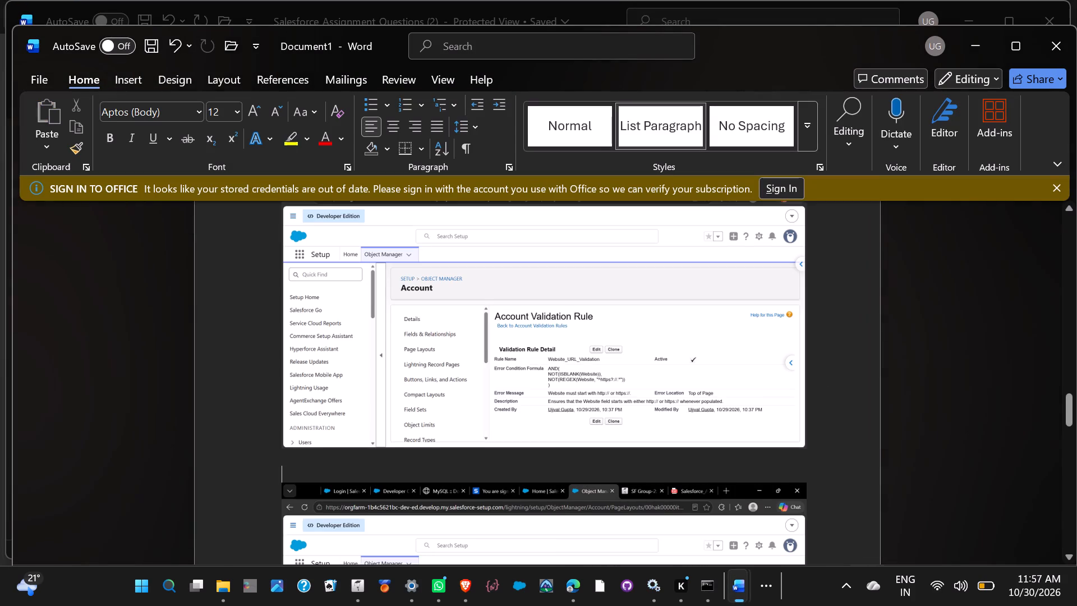
pyautogui.scroll(-6, 625, 461)
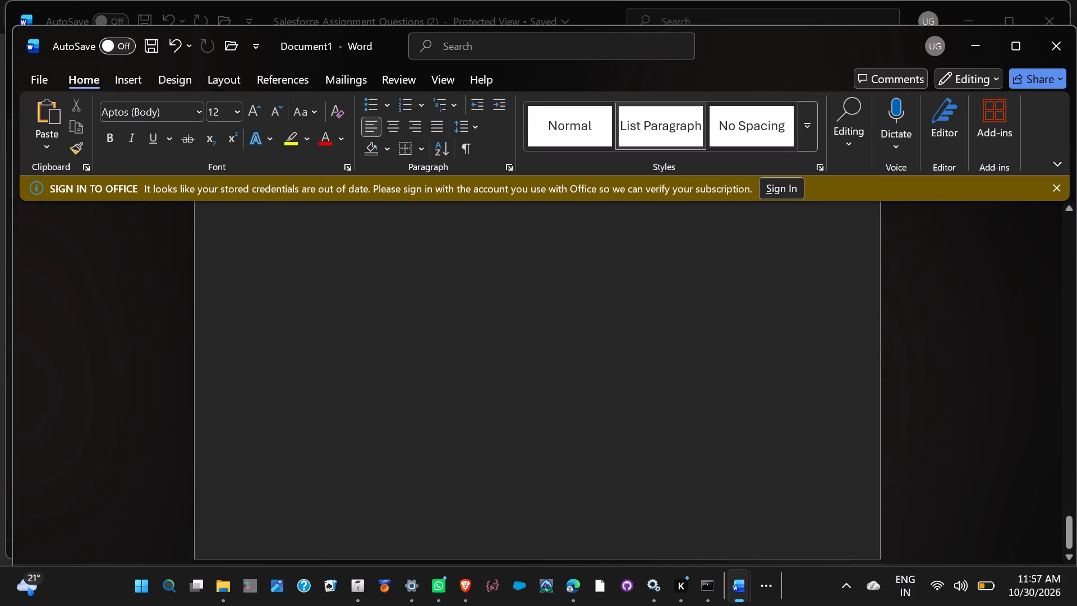
pyautogui.scroll(4, 625, 461)
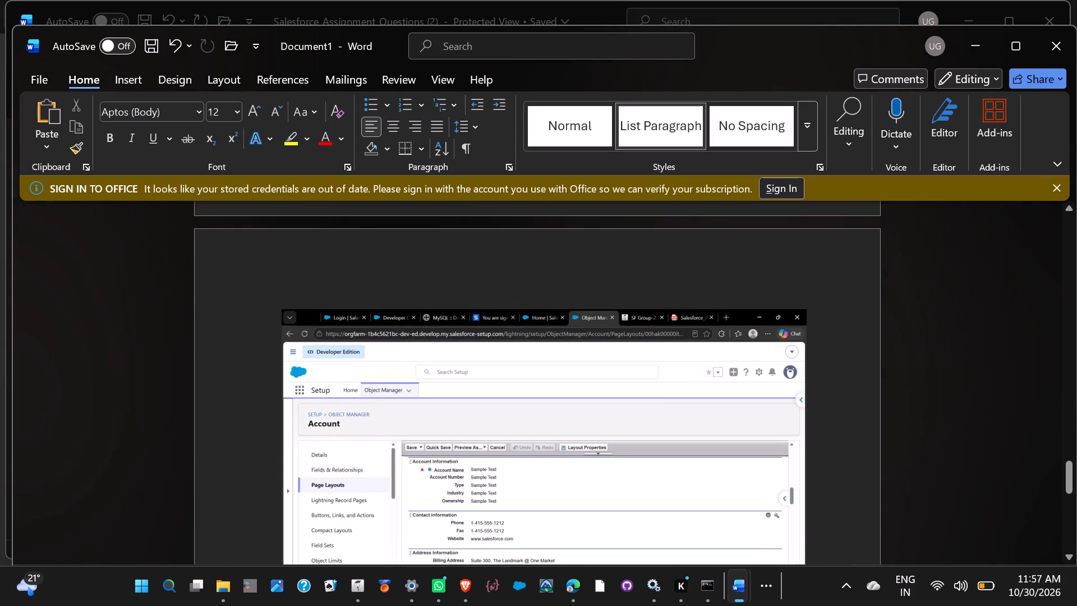
pyautogui.scroll(2, 625, 461)
pyautogui.moveTo(614, 403); pyautogui.dragTo(616, 463)
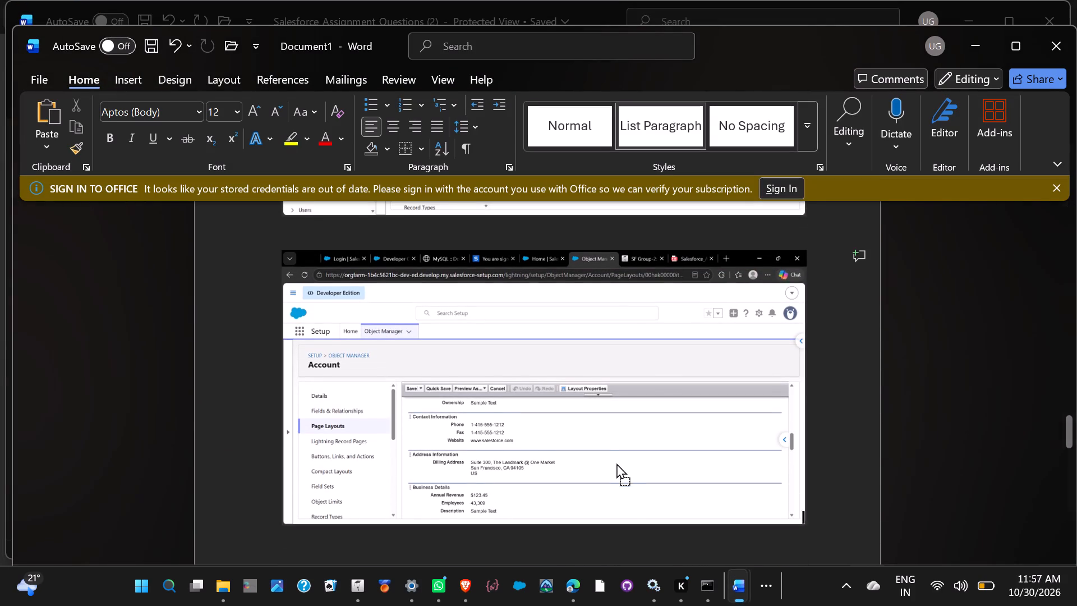
pyautogui.moveTo(616, 463); pyautogui.dragTo(616, 589)
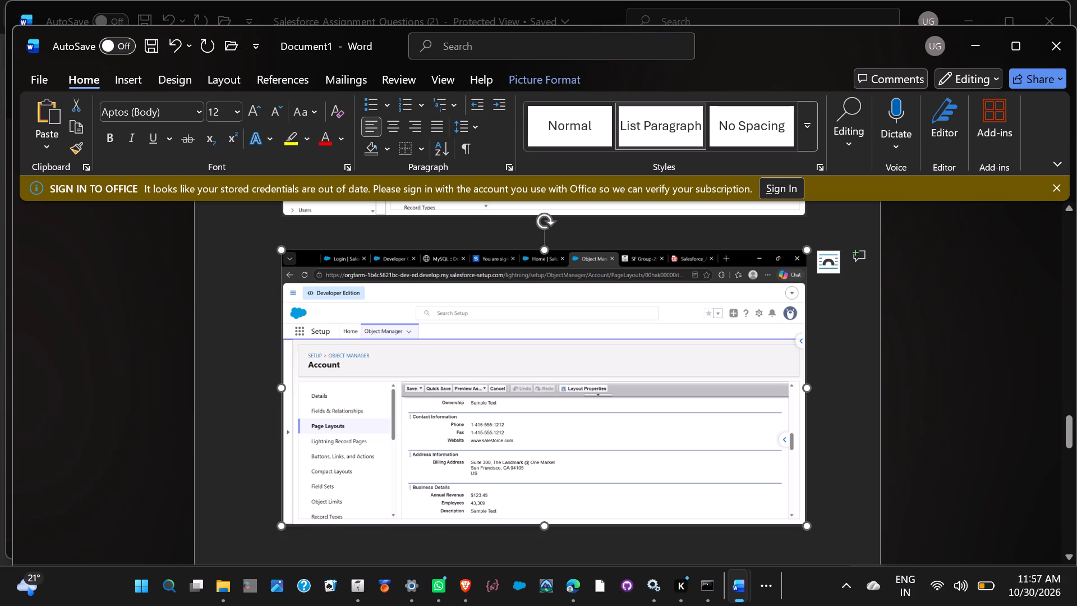
pyautogui.scroll(-3, 634, 454)
pyautogui.scroll(3, 634, 454)
pyautogui.scroll(-1, 634, 454)
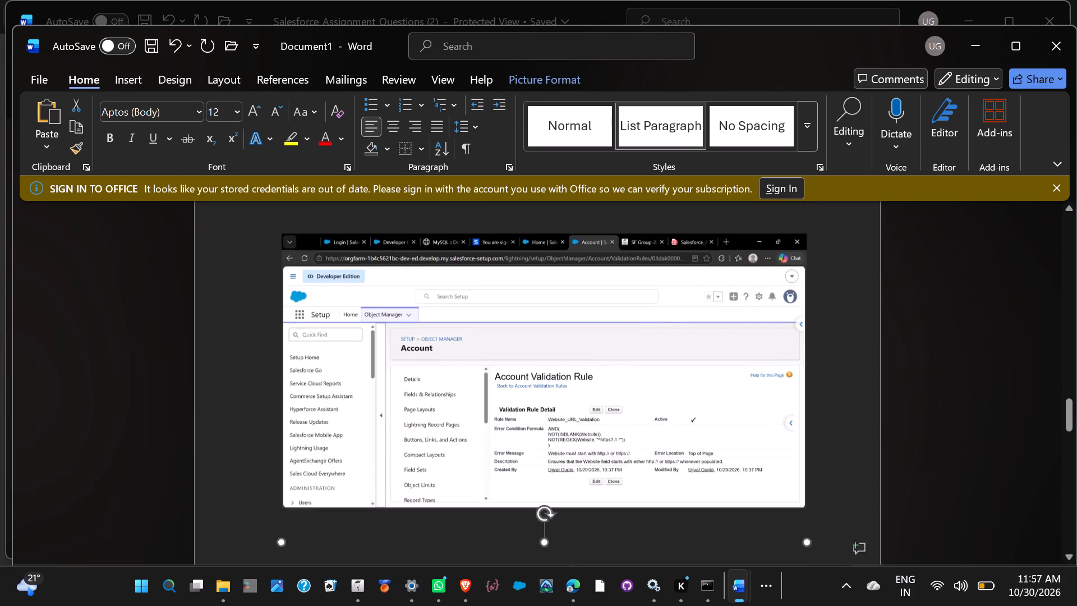
pyautogui.scroll(-1, 634, 454)
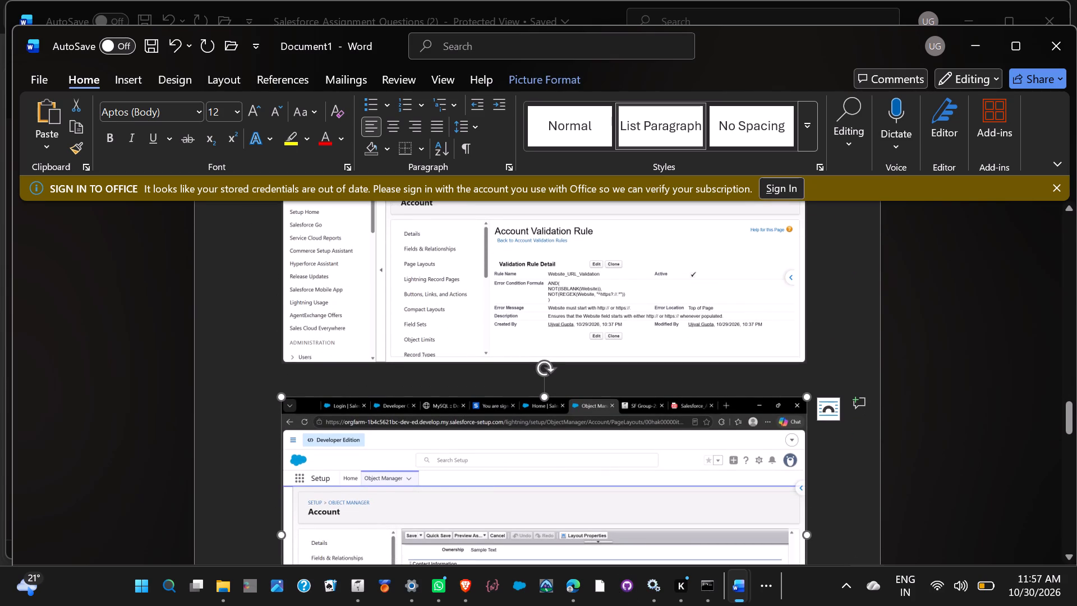
pyautogui.click(679, 392)
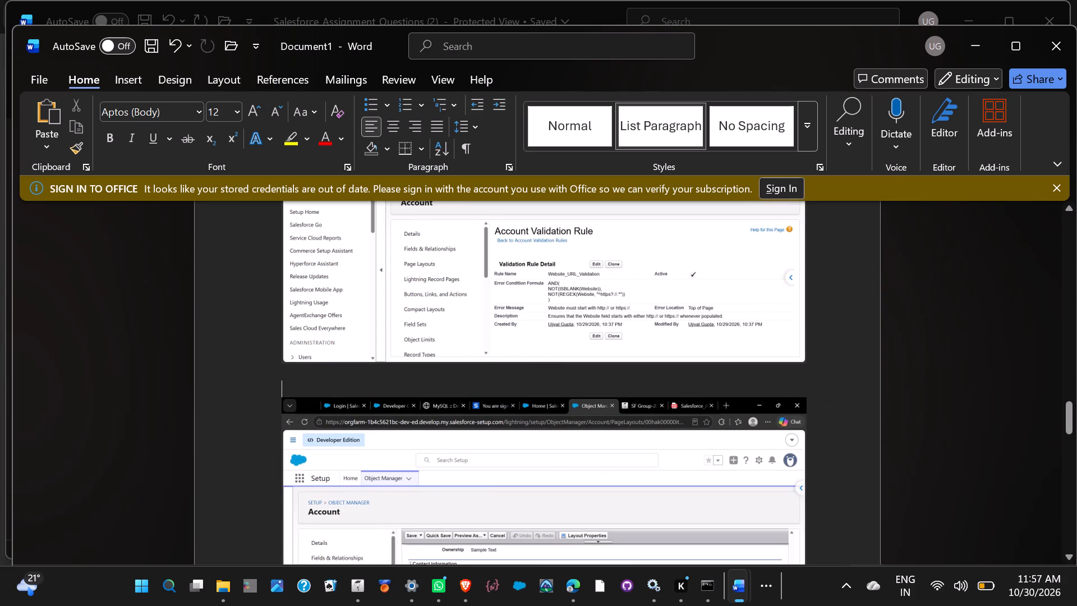
pyautogui.hotkey('ctrl', 'v')
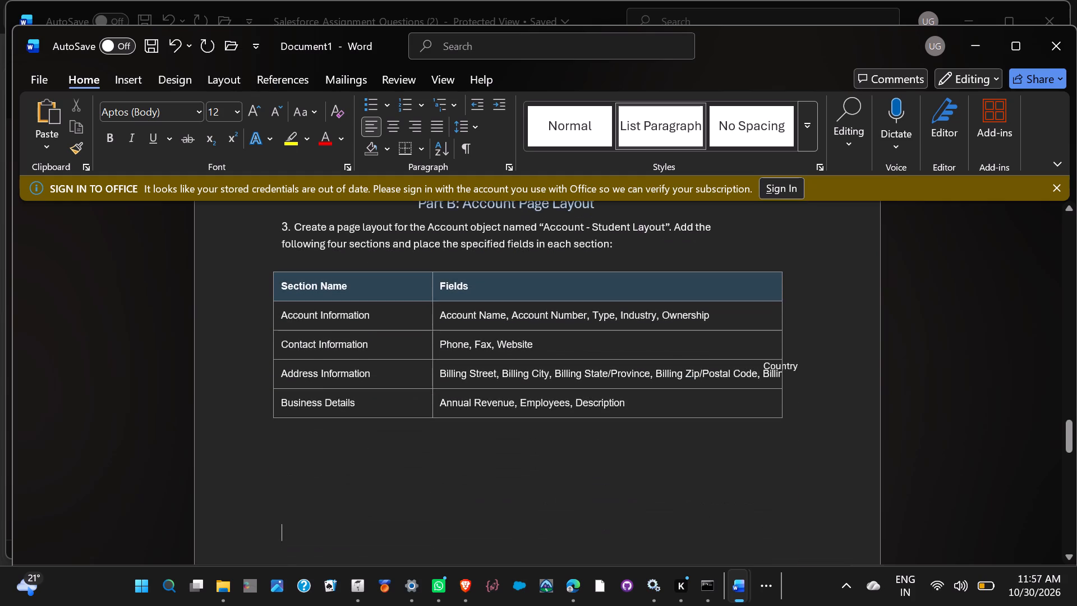
pyautogui.scroll(-5, 679, 392)
pyautogui.scroll(1, 679, 392)
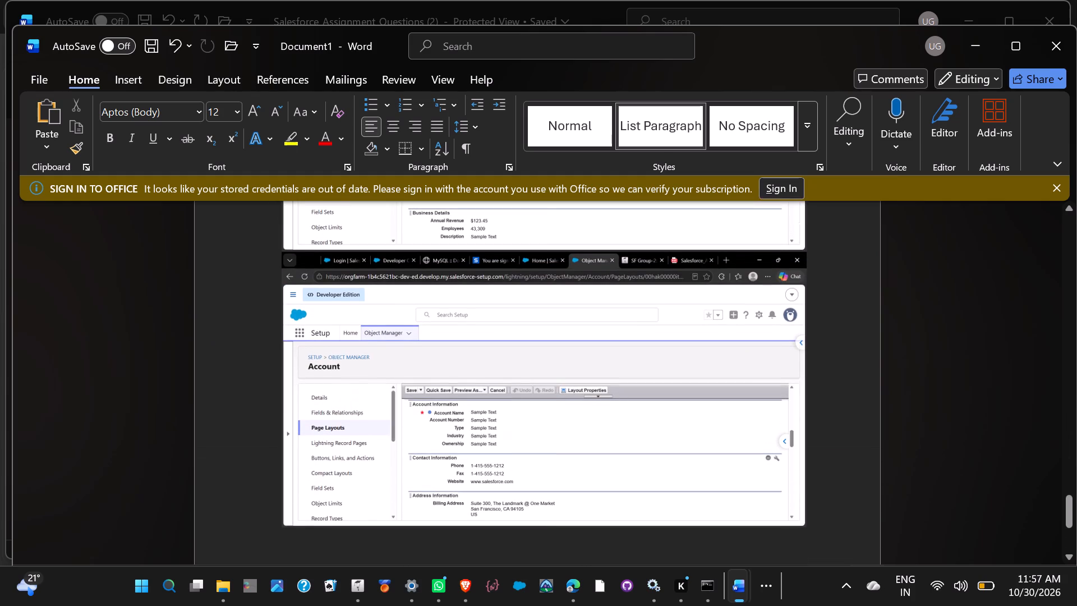
# Move the page layout screenshot starting with Account Information to directly below question 6's section table.
pyautogui.click(679, 392)
pyautogui.hotkey('ctrl', 'x')
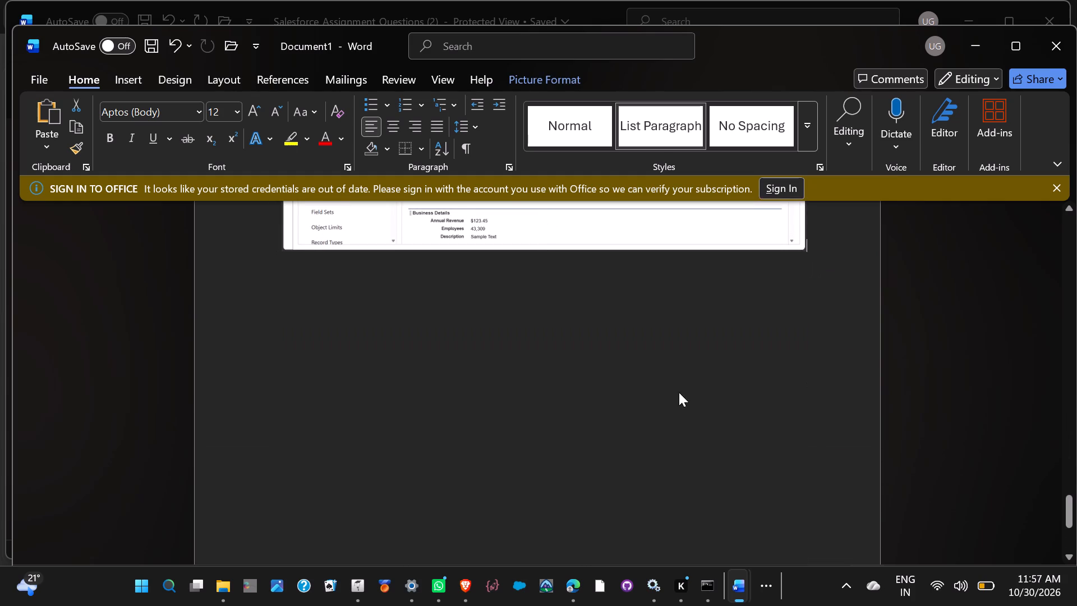
pyautogui.scroll(3, 679, 392)
pyautogui.click(652, 349)
pyautogui.scroll(1, 652, 349)
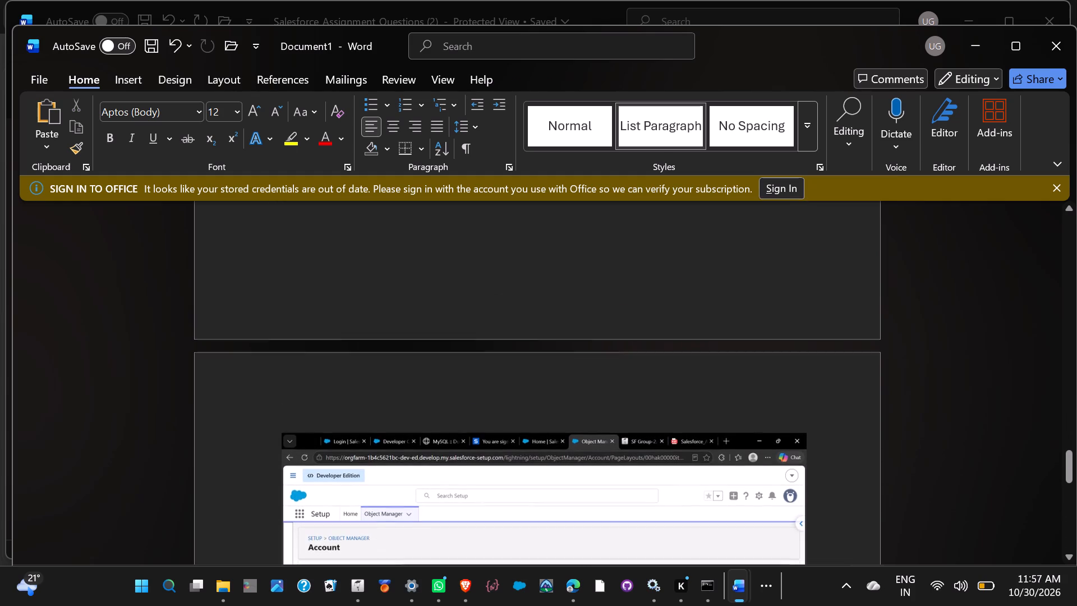
pyautogui.scroll(2, 652, 349)
pyautogui.click(652, 394)
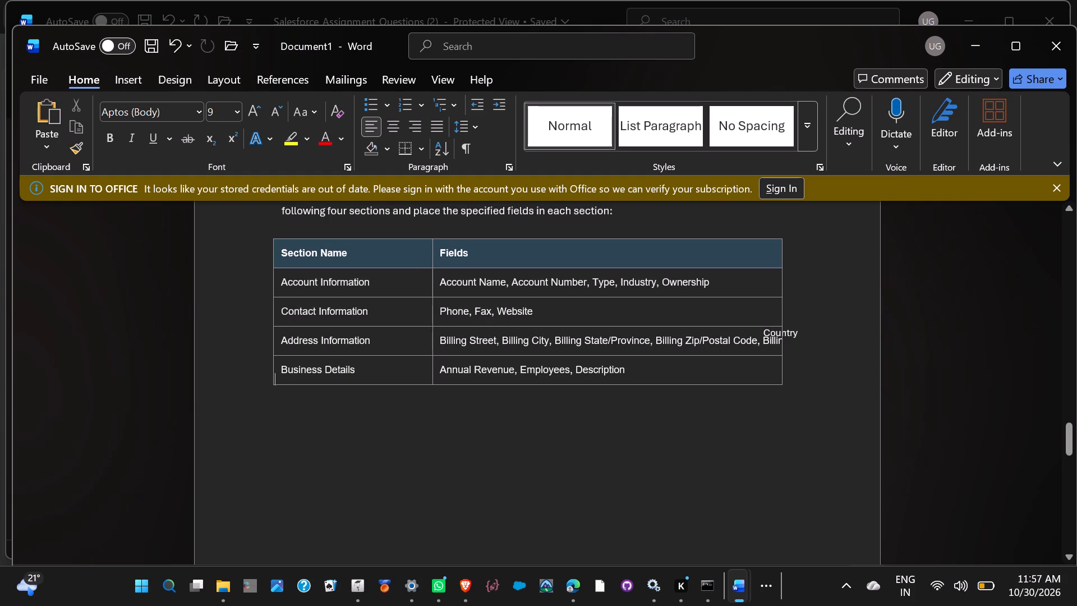
pyautogui.click(652, 446)
pyautogui.hotkey('ctrl', 'v')
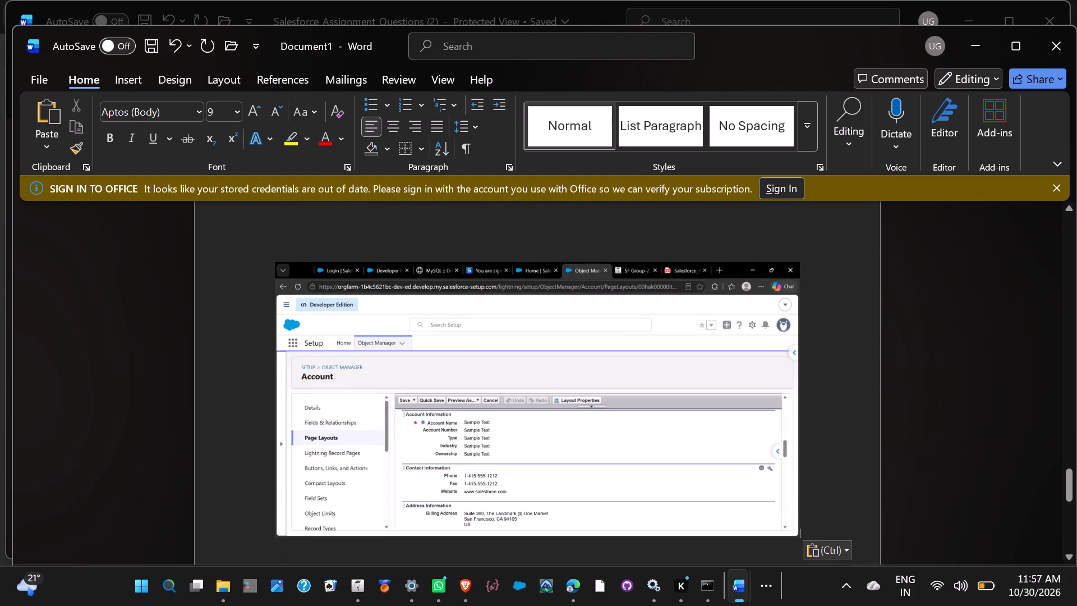
pyautogui.scroll(-5, 652, 446)
# Indent the Salesforce Assignment title by five tab stops and enlarge it to 16 pt, keeping it bold.
pyautogui.scroll(11, 652, 446)
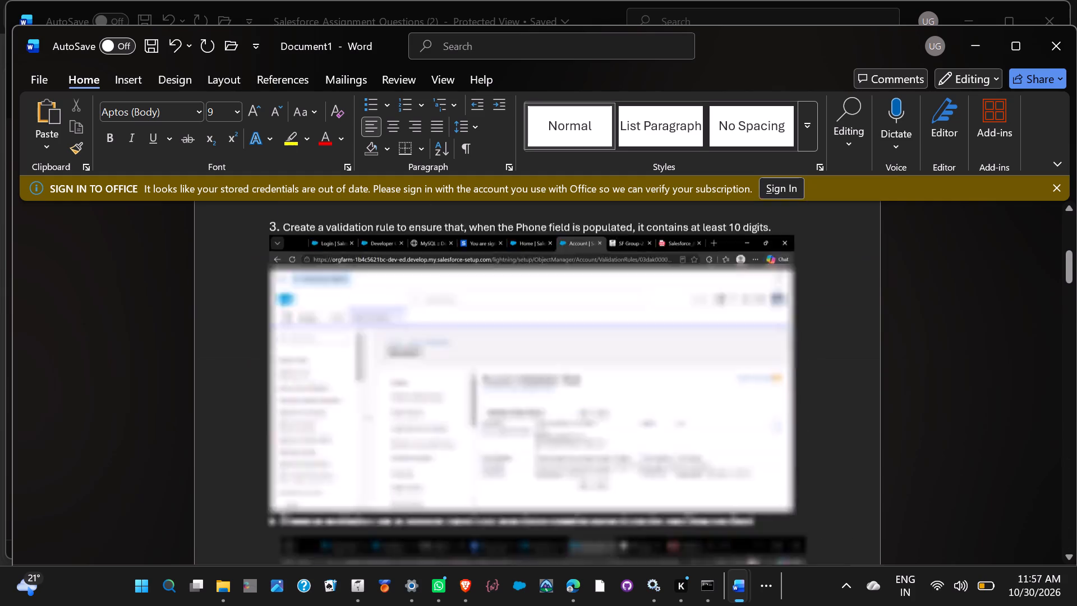
pyautogui.scroll(4, 652, 446)
pyautogui.click(392, 307)
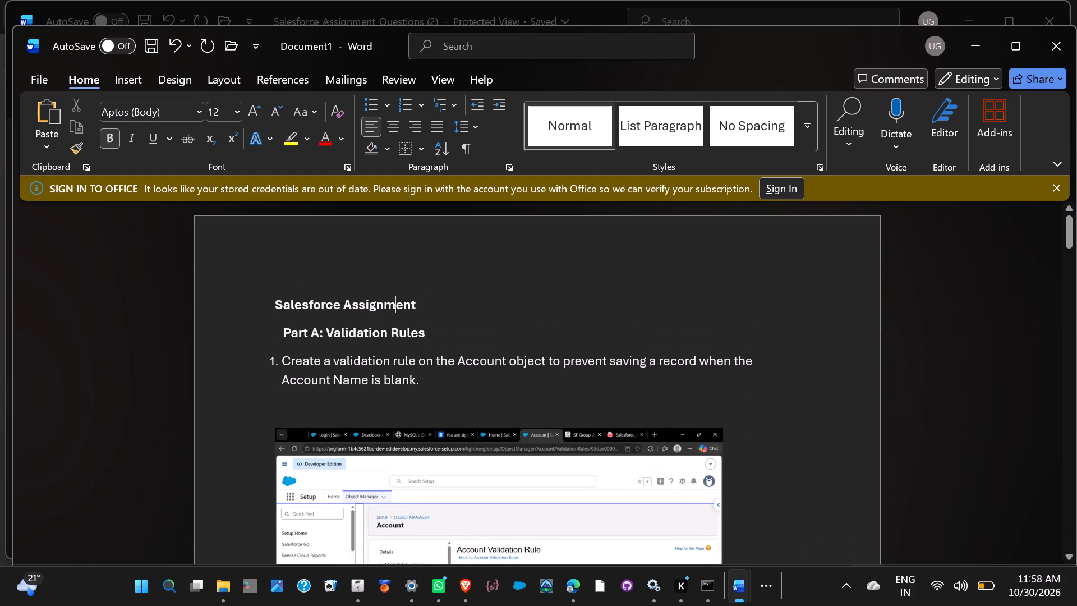
pyautogui.press('Home')
pyautogui.press('Tab')
pyautogui.press('Tab')
pyautogui.press('Tab')
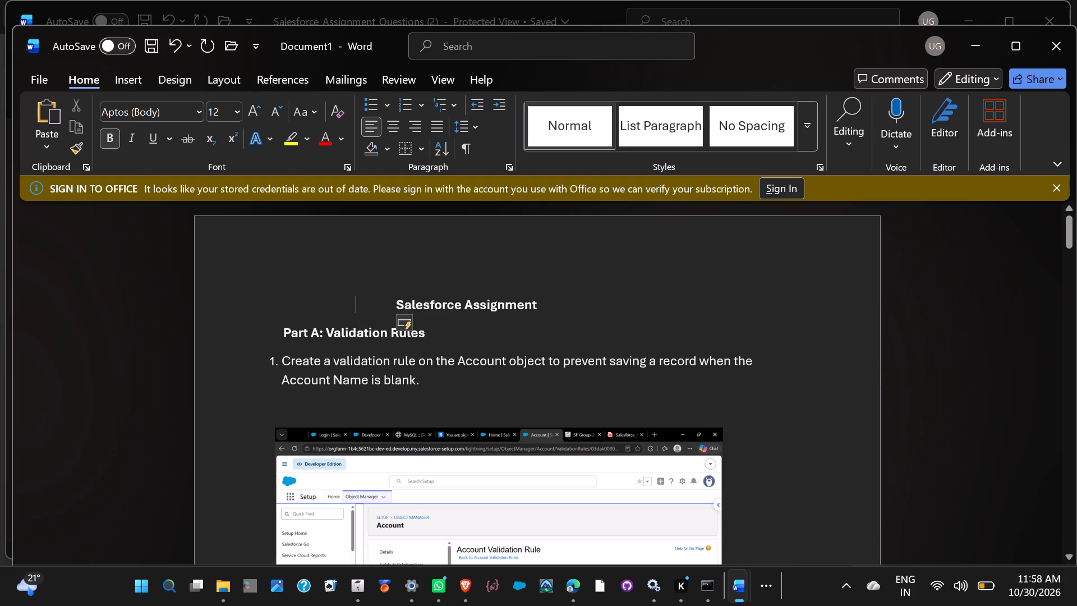
pyautogui.press('Tab')
pyautogui.press('Tab')
pyautogui.hotkey('shift', 'End')
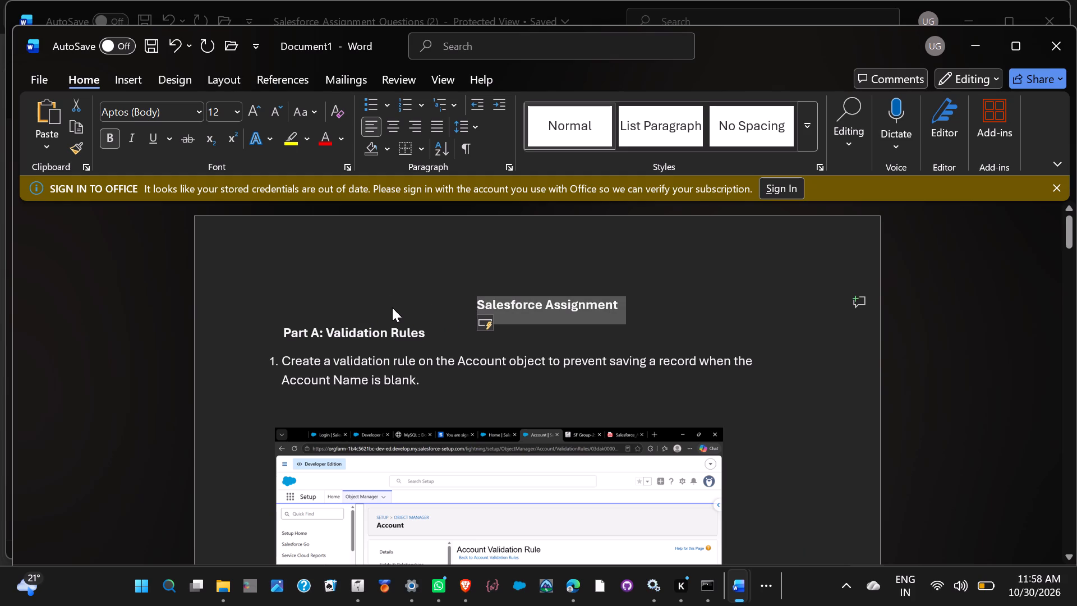
pyautogui.hotkey('ctrl', 'b')
pyautogui.hotkey('ctrl', 'b')
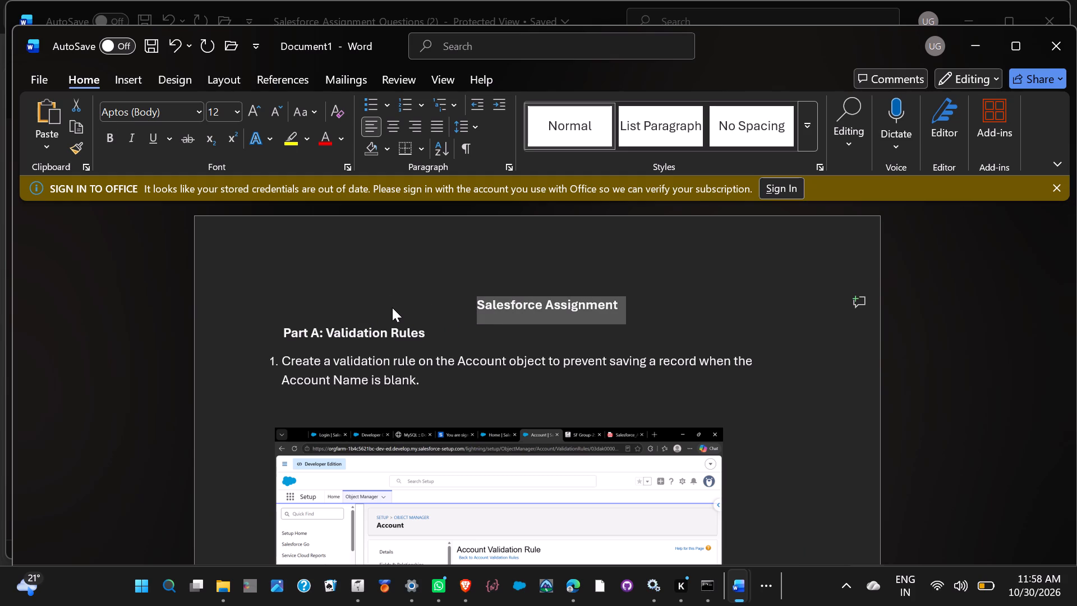
pyautogui.doubleClick(252, 108)
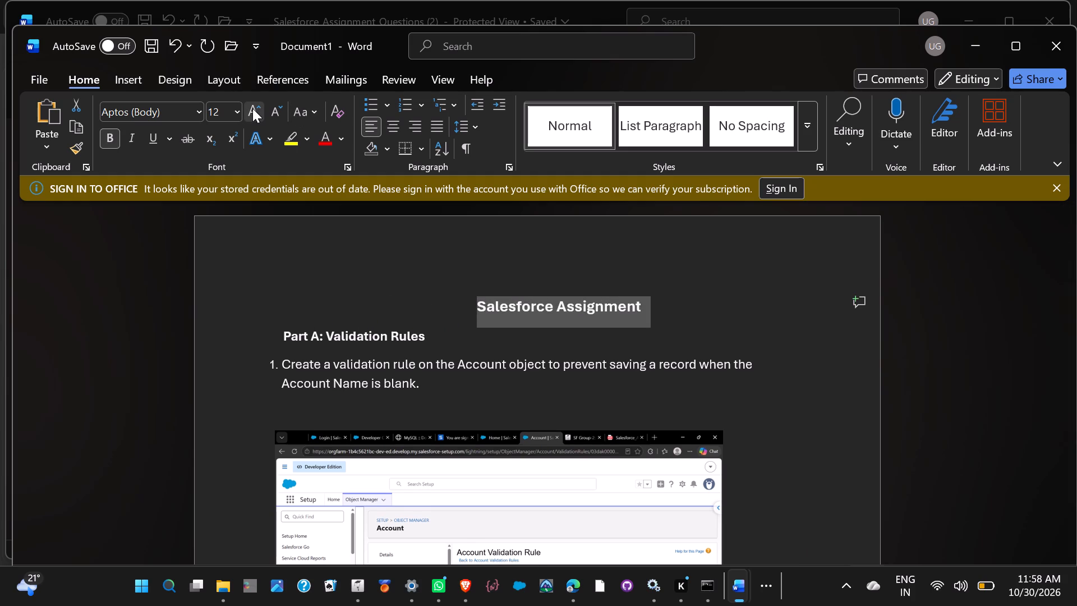
# Insert a blank line above the Part A: Validation Rules heading and enlarge the heading by one font size.
pyautogui.click(397, 332)
pyautogui.press('Home')
pyautogui.press('Return')
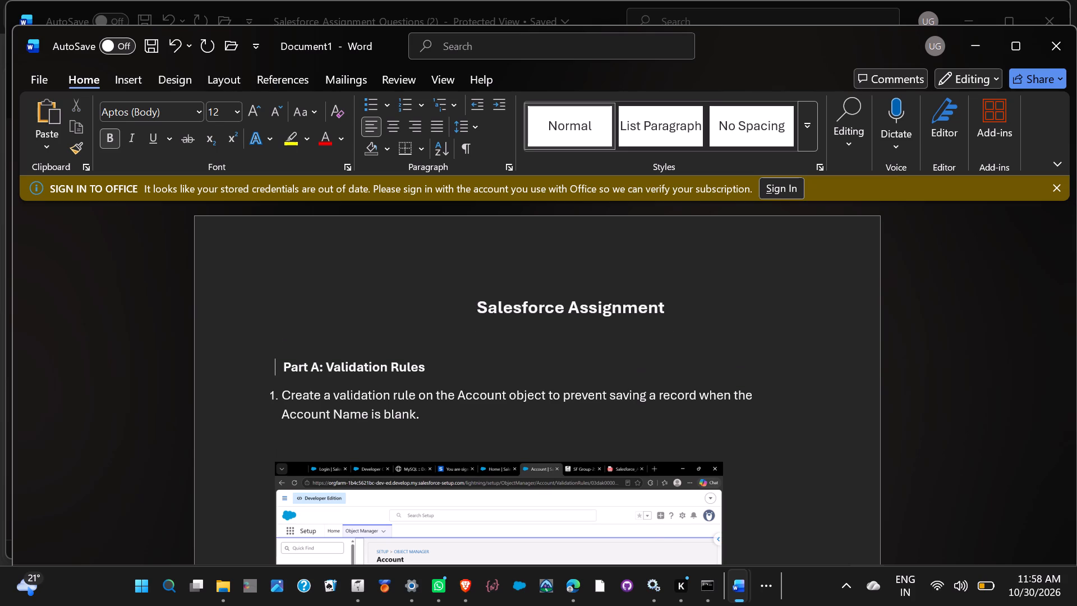
pyautogui.hotkey('shift', 'End')
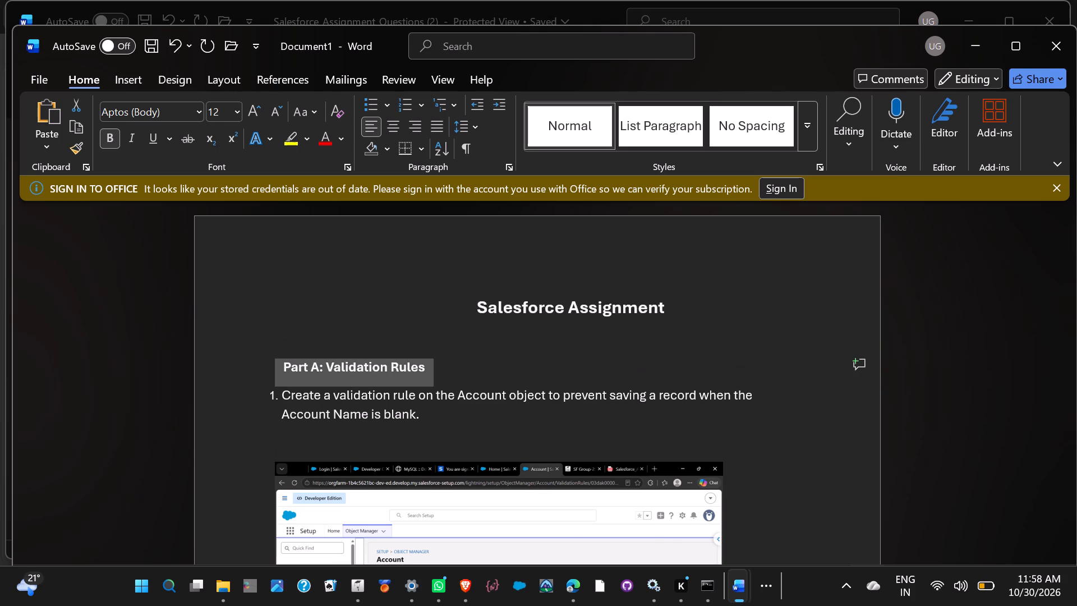
pyautogui.click(248, 105)
# Remove the blank line between question 1's text and its screenshot.
pyautogui.press('Down')
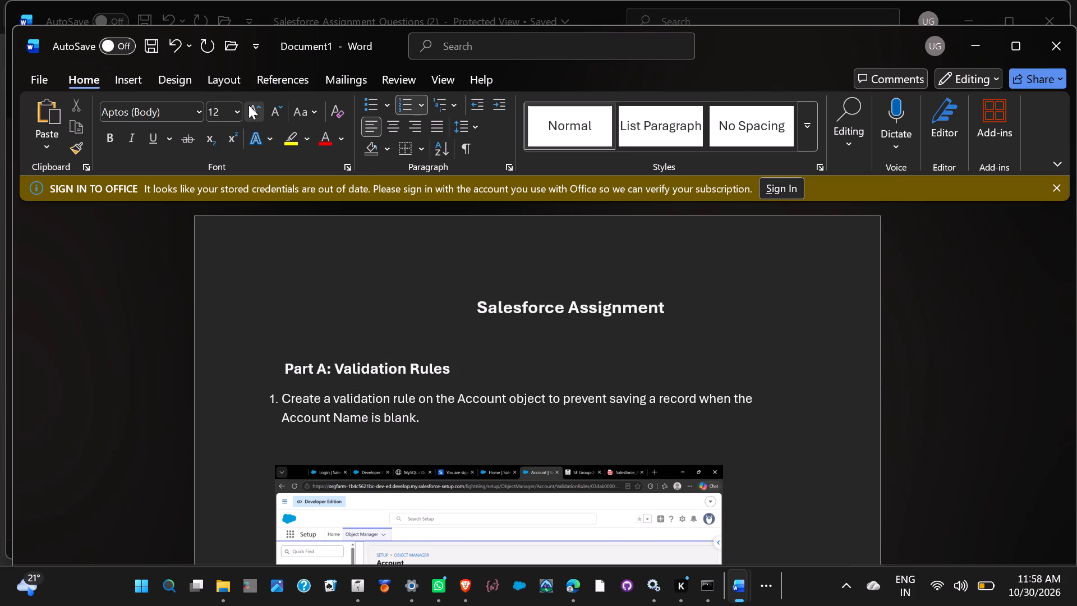
pyautogui.press('Down')
pyautogui.press('Down')
pyautogui.press('BackSpace')
# Add an unnumbered blank line below question 2's screenshot.
pyautogui.press('Down')
pyautogui.press('Down')
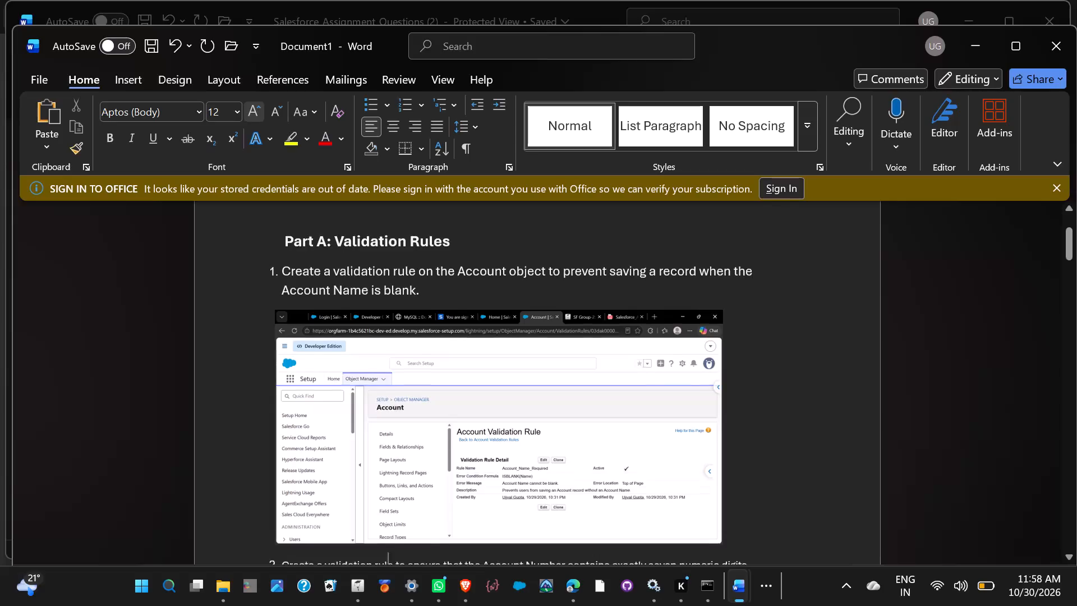
pyautogui.press('Down')
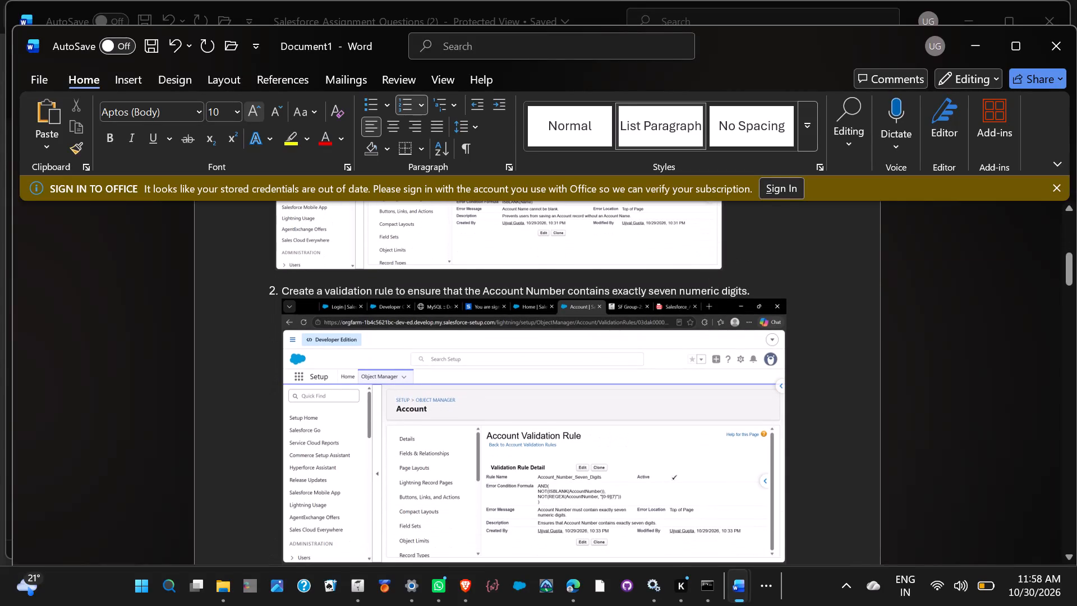
pyautogui.press('Up')
pyautogui.press('Up')
pyautogui.press('Up')
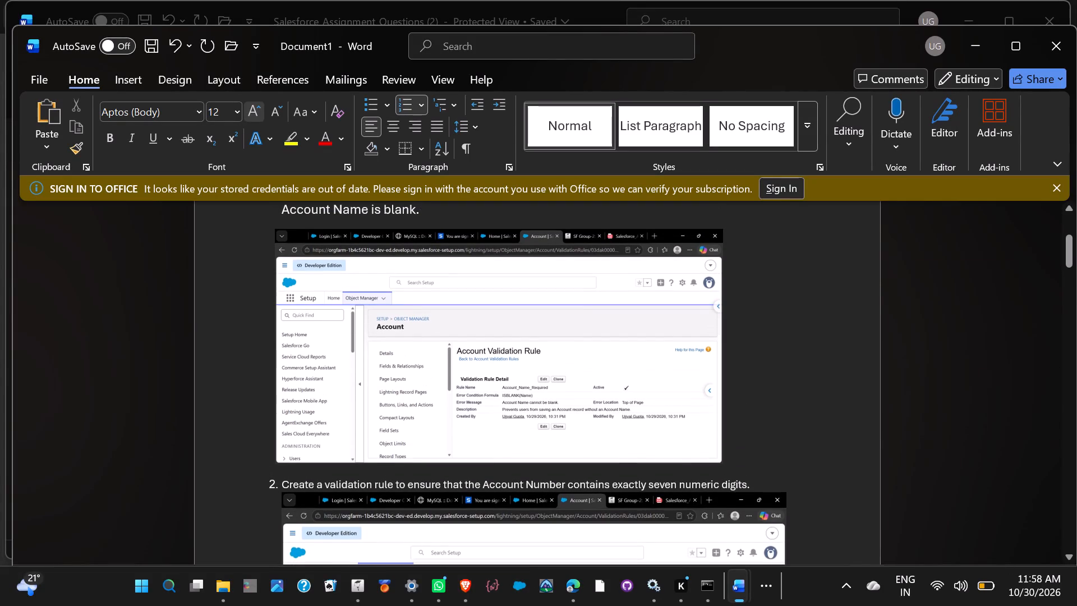
pyautogui.press('Down')
pyautogui.press('Down')
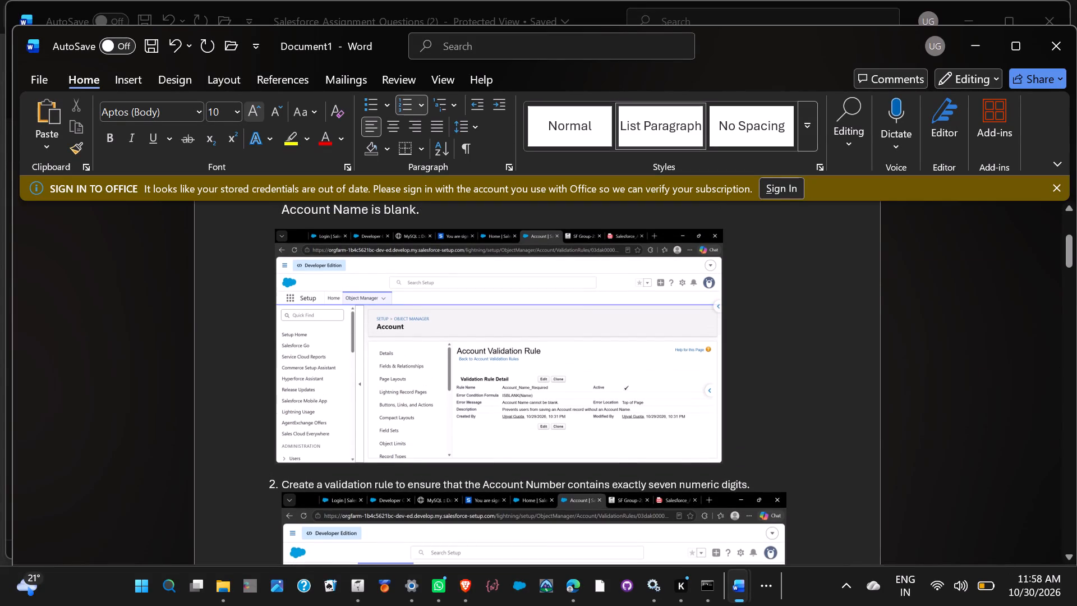
pyautogui.press('End')
pyautogui.press('Return')
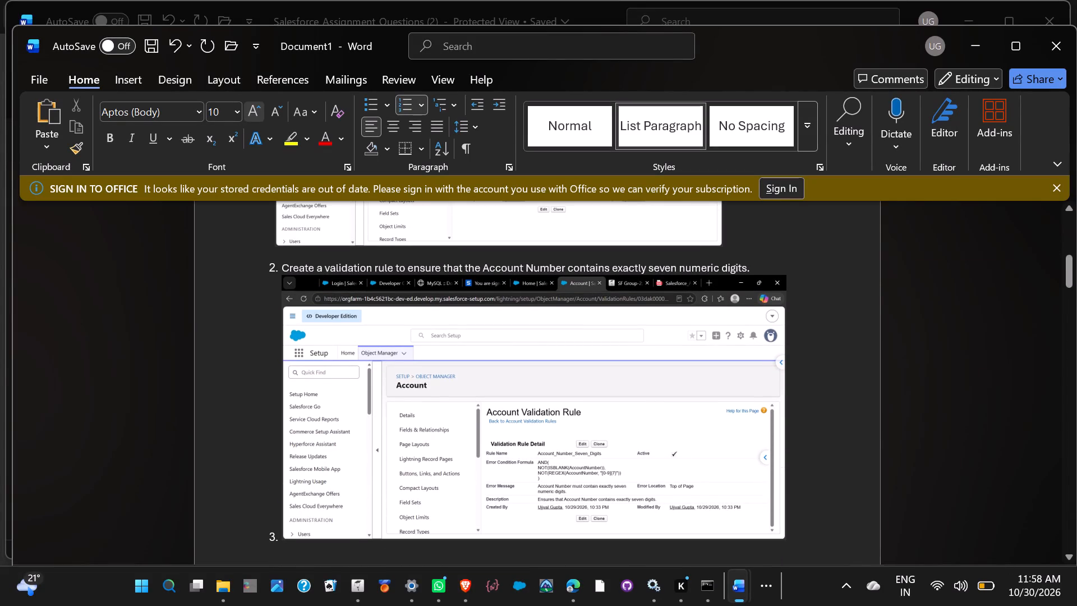
pyautogui.press('BackSpace')
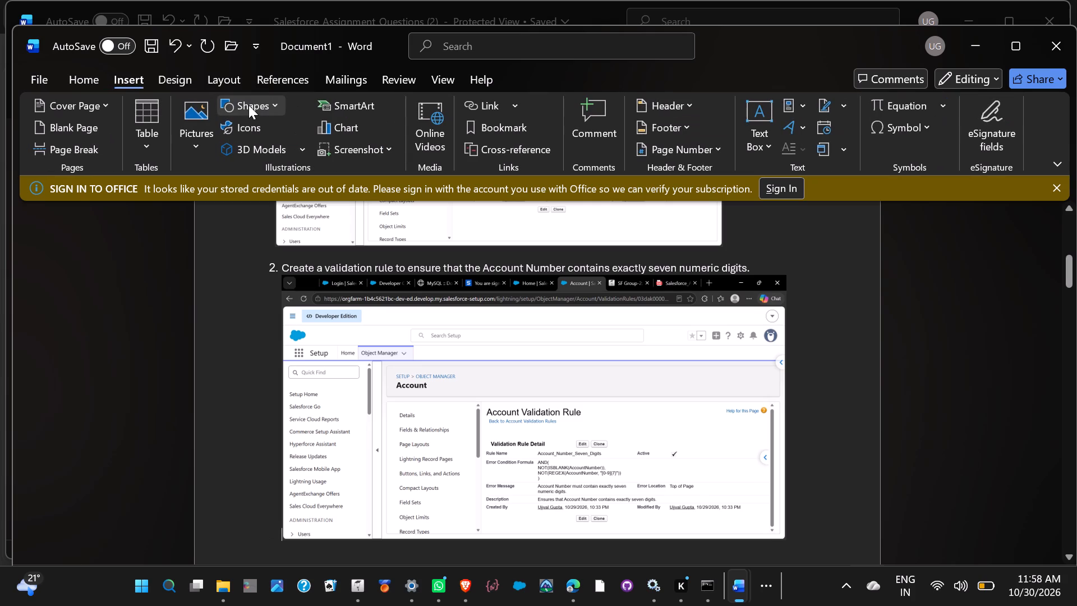
# Save the document as Salesforce Assignment CA2 in the Downloads folder on drive D.
pyautogui.scroll(1, 248, 105)
pyautogui.scroll(4, 455, 361)
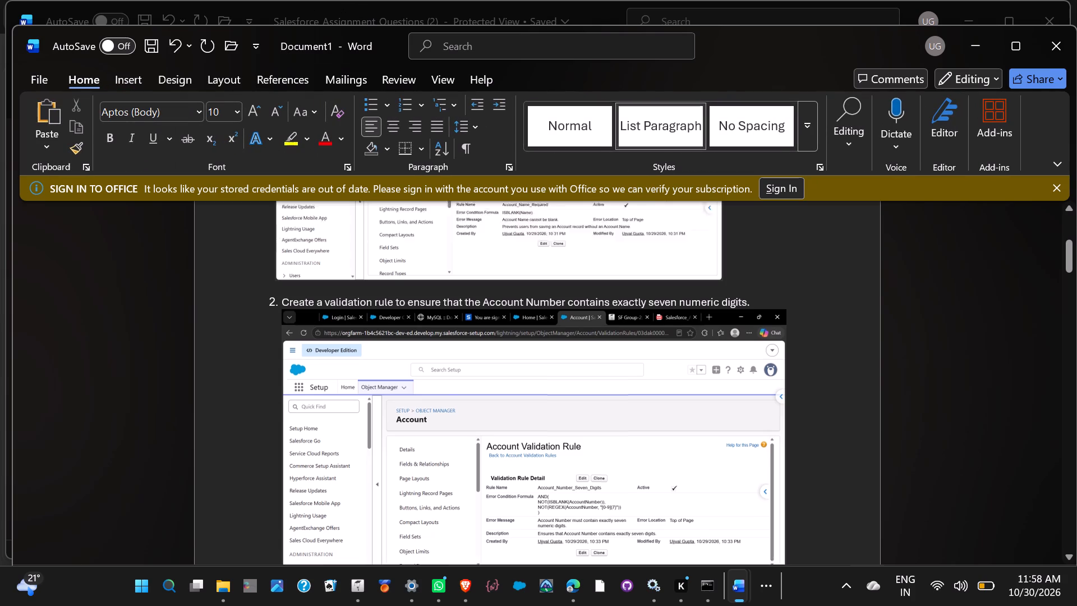
pyautogui.scroll(2, 455, 361)
pyautogui.scroll(-1, 455, 361)
pyautogui.hotkey('ctrl', 's')
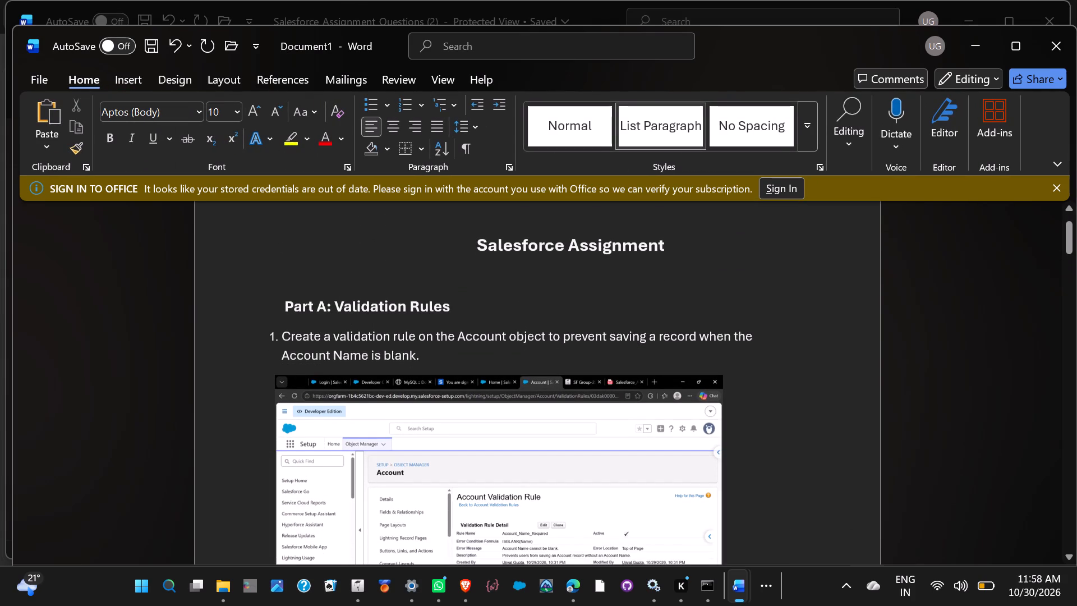
pyautogui.scroll(2, 455, 361)
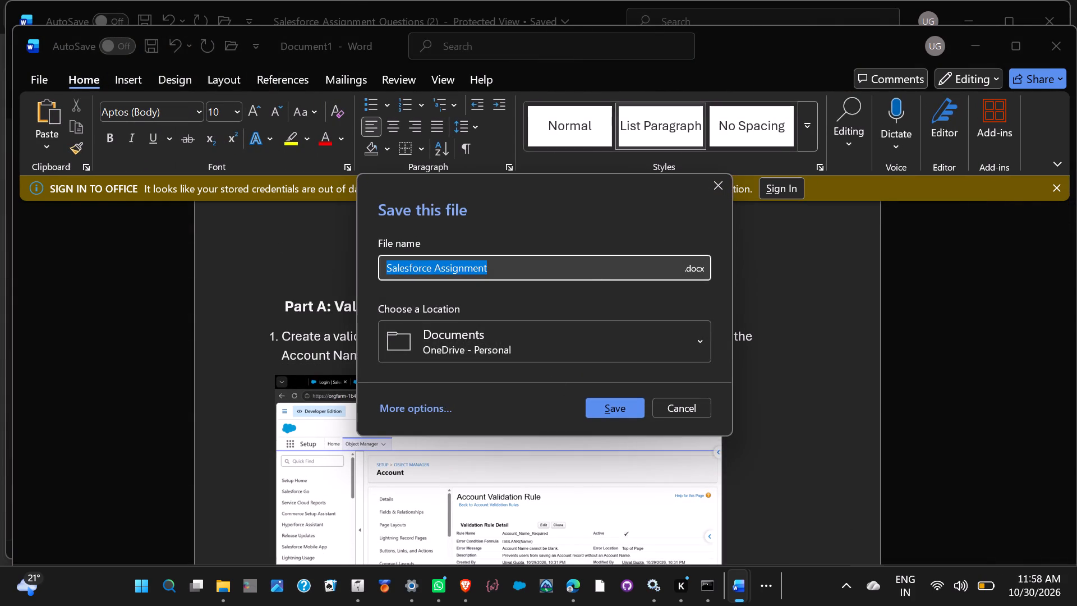
pyautogui.click(570, 269)
pyautogui.press('space')
pyautogui.write('CA2')
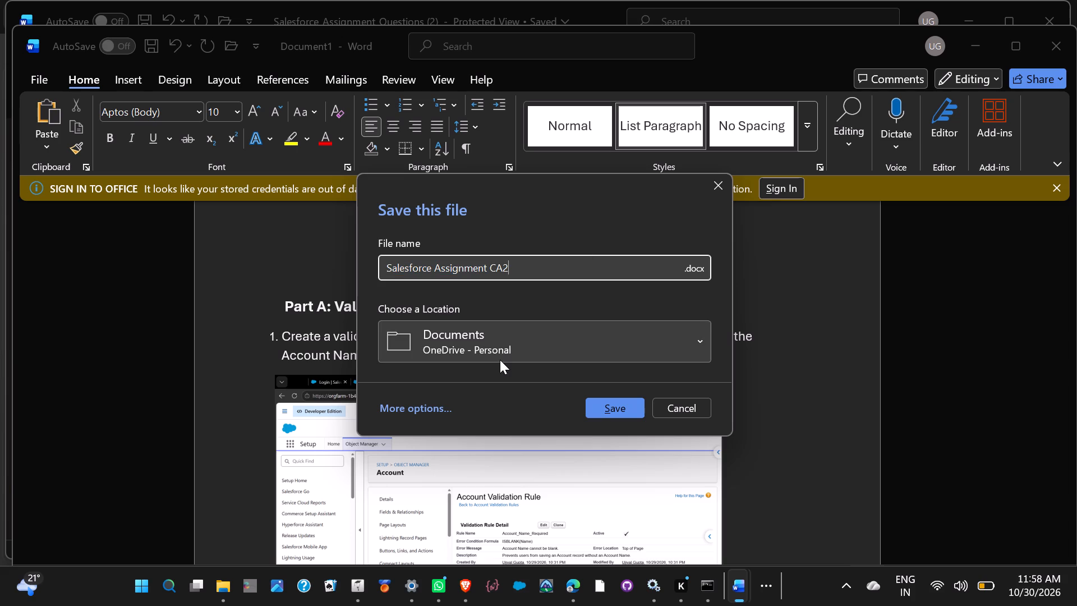
pyautogui.click(500, 360)
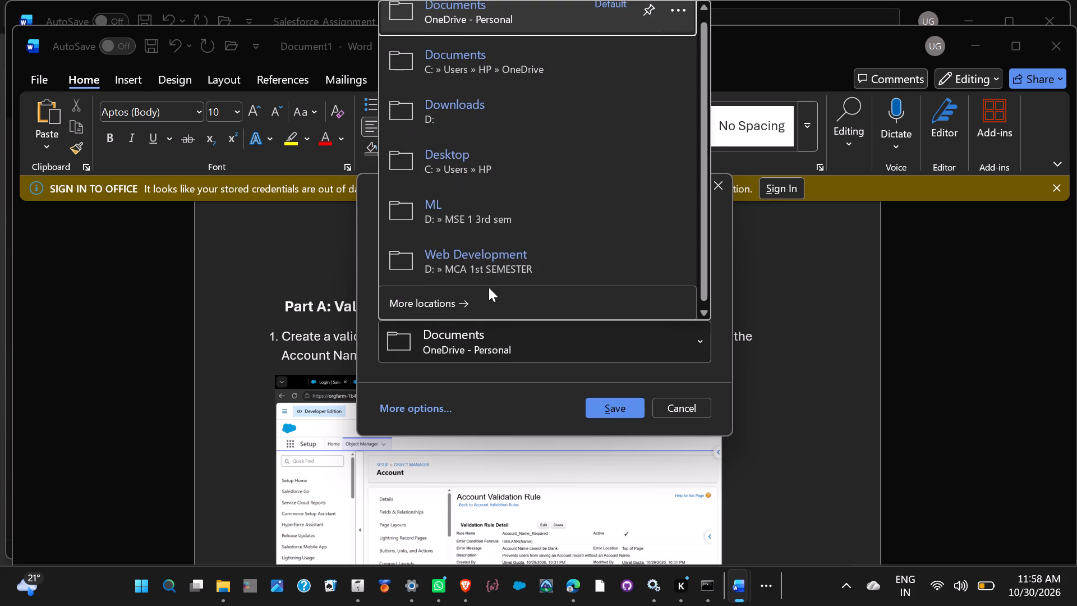
pyautogui.scroll(-1, 489, 259)
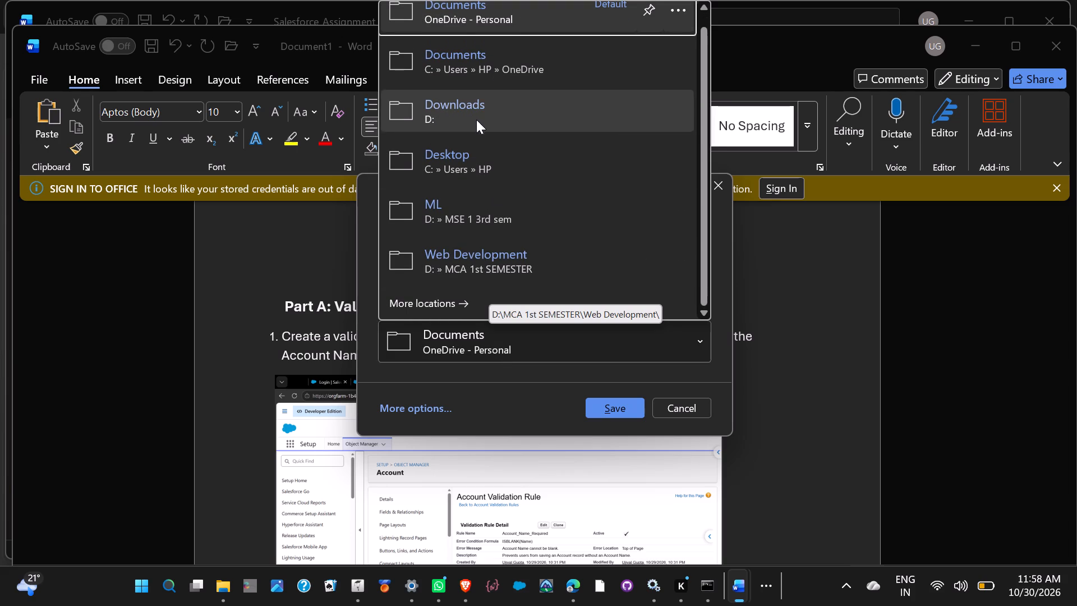
pyautogui.click(470, 113)
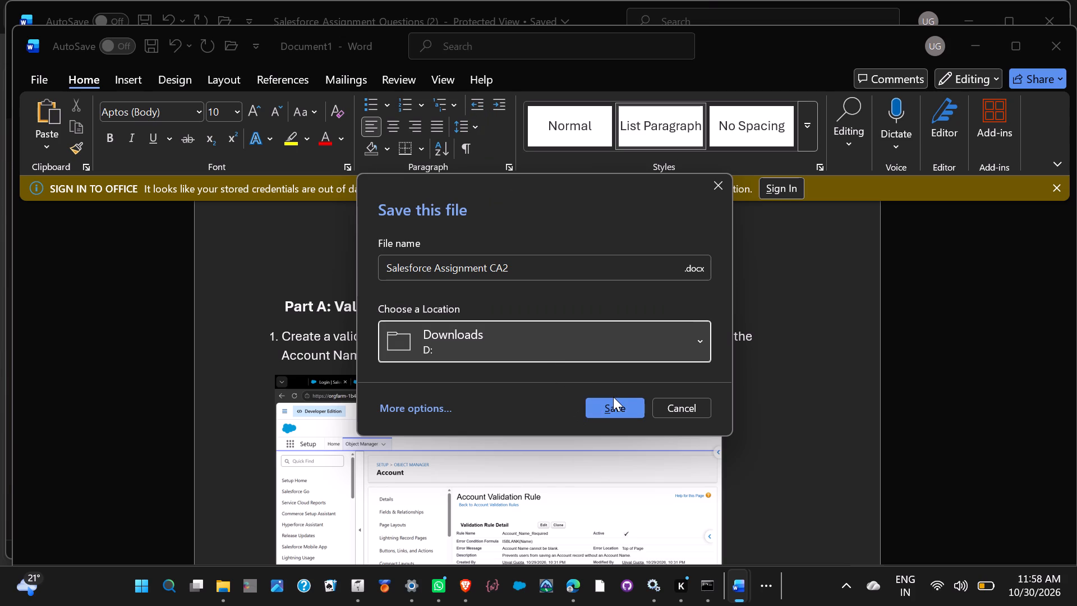
pyautogui.click(613, 397)
pyautogui.click(614, 401)
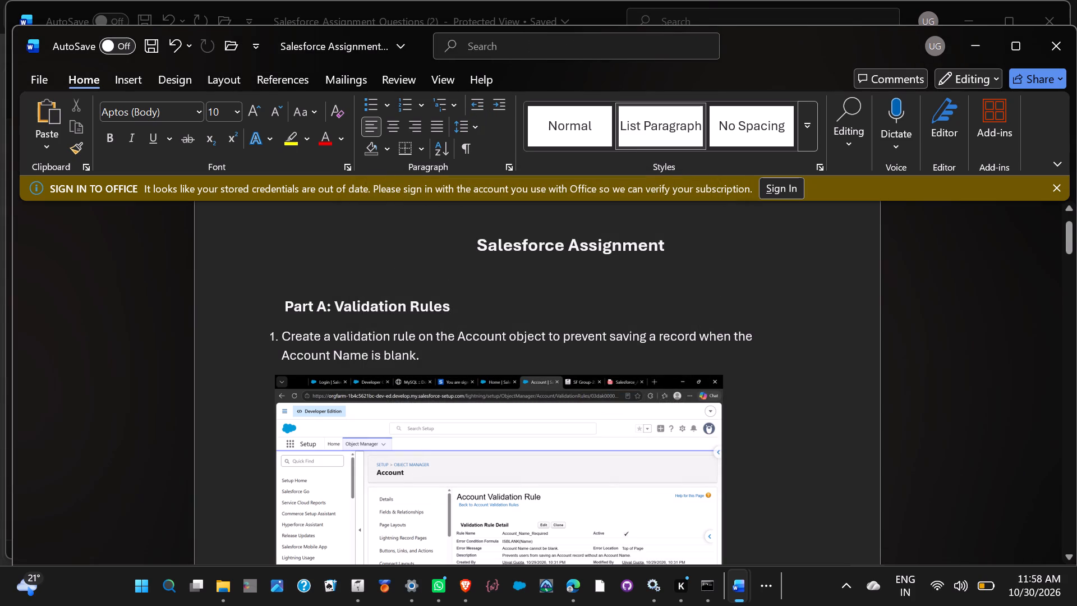
# Review the assignment from the Part A validation rule questions through the Part B page layout table.
pyautogui.scroll(2, 614, 401)
pyautogui.scroll(-1, 614, 401)
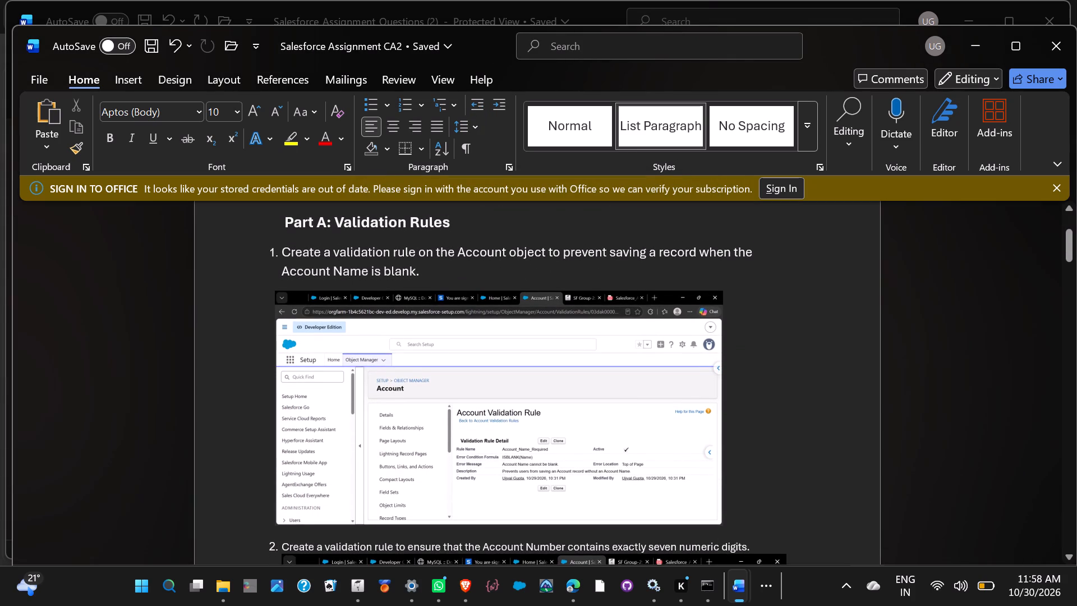
pyautogui.scroll(-2, 614, 401)
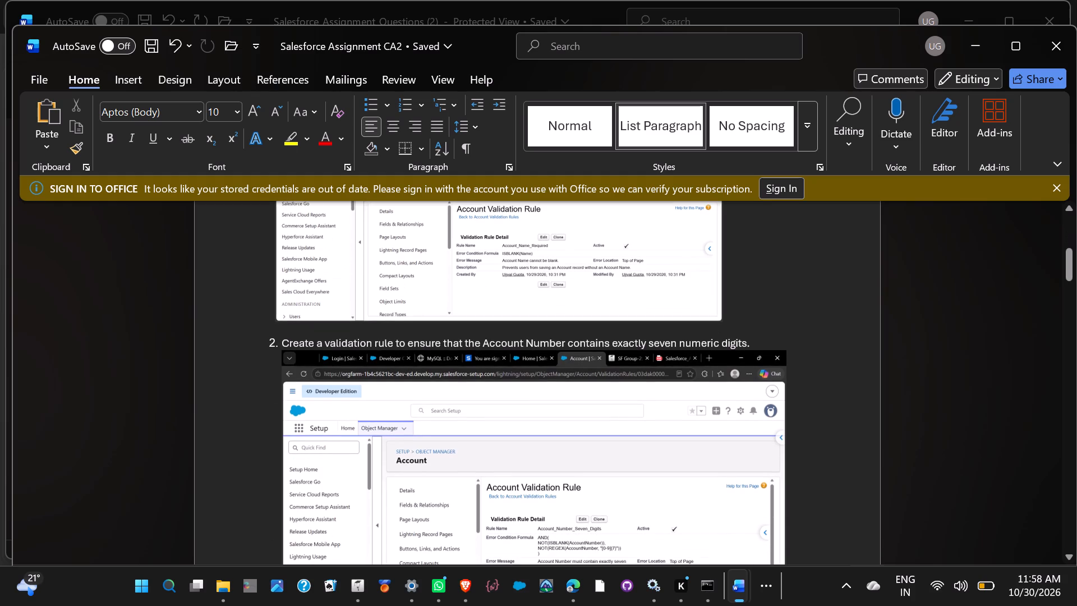
pyautogui.scroll(-1, 625, 455)
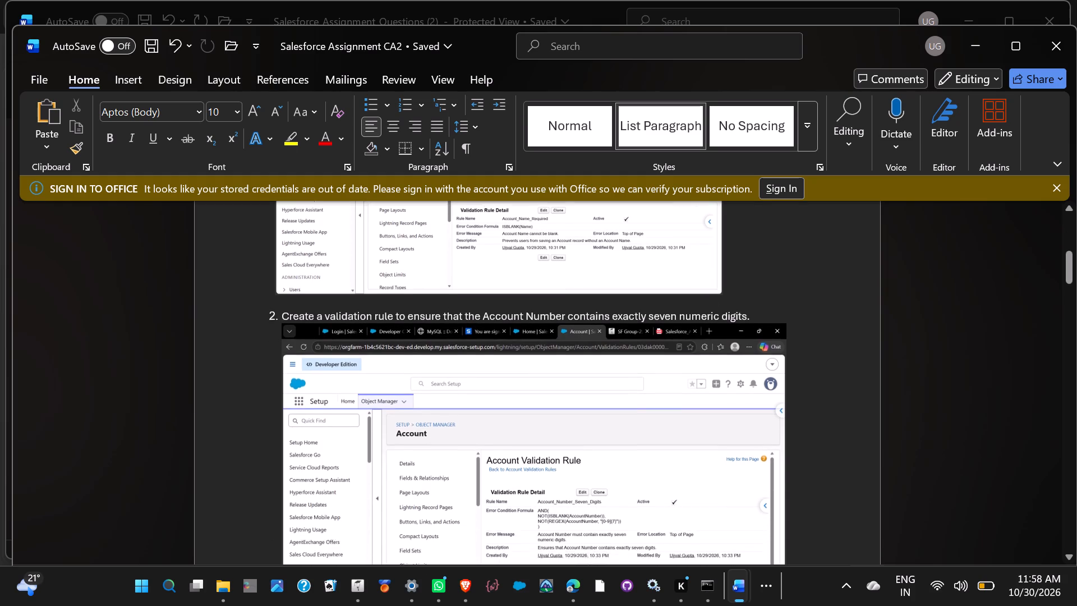
pyautogui.scroll(-2, 625, 455)
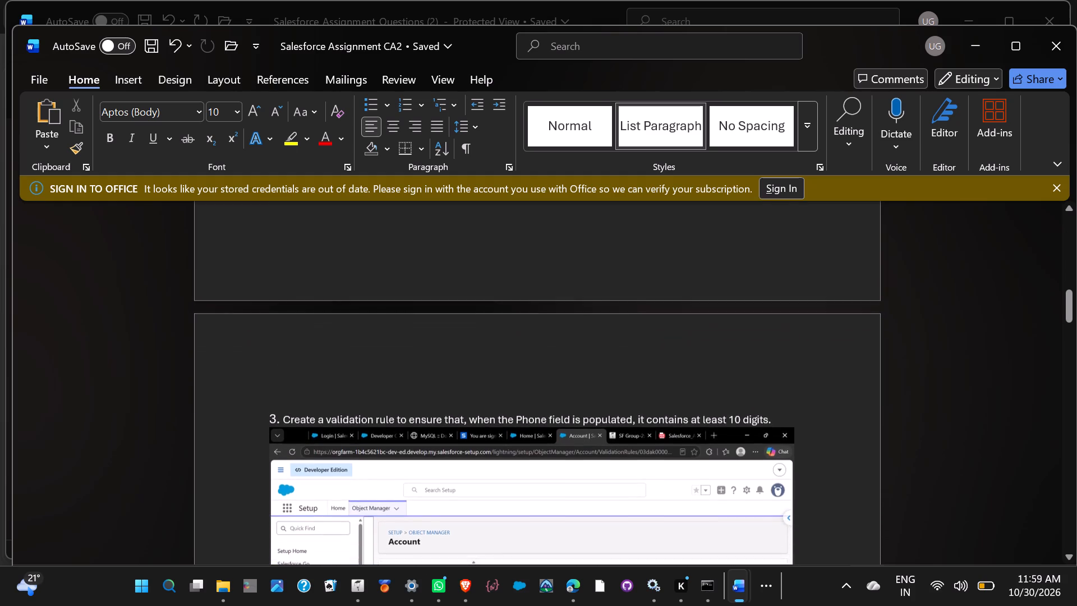
pyautogui.scroll(-3, 625, 455)
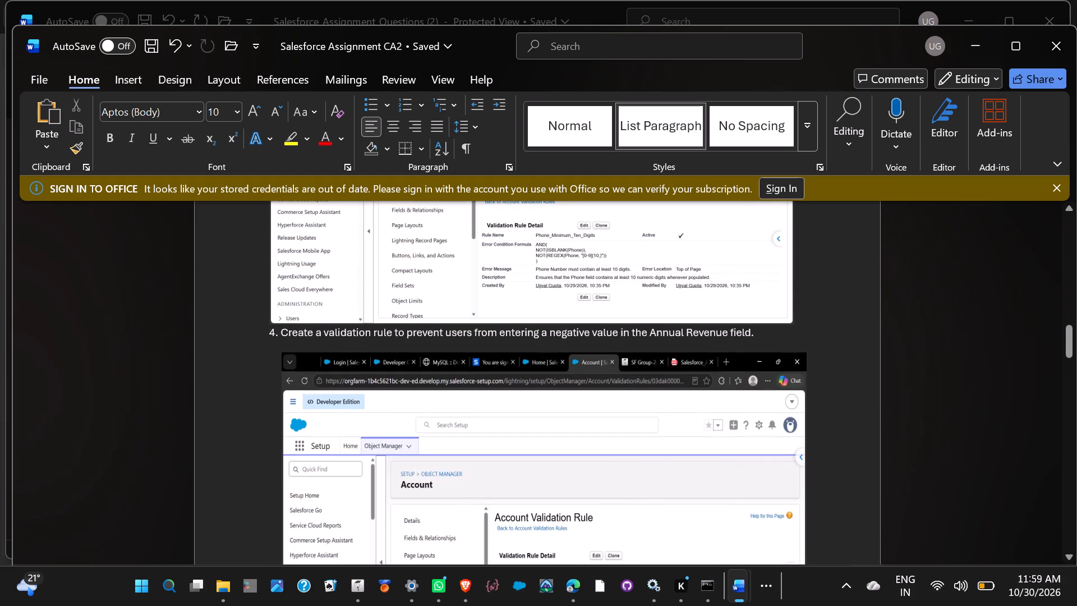
pyautogui.scroll(-2, 627, 449)
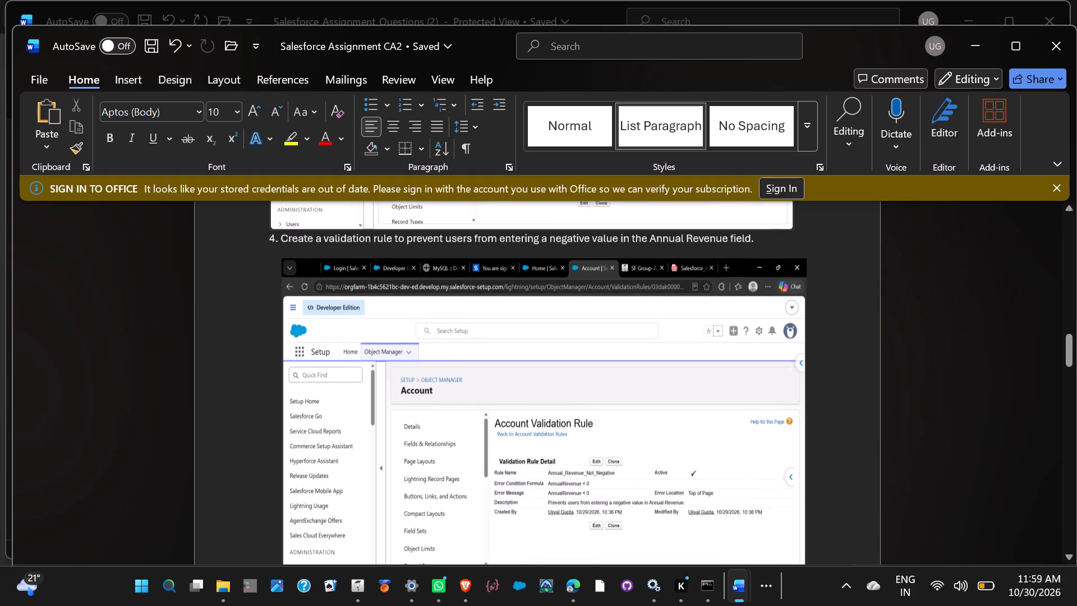
pyautogui.scroll(-2, 627, 449)
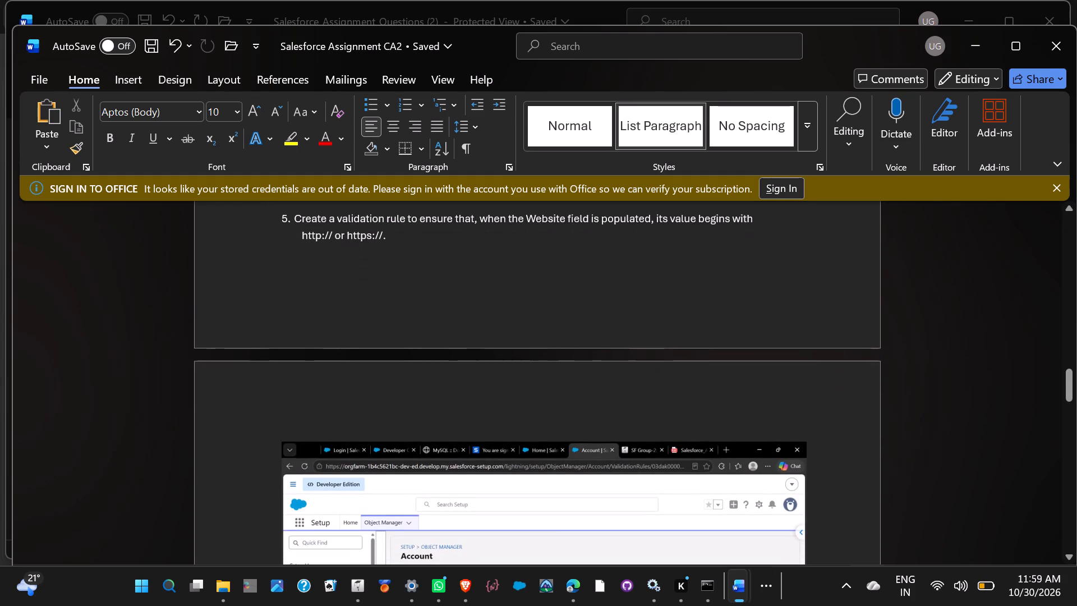
pyautogui.scroll(-2, 627, 449)
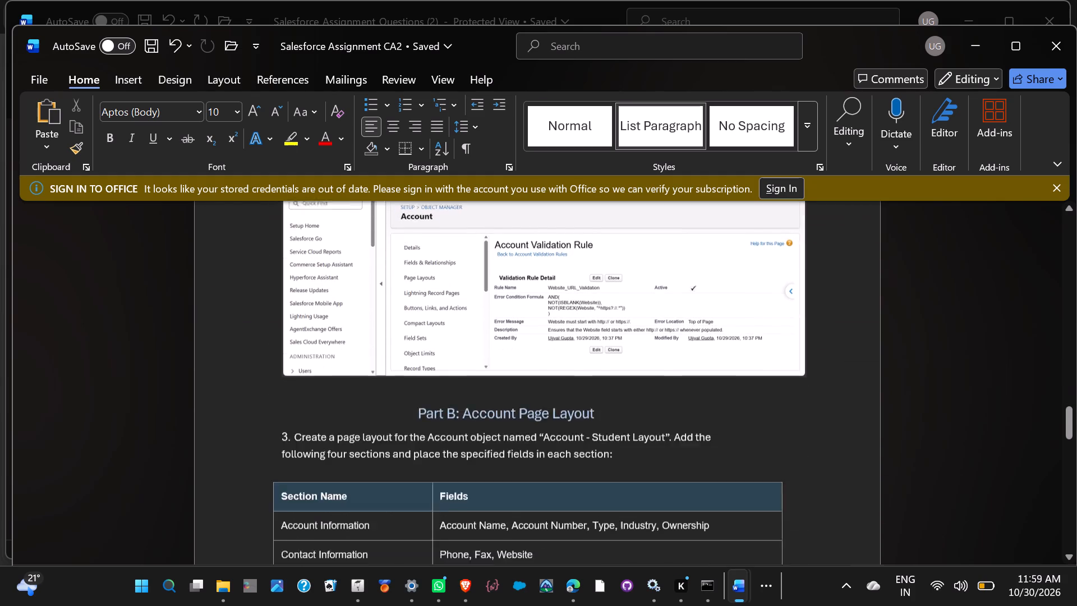
pyautogui.scroll(-1, 627, 449)
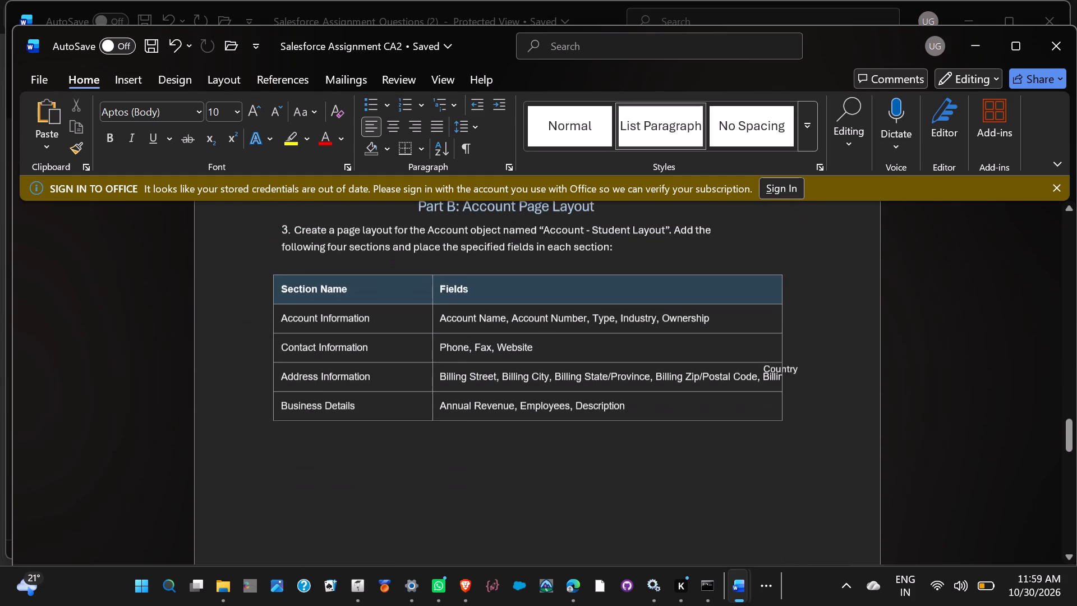
# Renumber the "Account - Student Layout" question under Part B as 6 and save the document.
pyautogui.click(293, 246)
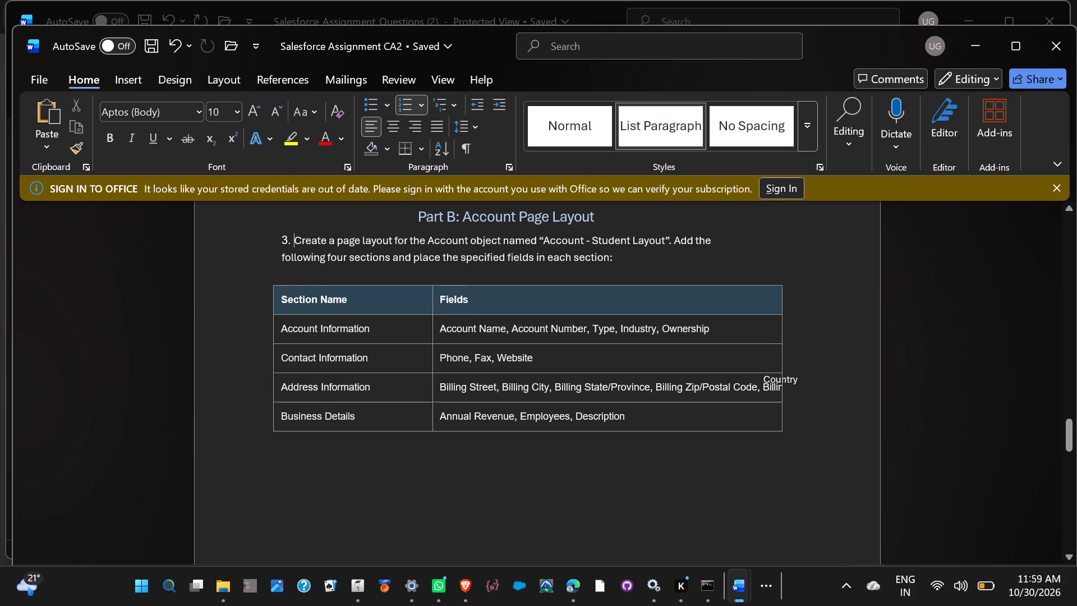
pyautogui.press('Left')
pyautogui.press('Left')
pyautogui.press('Right')
pyautogui.press('Right')
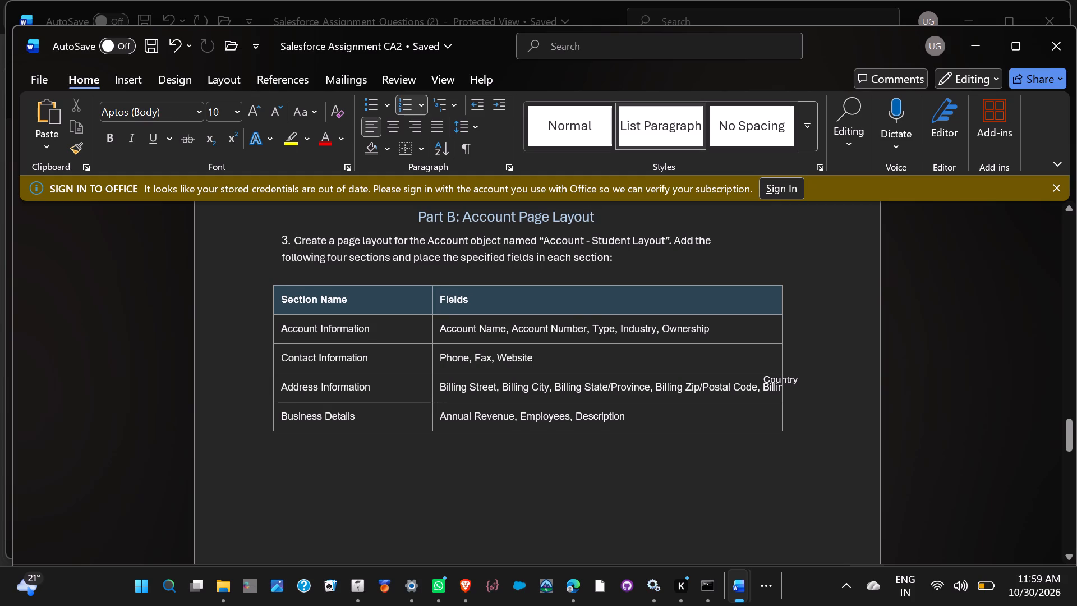
pyautogui.press('Left')
pyautogui.press('Right')
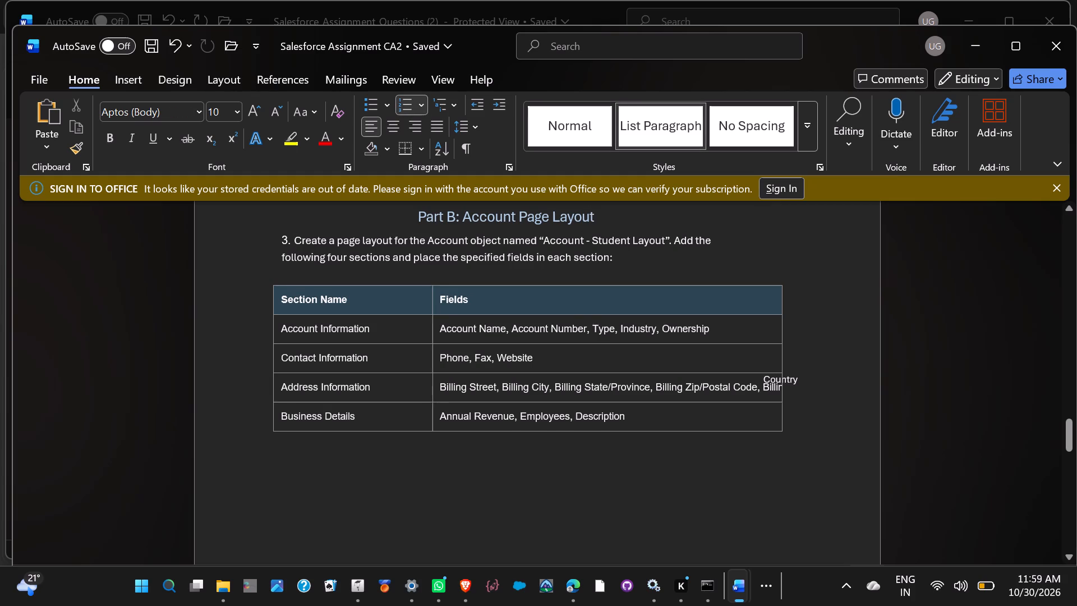
pyautogui.click(288, 236)
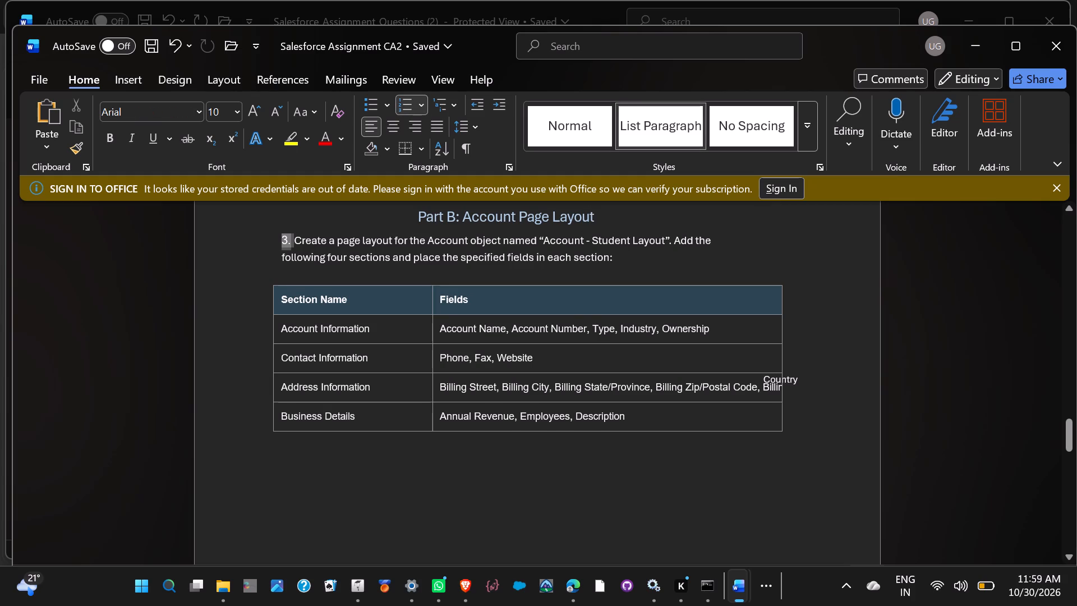
pyautogui.press('6')
pyautogui.write('.')
pyautogui.press('space')
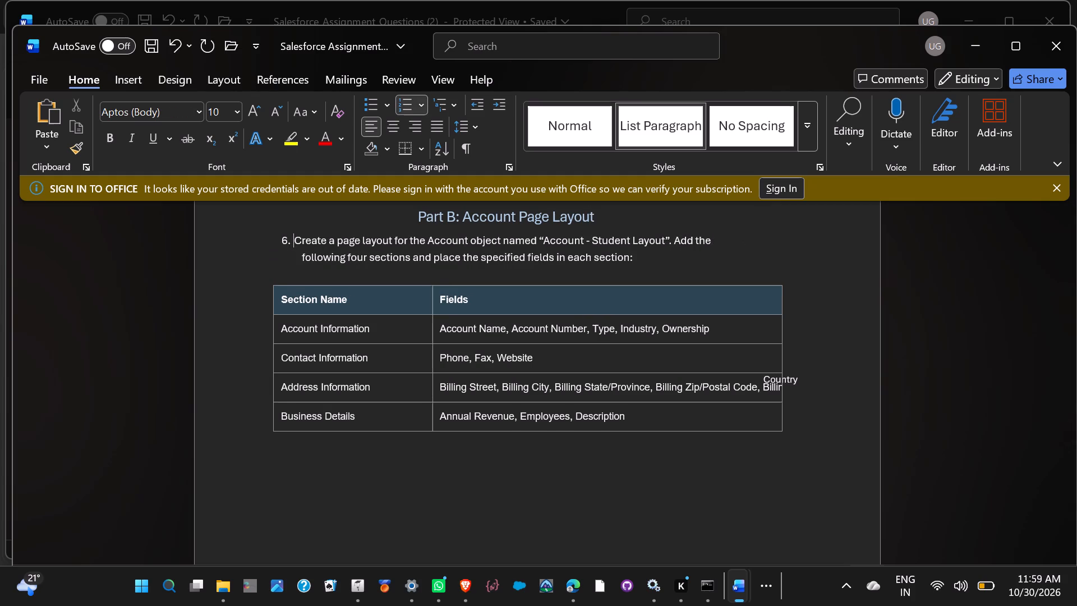
pyautogui.hotkey('ctrl', 's')
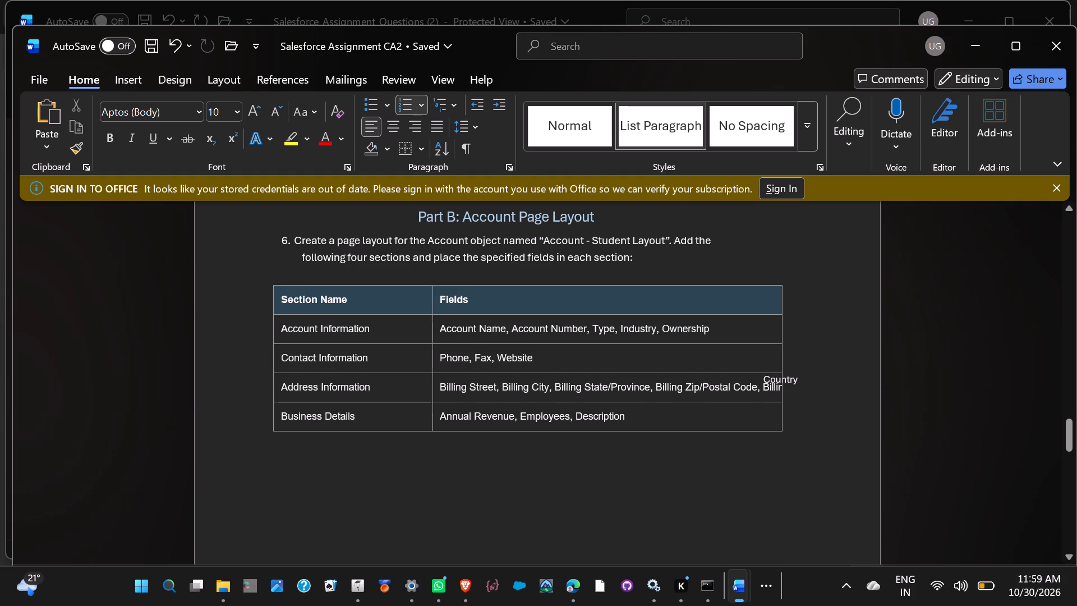
# Check the page layout screenshots after the Part B table and save the document again from its beginning.
pyautogui.scroll(-5, 372, 290)
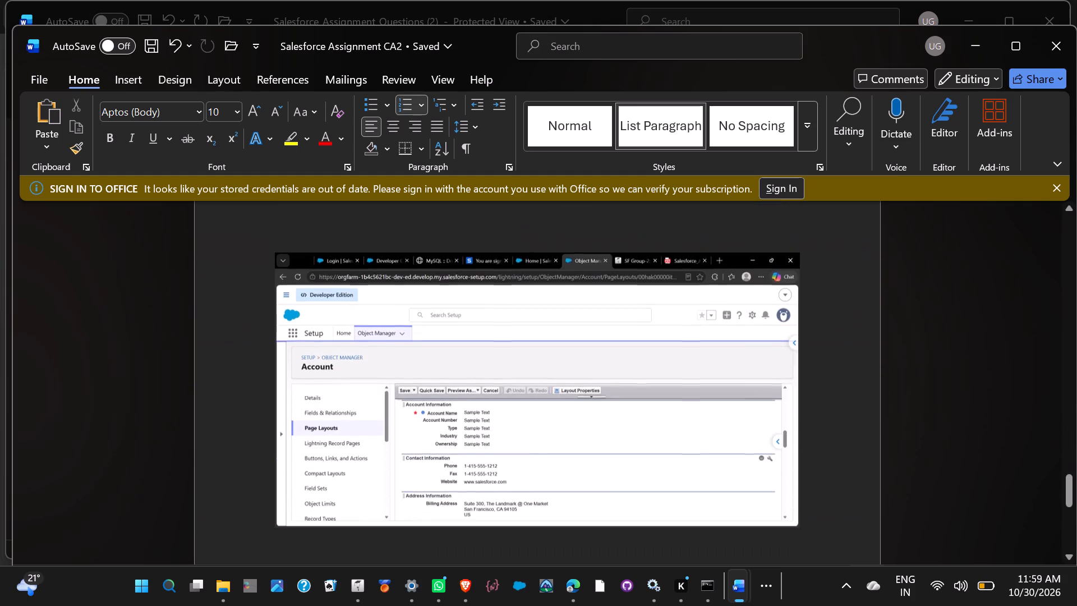
pyautogui.scroll(-4, 372, 290)
pyautogui.scroll(7, 372, 290)
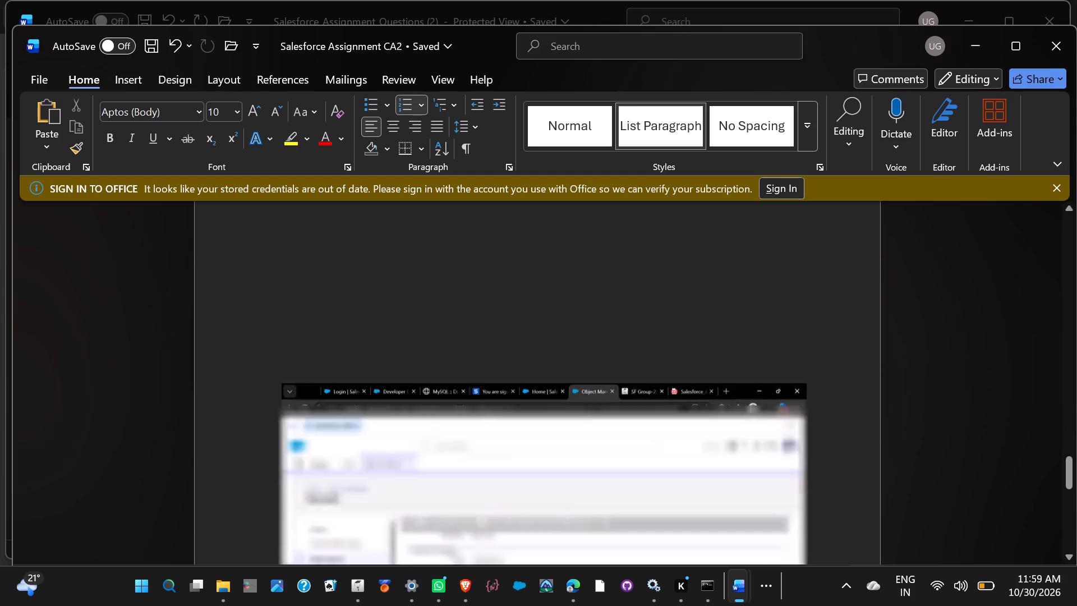
pyautogui.scroll(12, 372, 290)
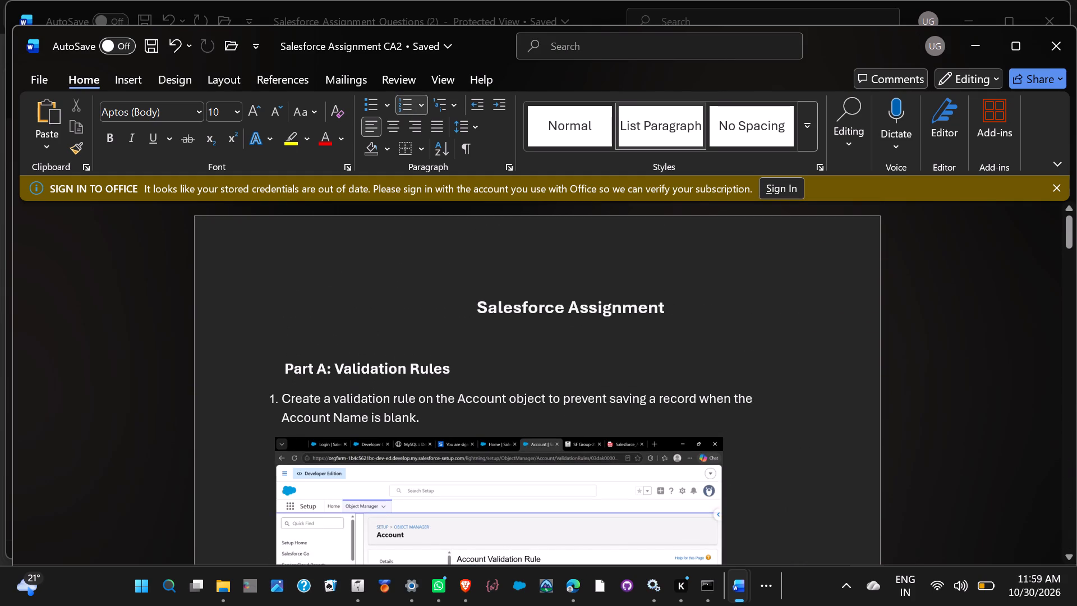
pyautogui.hotkey('ctrl', 's')
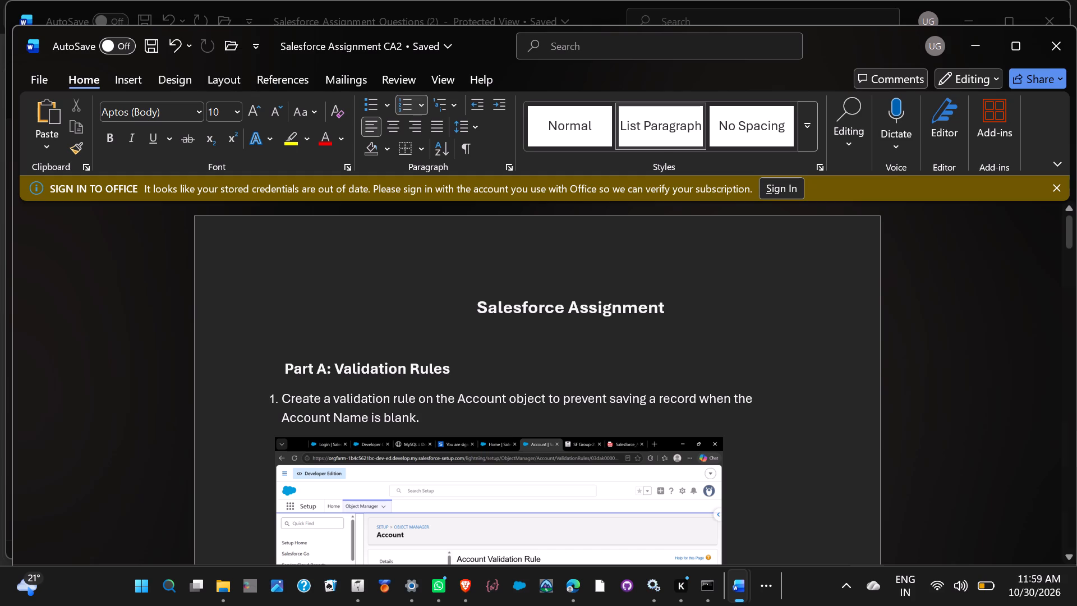
# Review the whole document from the Salesforce Assignment title to the final page layout screenshot, checking questions, numbering and spacing.
pyautogui.scroll(-4, 717, 438)
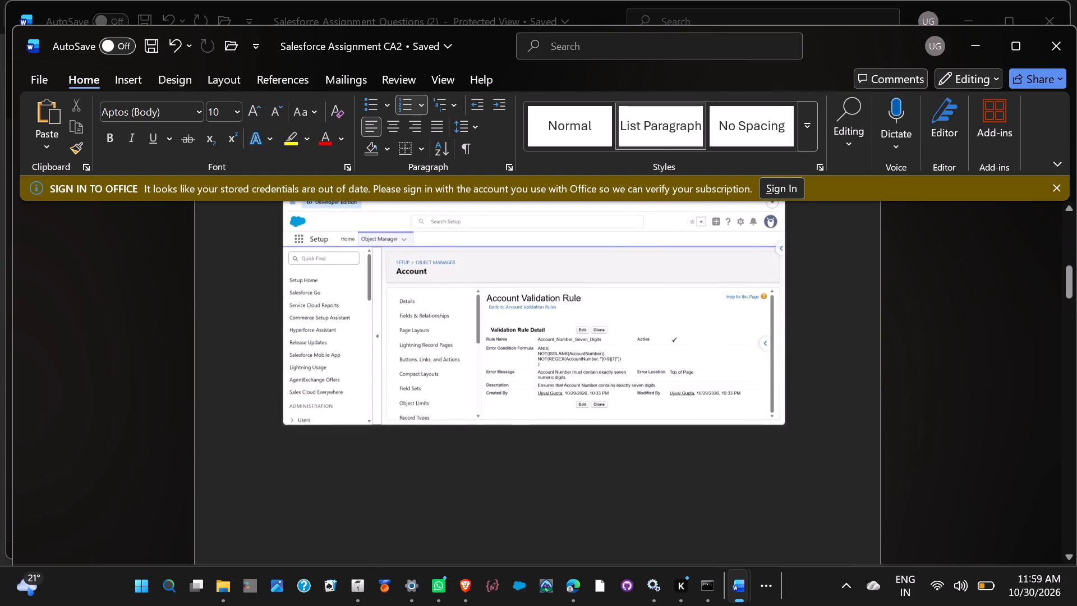
pyautogui.scroll(-2, 717, 438)
pyautogui.scroll(4, 717, 438)
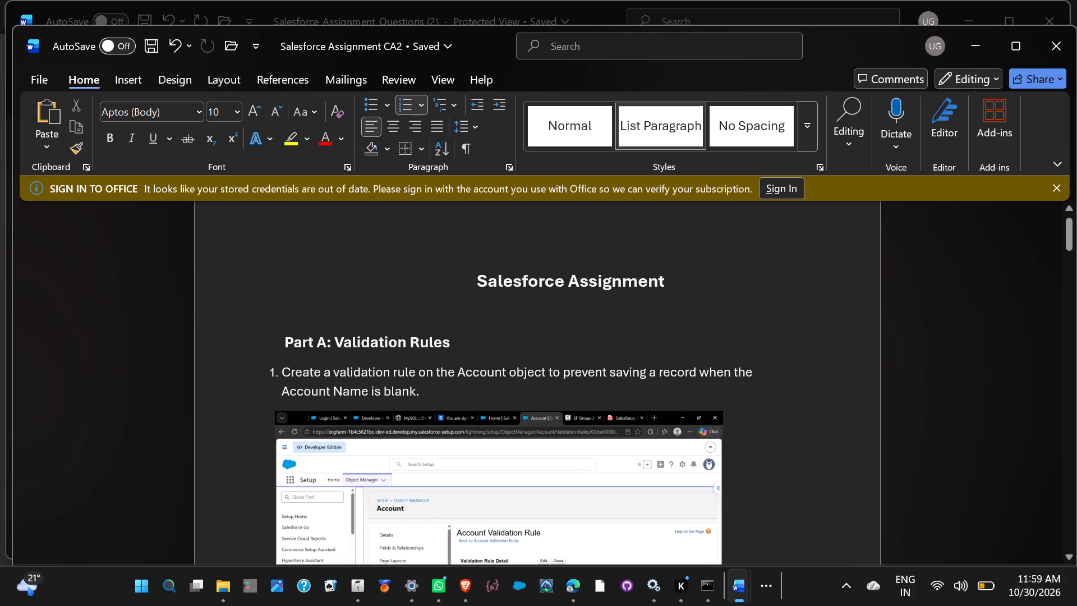
pyautogui.scroll(-2, 717, 438)
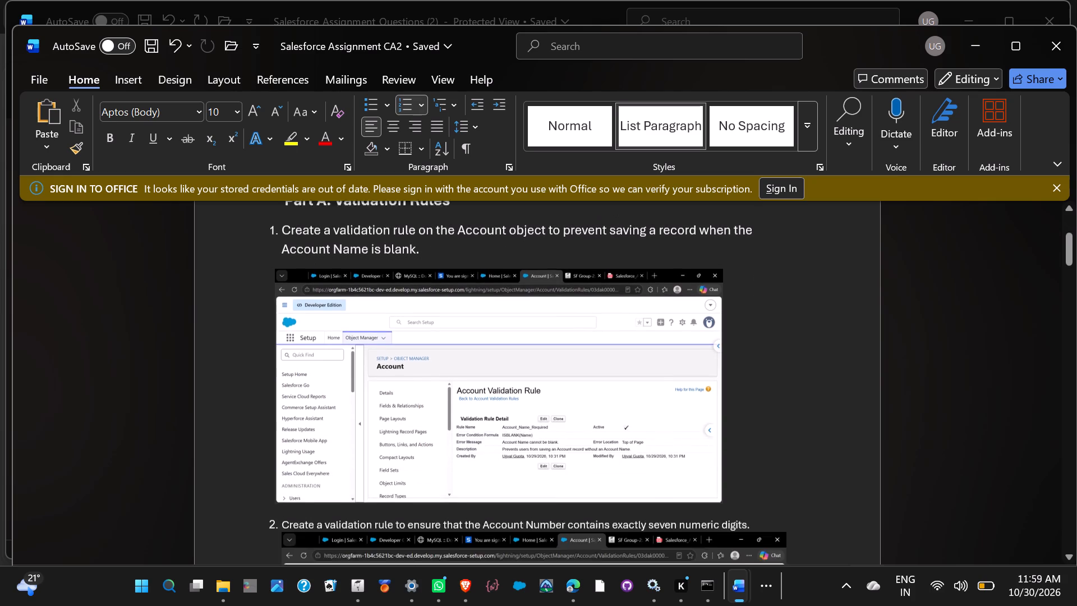
pyautogui.scroll(-8, 717, 438)
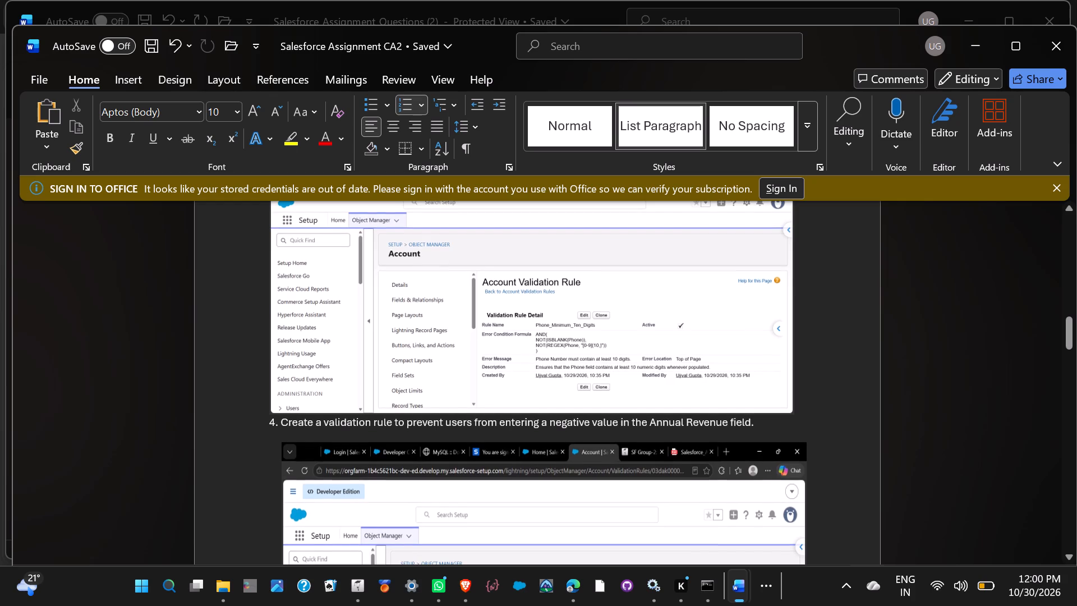
pyautogui.scroll(-2, 717, 438)
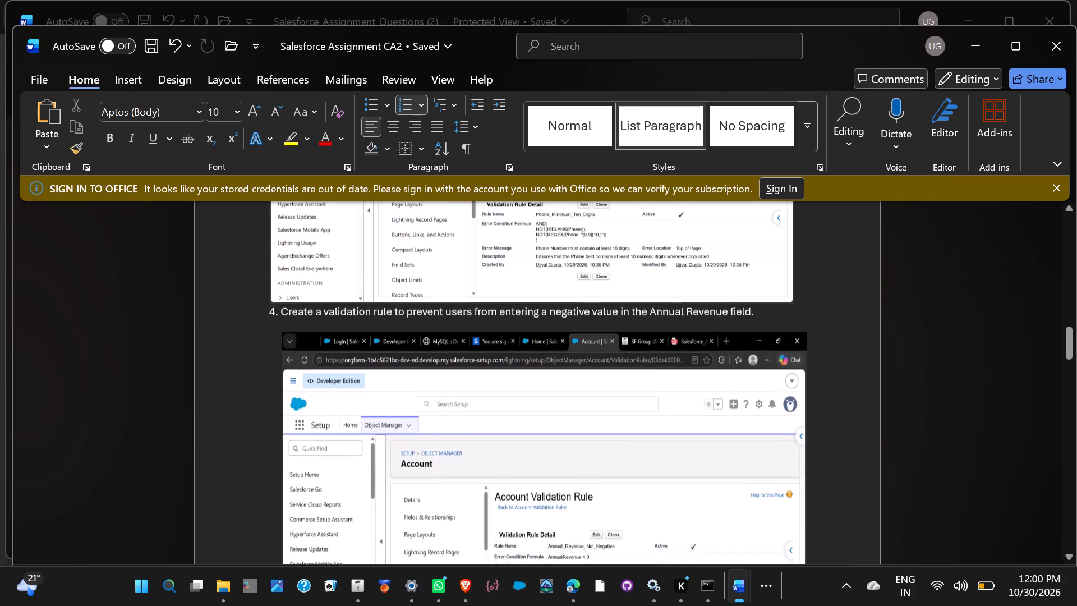
pyautogui.scroll(-2, 717, 438)
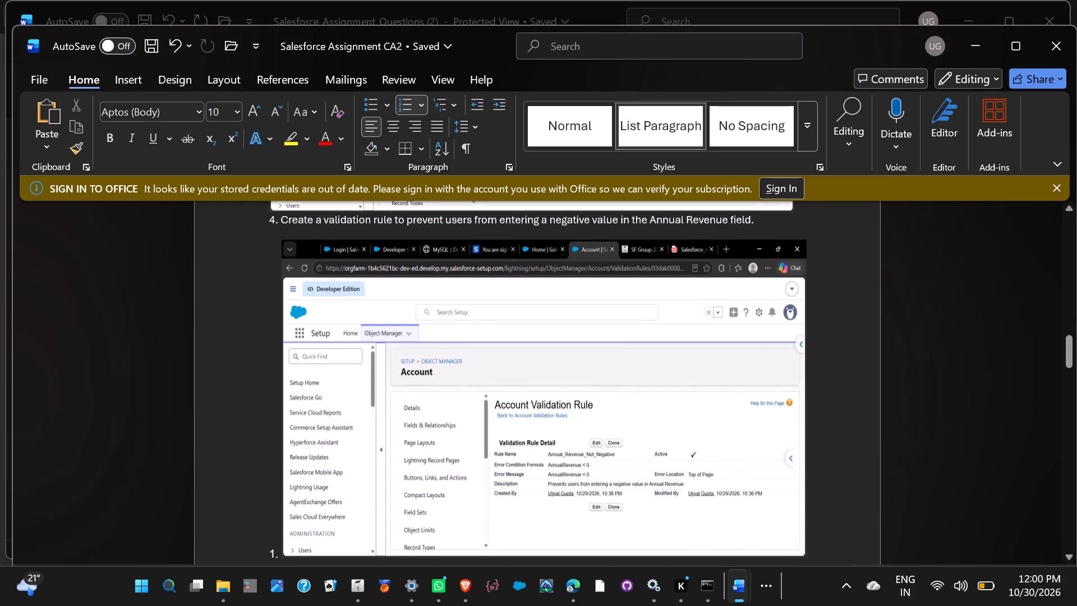
pyautogui.scroll(-3, 717, 438)
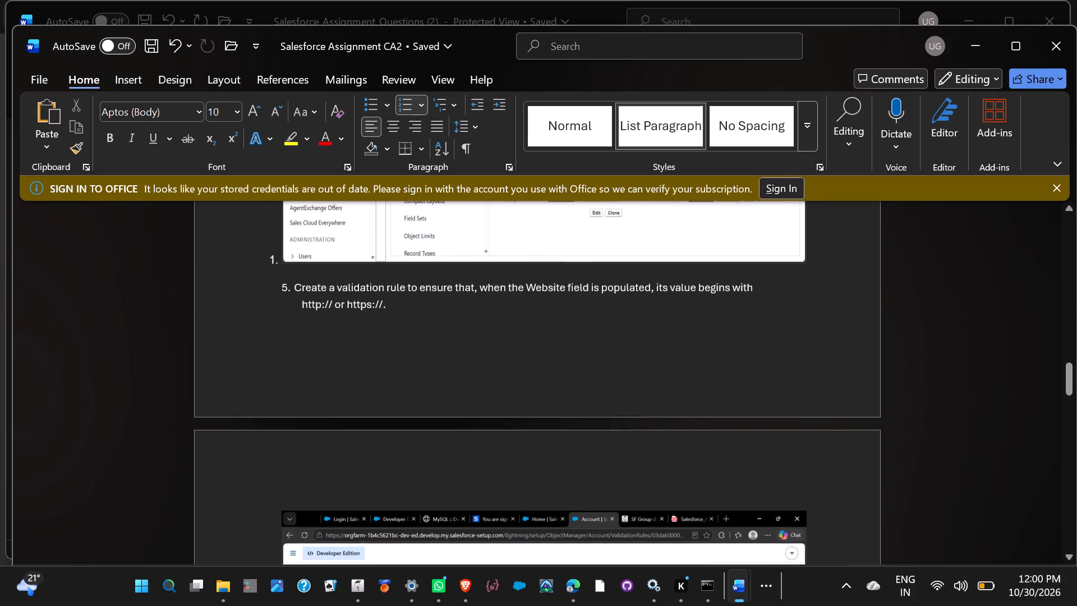
pyautogui.scroll(-5, 717, 438)
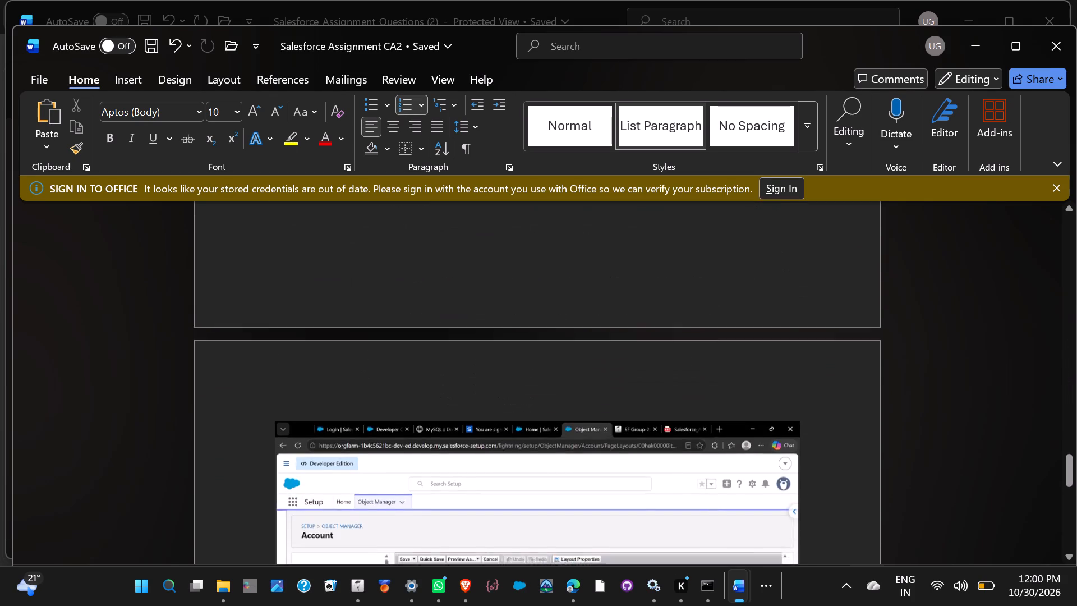
pyautogui.scroll(-2, 717, 438)
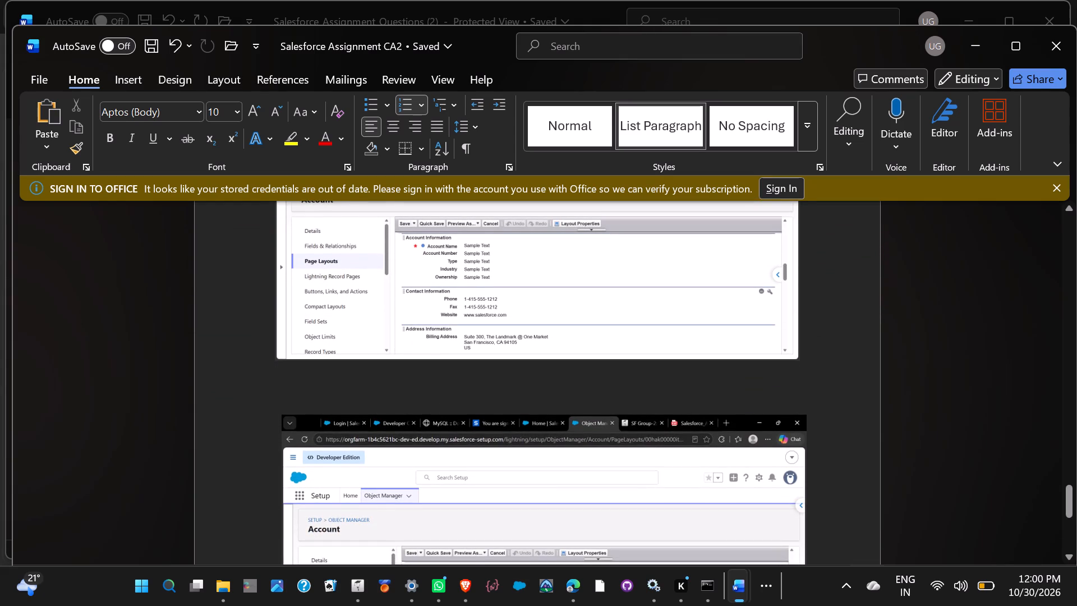
pyautogui.scroll(-3, 448, 491)
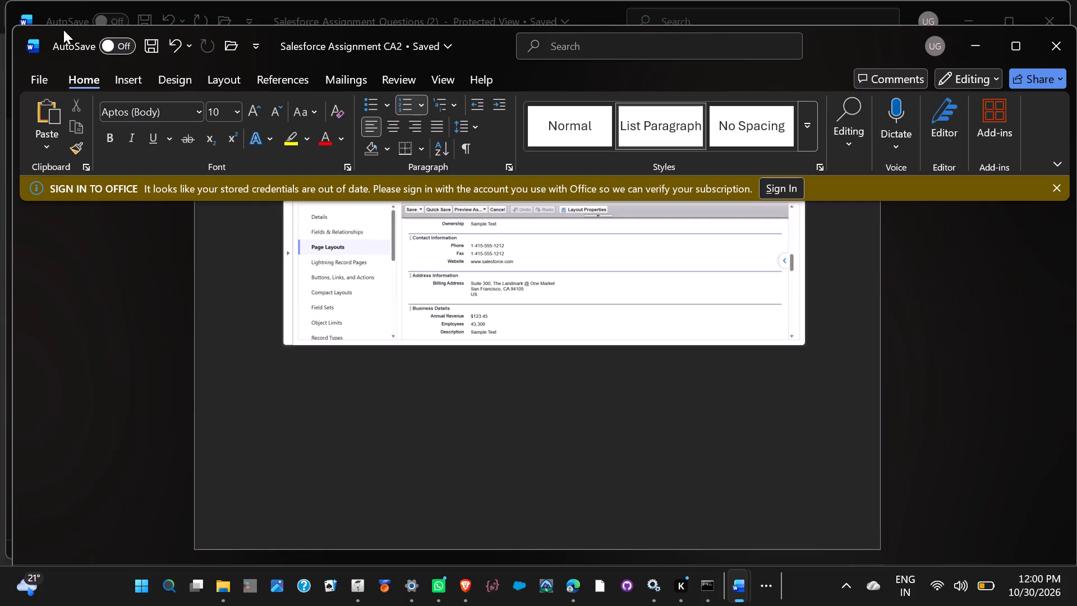
# Save the file through Save As as Salesforce Assignment CA2 in Word Document (*.docx) format in the Downloads folder.
pyautogui.click(43, 70)
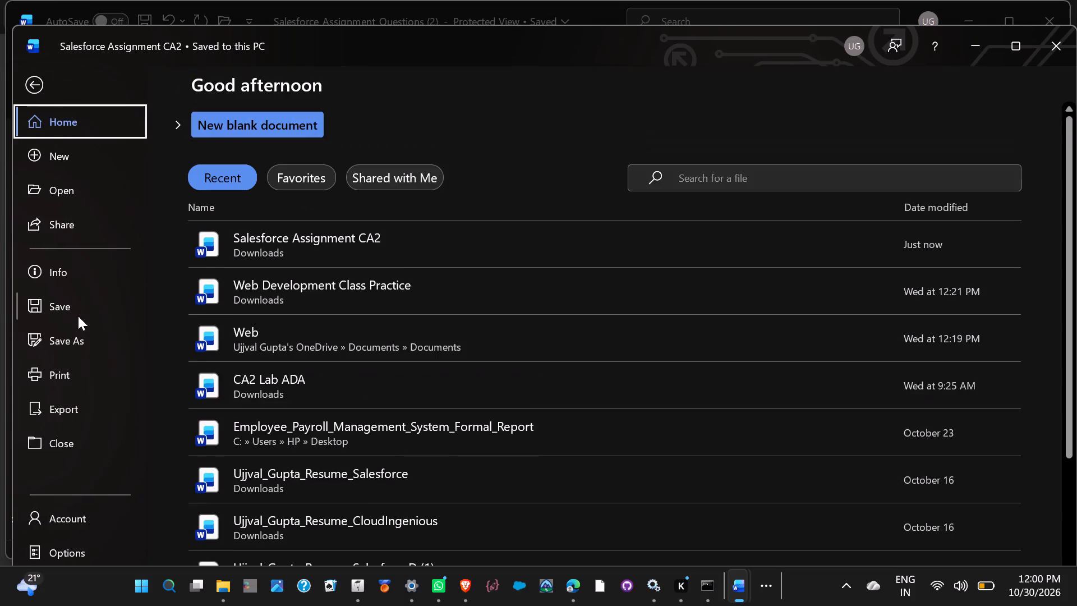
pyautogui.click(73, 346)
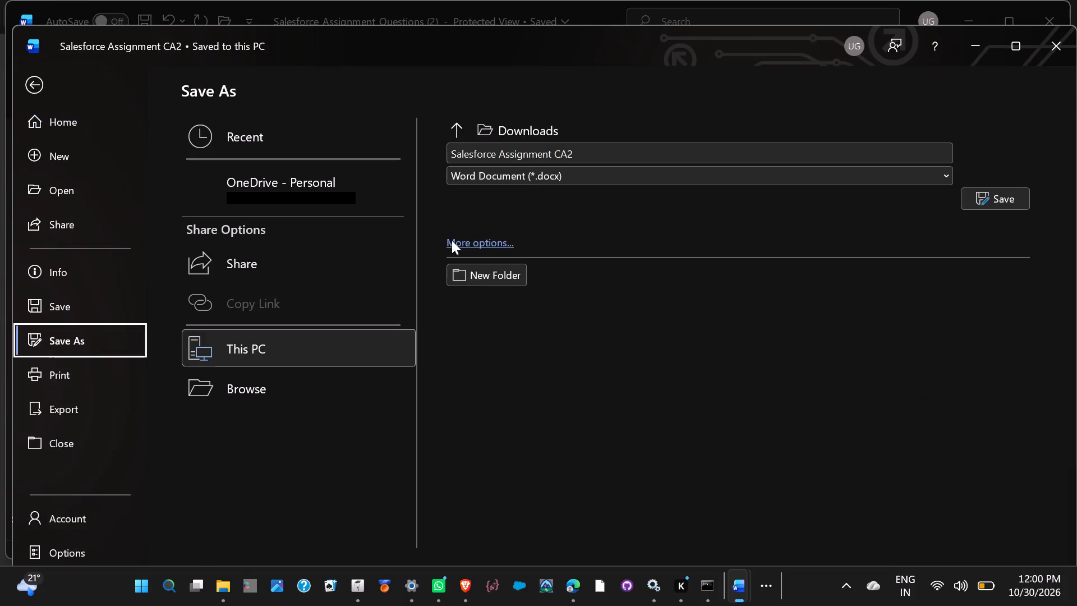
pyautogui.click(510, 173)
pyautogui.click(510, 173)
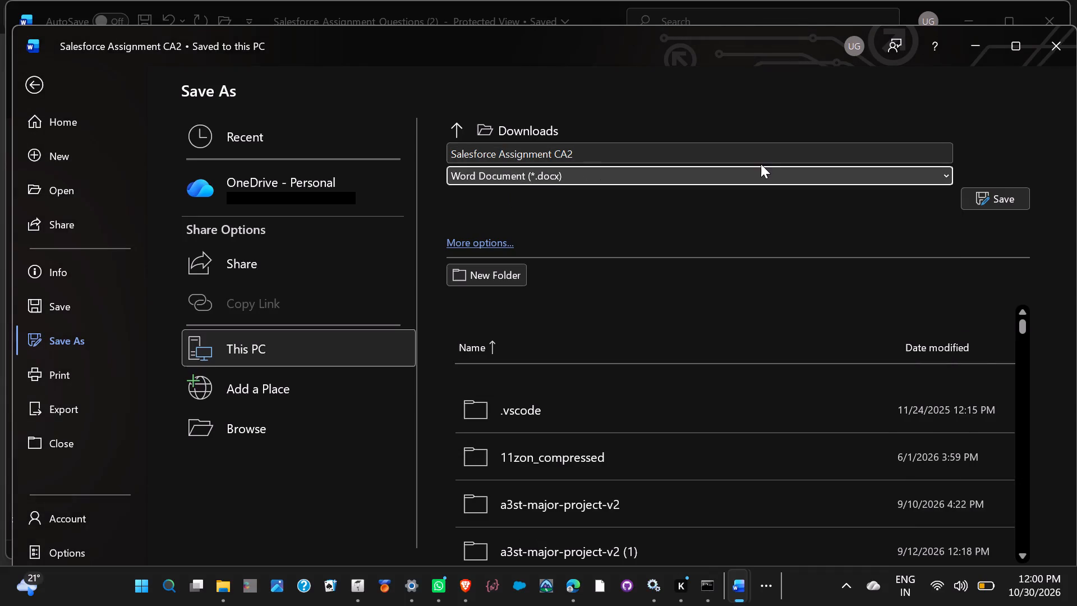
pyautogui.click(977, 191)
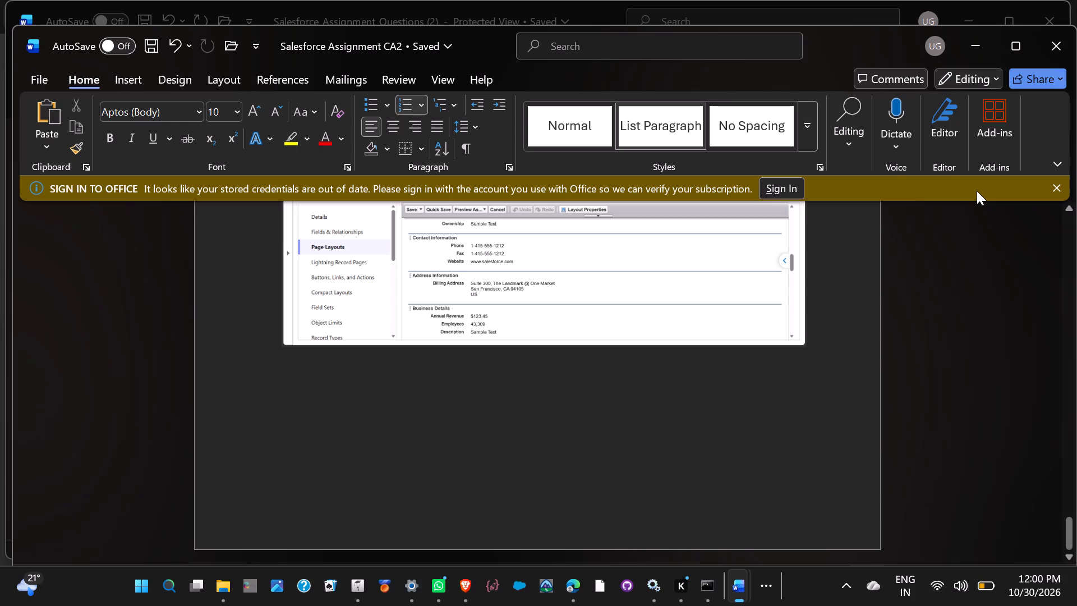
# Switch to Edge, reload the CA-2 Assignment page in the SF Group-2 course and start adding a submission.
pyautogui.scroll(5, 977, 191)
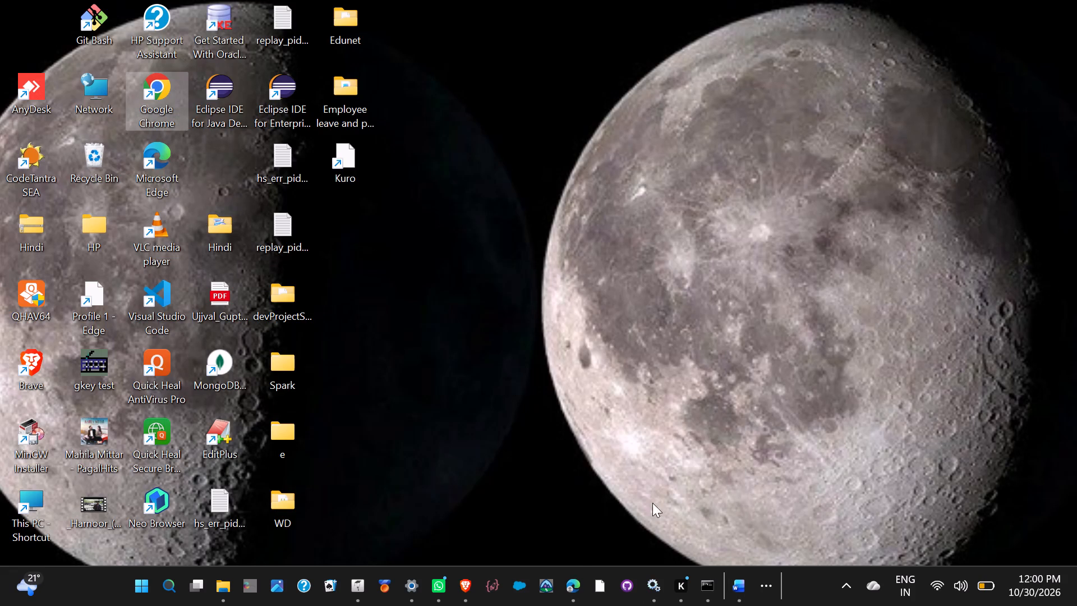
pyautogui.click(568, 587)
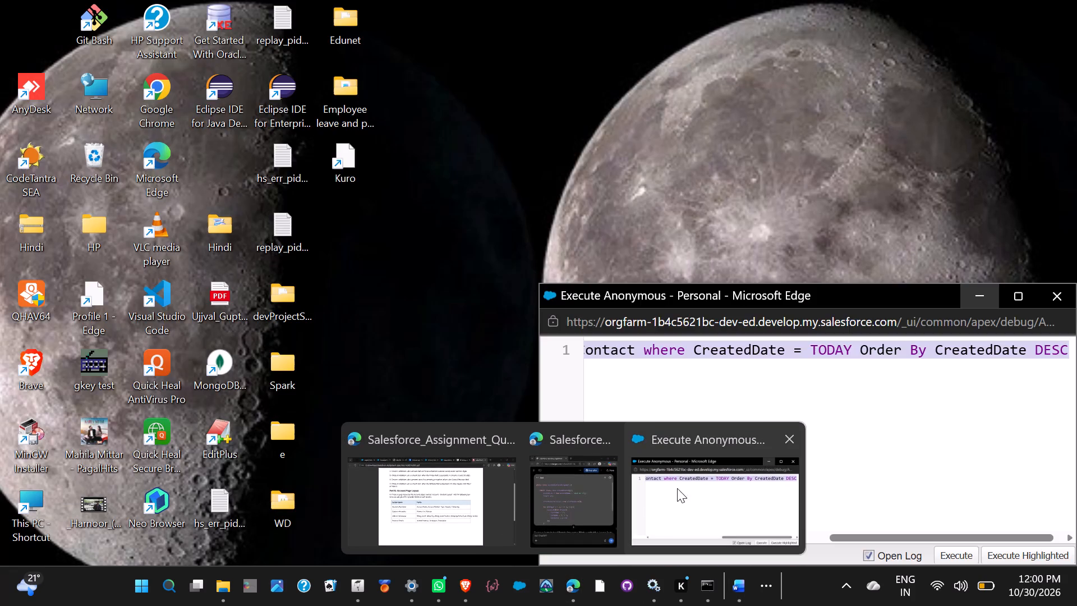
pyautogui.click(430, 497)
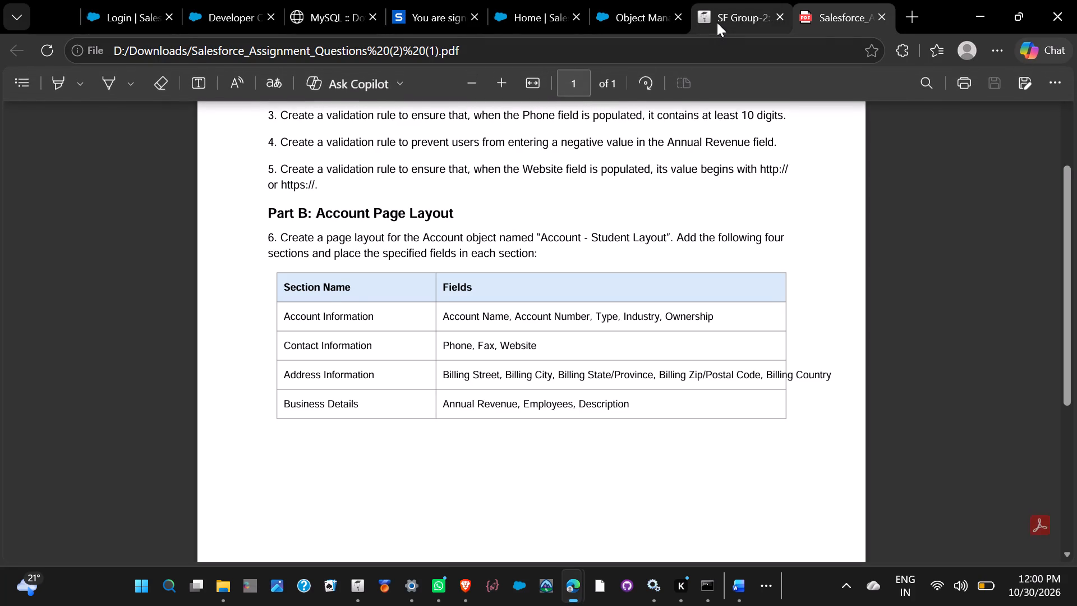
pyautogui.click(717, 22)
pyautogui.scroll(-1, 370, 388)
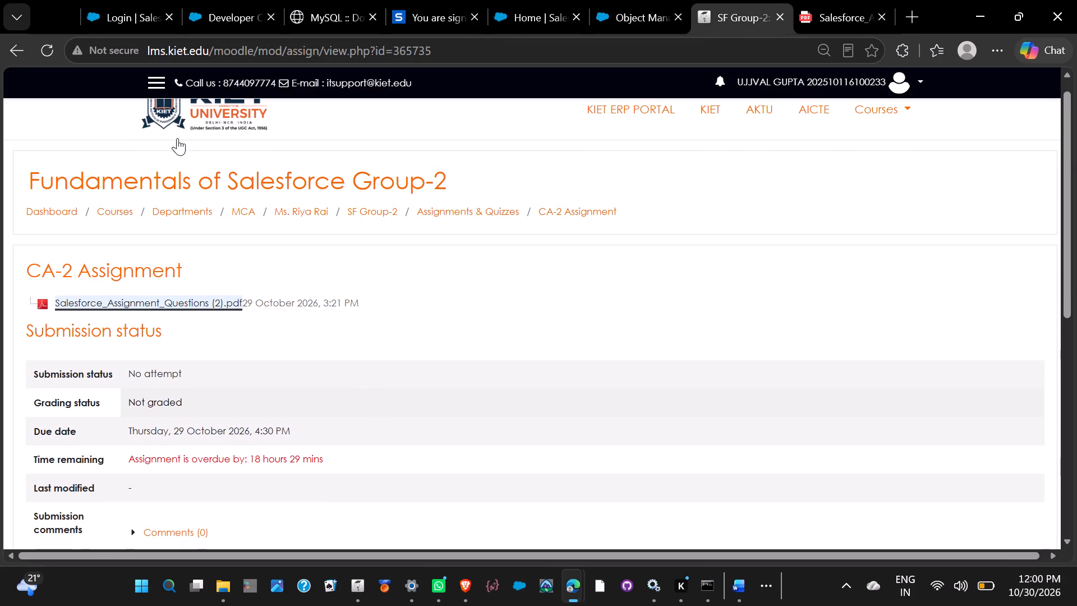
pyautogui.click(40, 50)
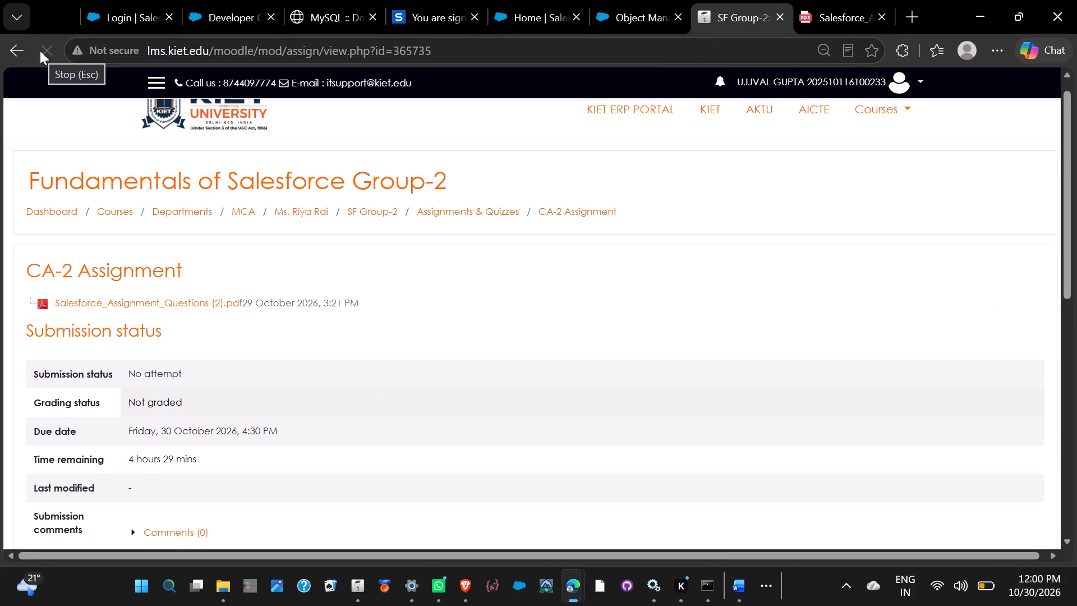
pyautogui.scroll(-2, 40, 50)
pyautogui.scroll(-2, 34, 201)
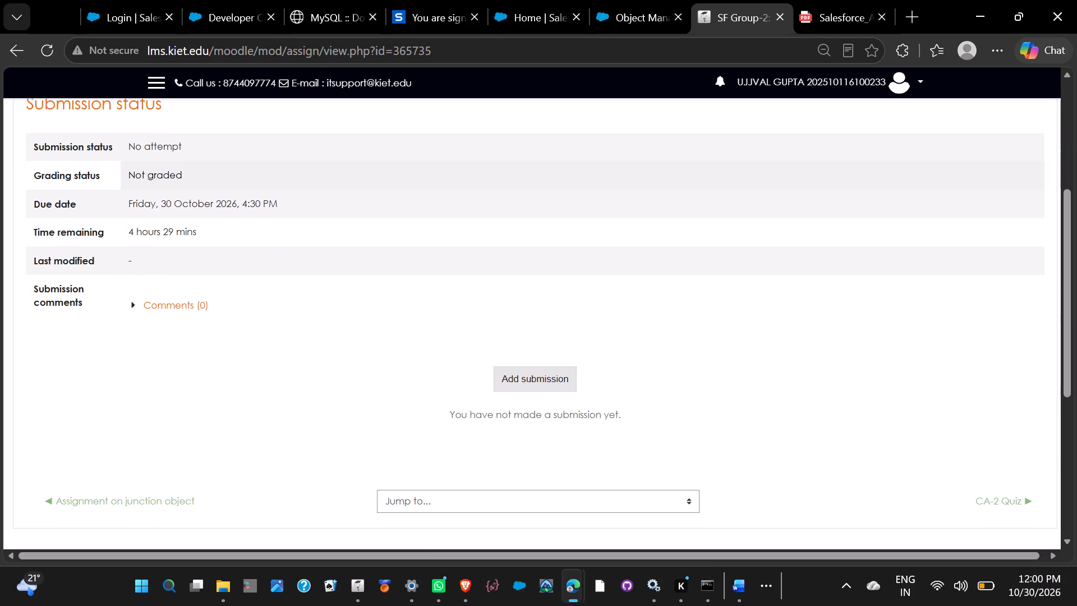
pyautogui.click(509, 379)
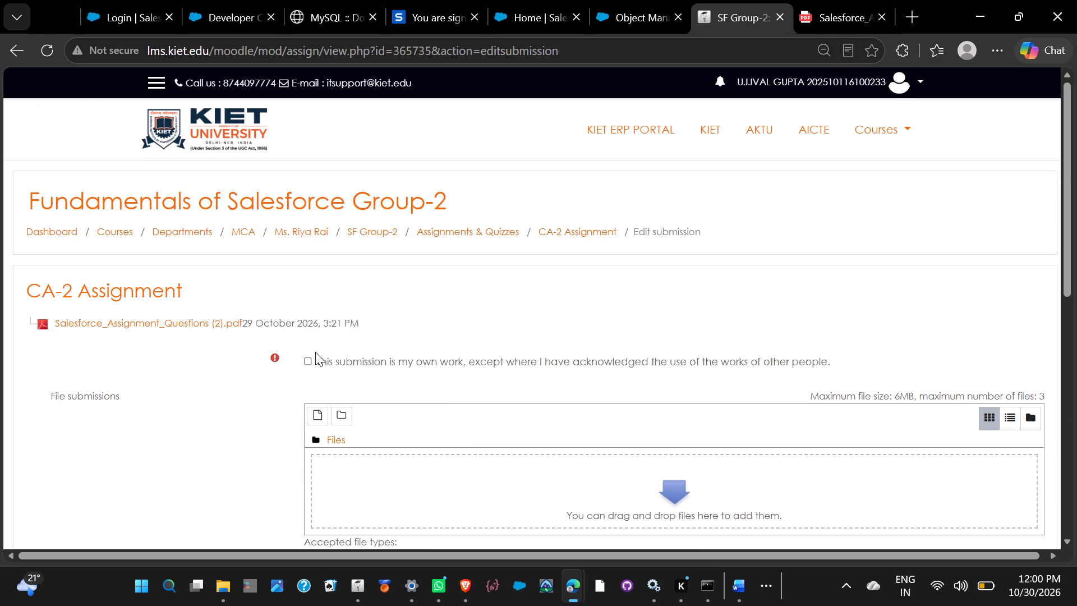
# Accept the declaration that the submission is one's own work.
pyautogui.click(315, 362)
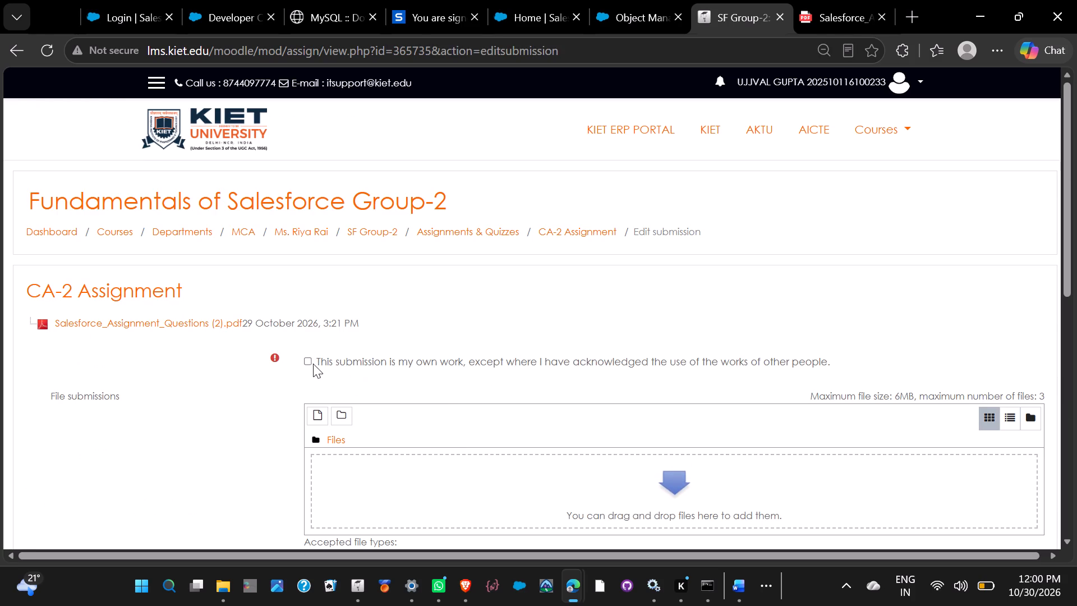
pyautogui.click(303, 361)
# Upload Salesforce Assignment CA2 from the Downloads folder to the file submissions area.
pyautogui.click(615, 499)
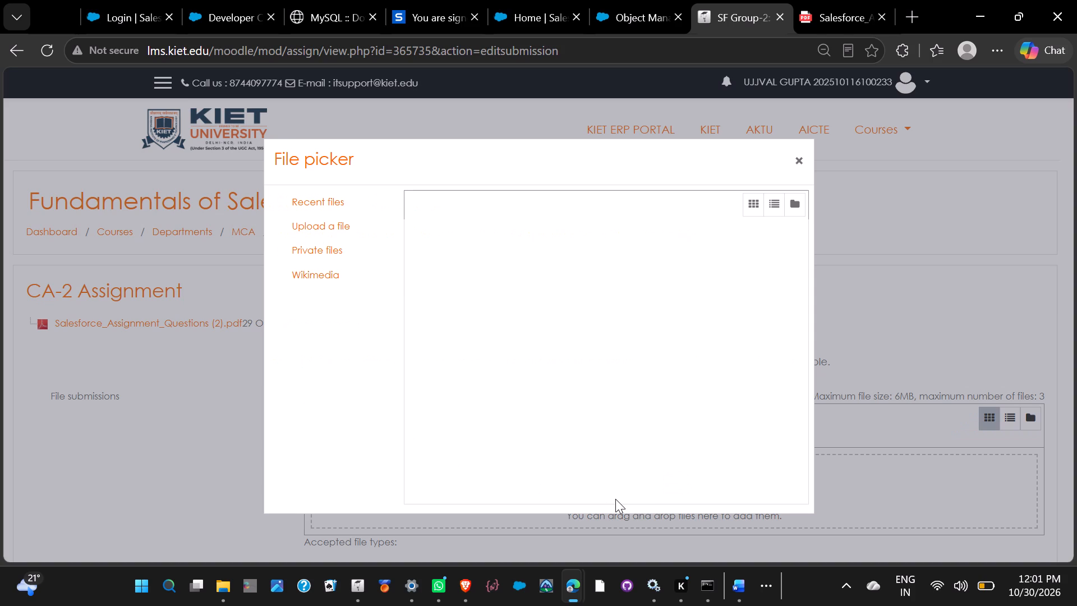
pyautogui.click(462, 264)
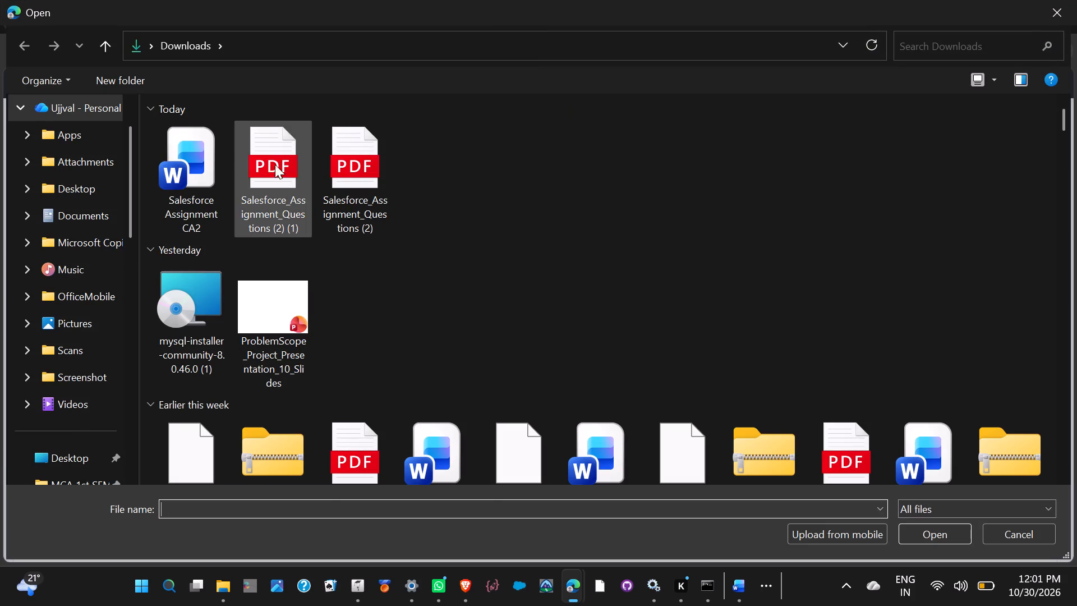
pyautogui.doubleClick(220, 160)
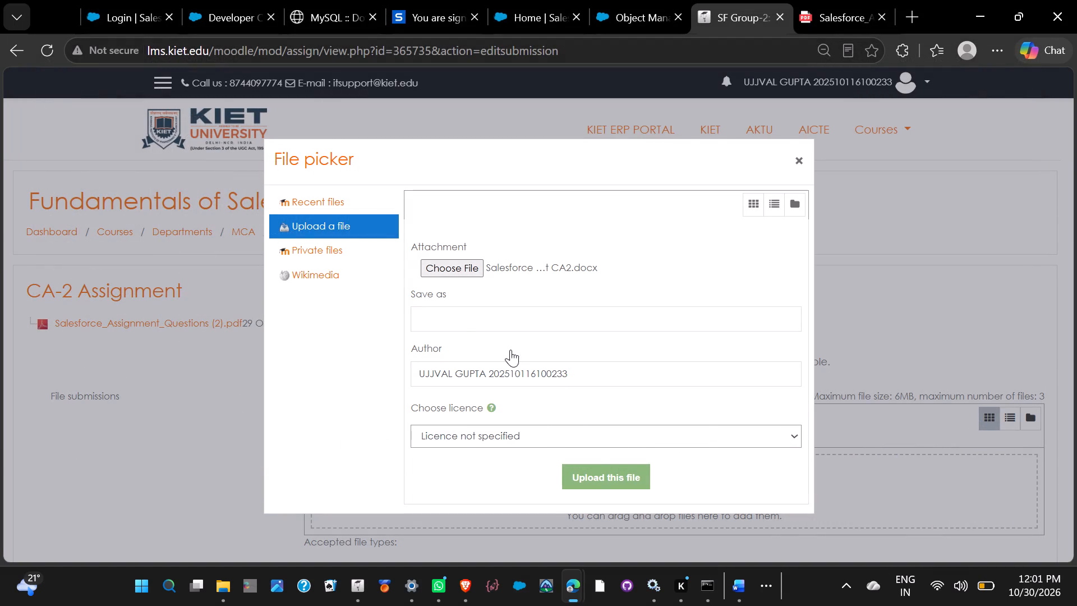
pyautogui.click(599, 477)
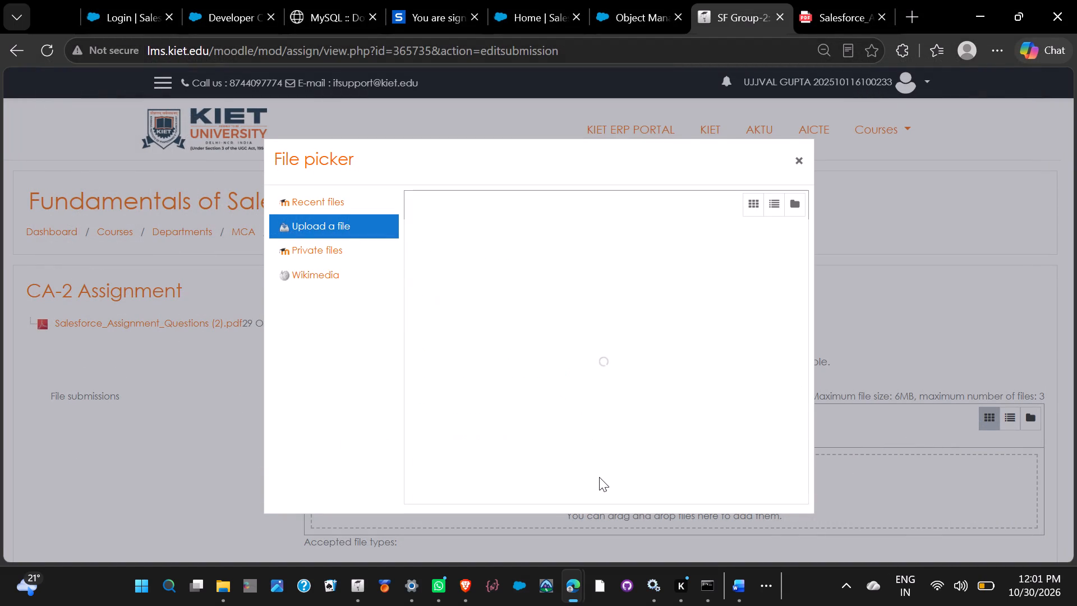
# Save the CA-2 Assignment submission and check its submission status details.
pyautogui.scroll(-2, 599, 477)
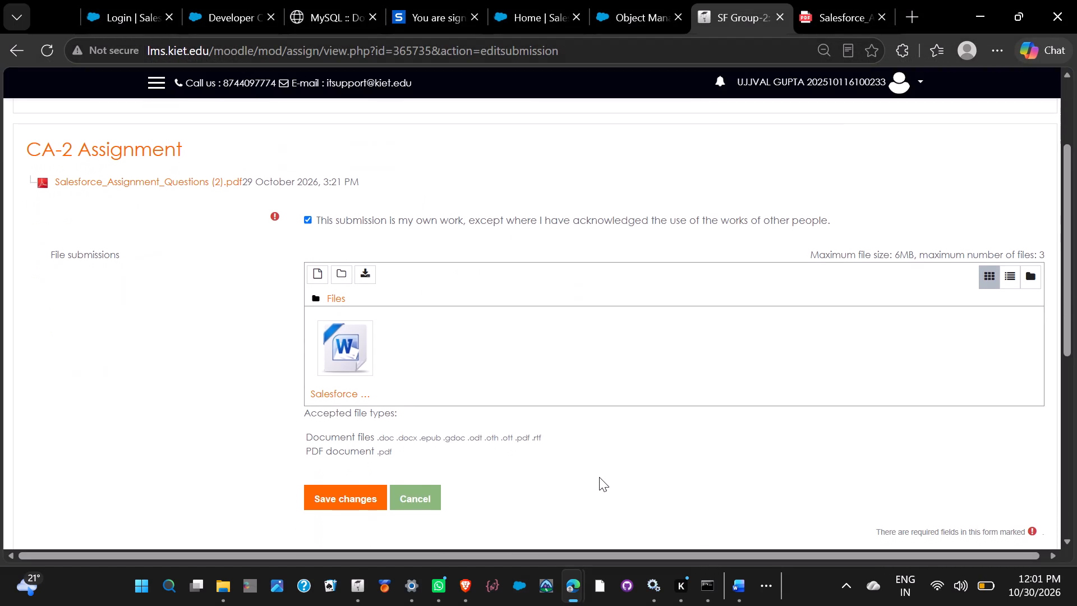
pyautogui.scroll(-1, 599, 477)
pyautogui.click(338, 435)
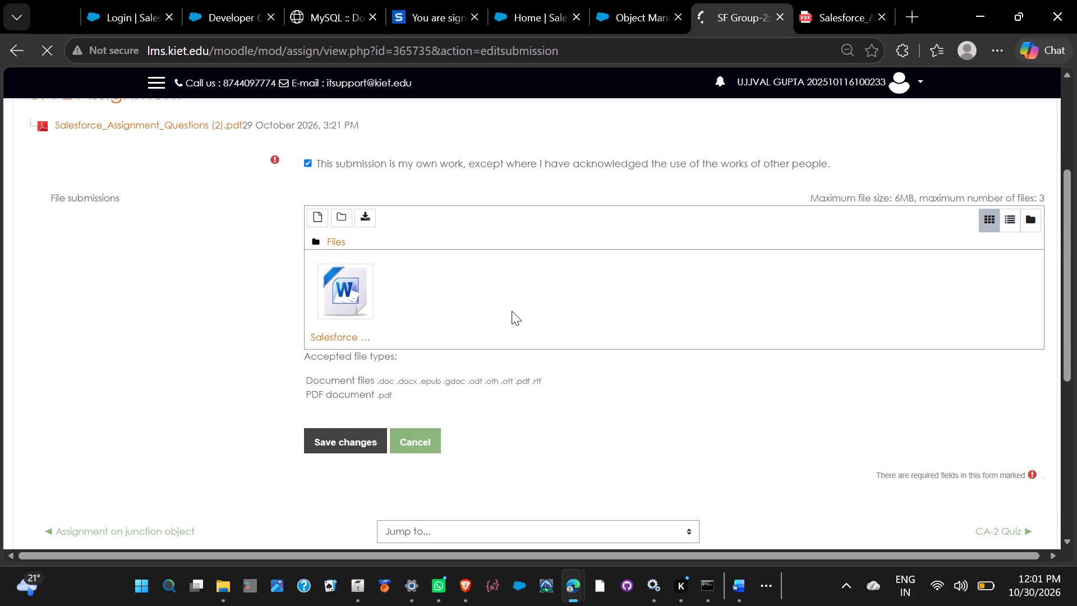
pyautogui.scroll(-4, 540, 341)
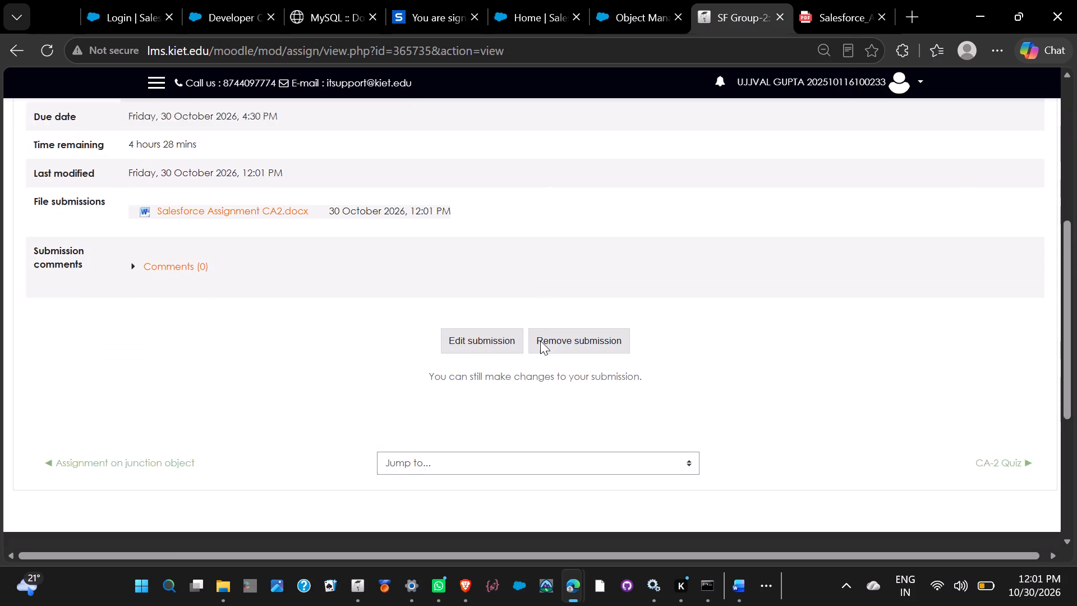
pyautogui.scroll(-3, 540, 341)
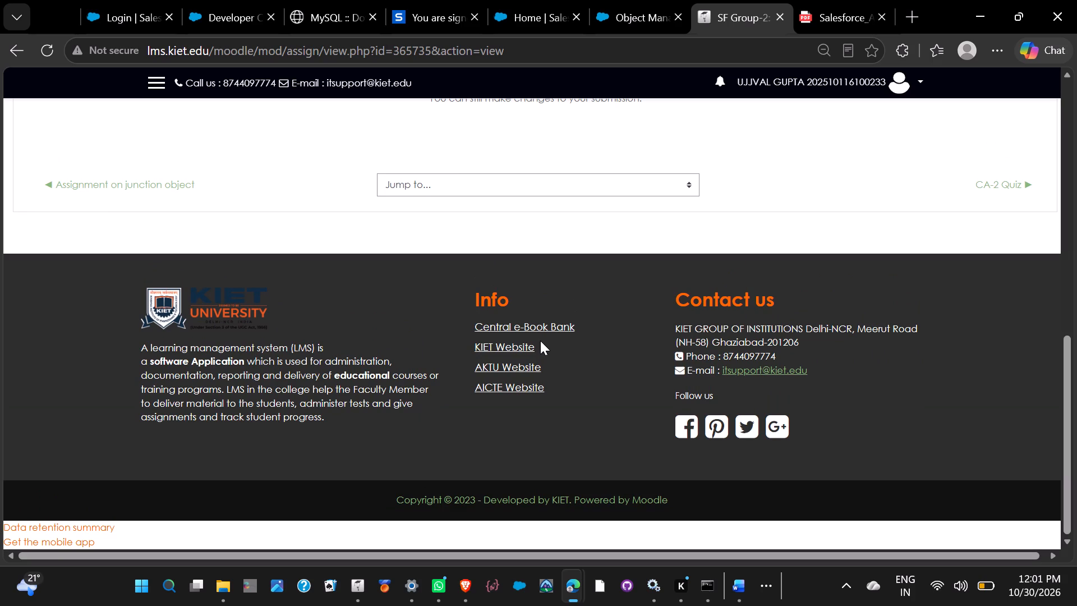
pyautogui.scroll(3, 540, 341)
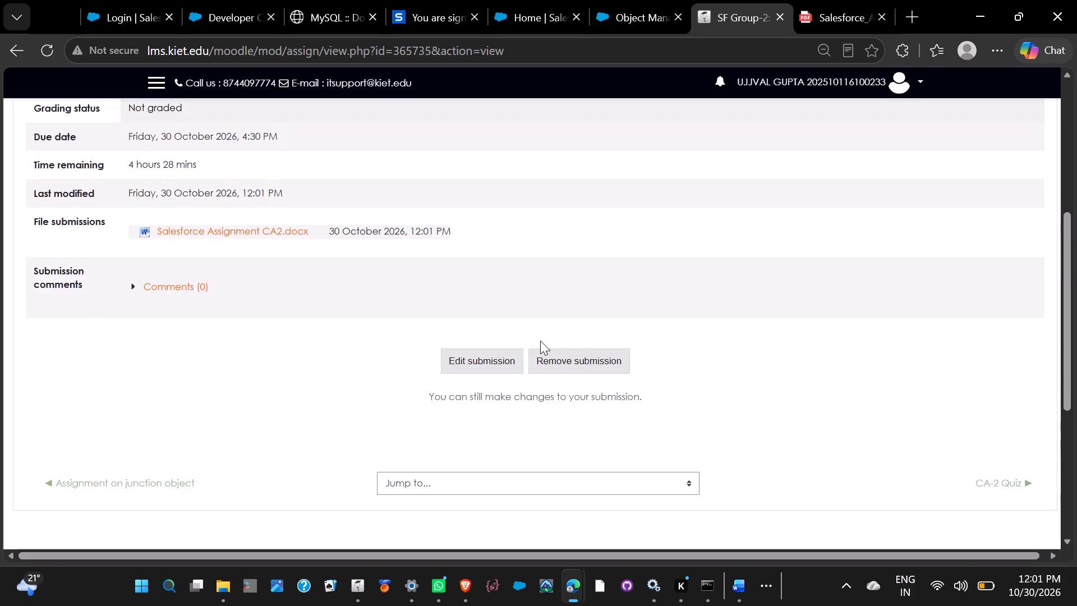
pyautogui.scroll(2, 540, 341)
pyautogui.scroll(-1, 219, 508)
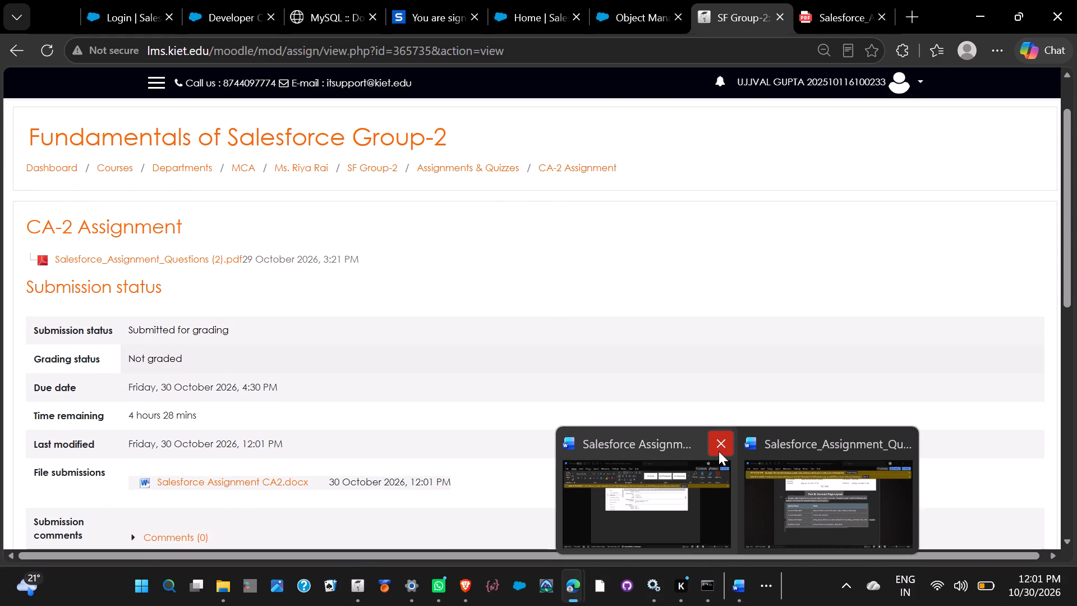
# Close both open Word documents, Salesforce Assignment CA2 and the Salesforce_Assignment_Questions file.
pyautogui.click(716, 451)
pyautogui.click(817, 447)
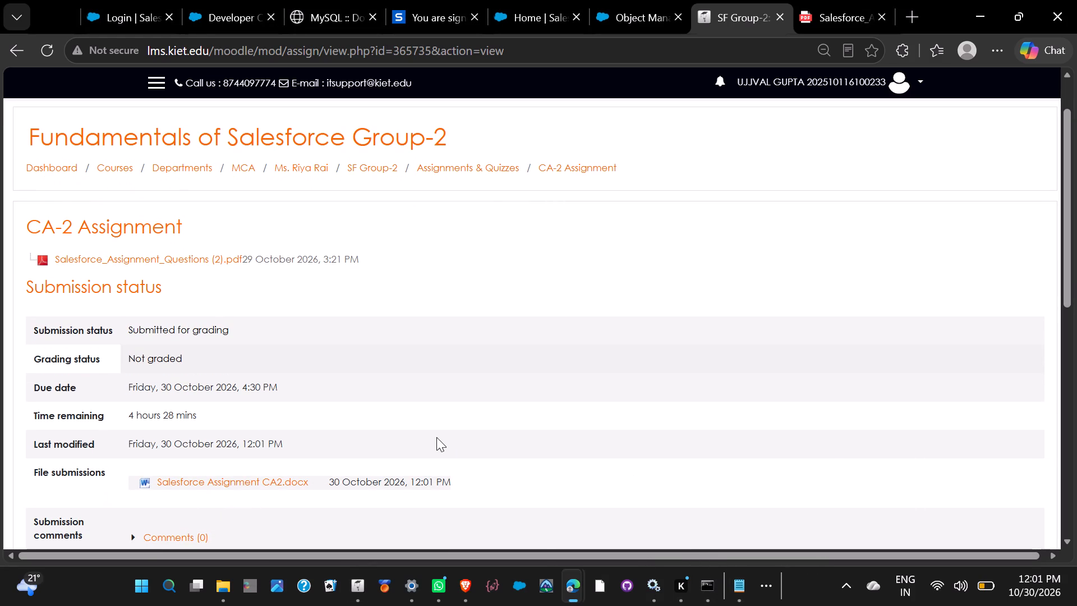
# Download the submitted Salesforce Assignment CA2.docx from the submission page and open the downloaded copy in Word.
pyautogui.click(232, 482)
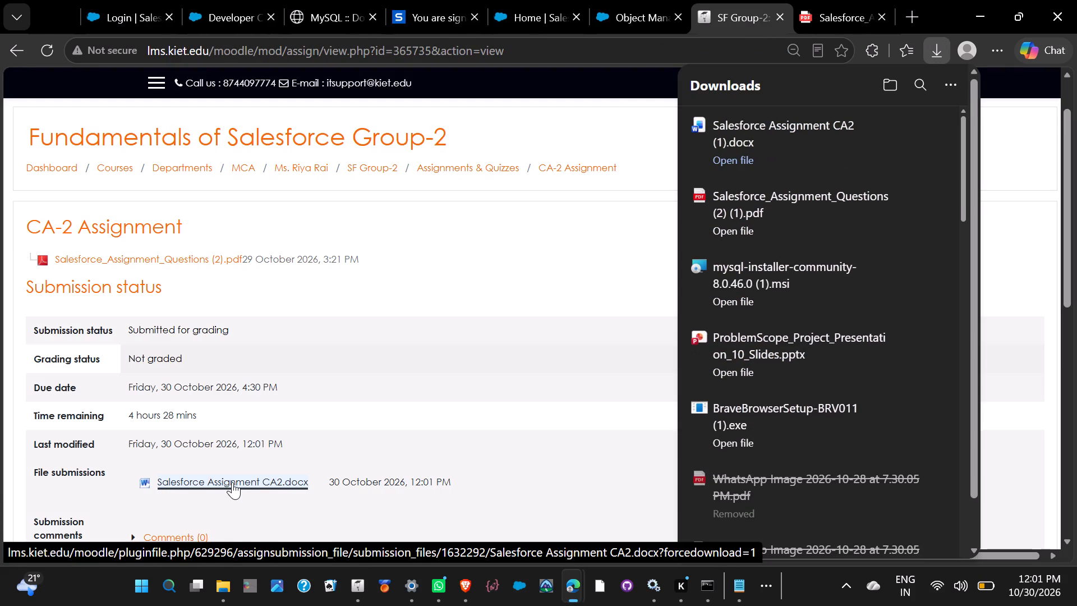
pyautogui.click(816, 130)
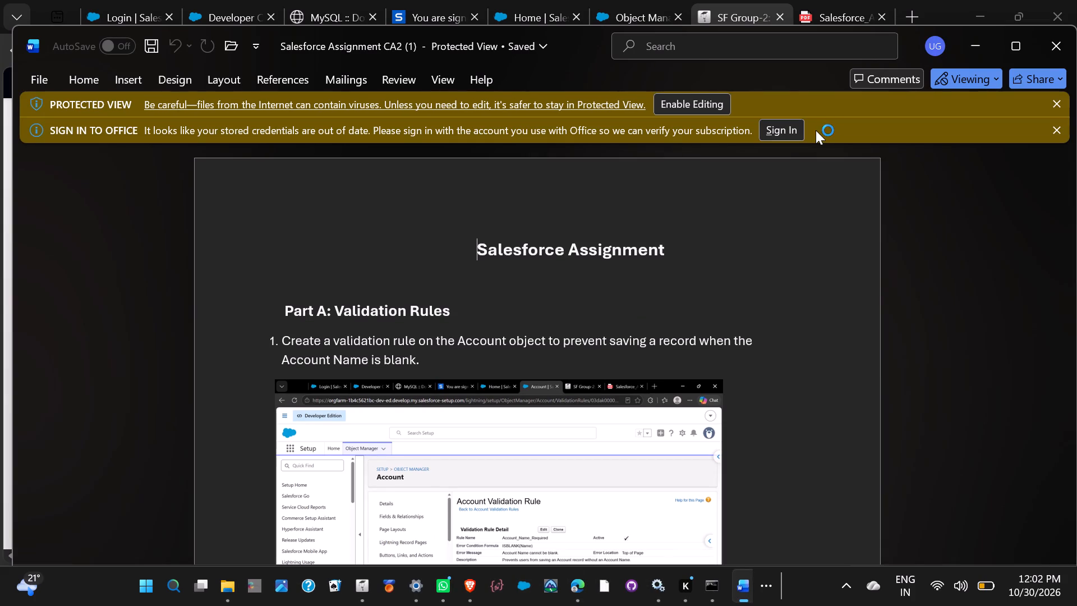
# Review the Part A validation rule questions and screenshots in the downloaded copy, from question 1 to the question 5 screenshot.
pyautogui.scroll(-1, 455, 312)
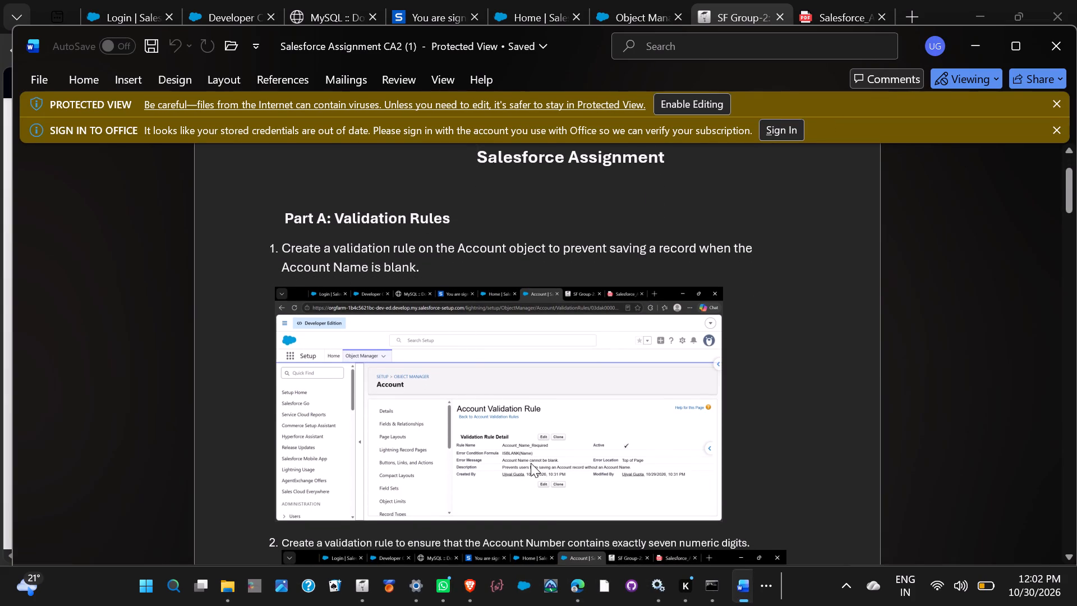
pyautogui.scroll(-1, 531, 463)
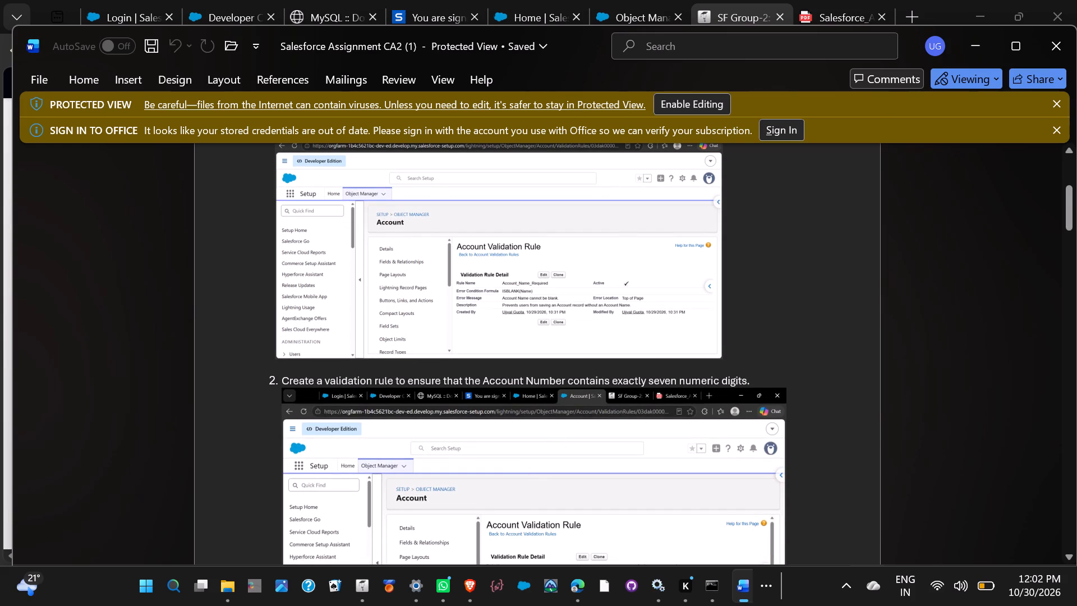
pyautogui.scroll(-2, 690, 379)
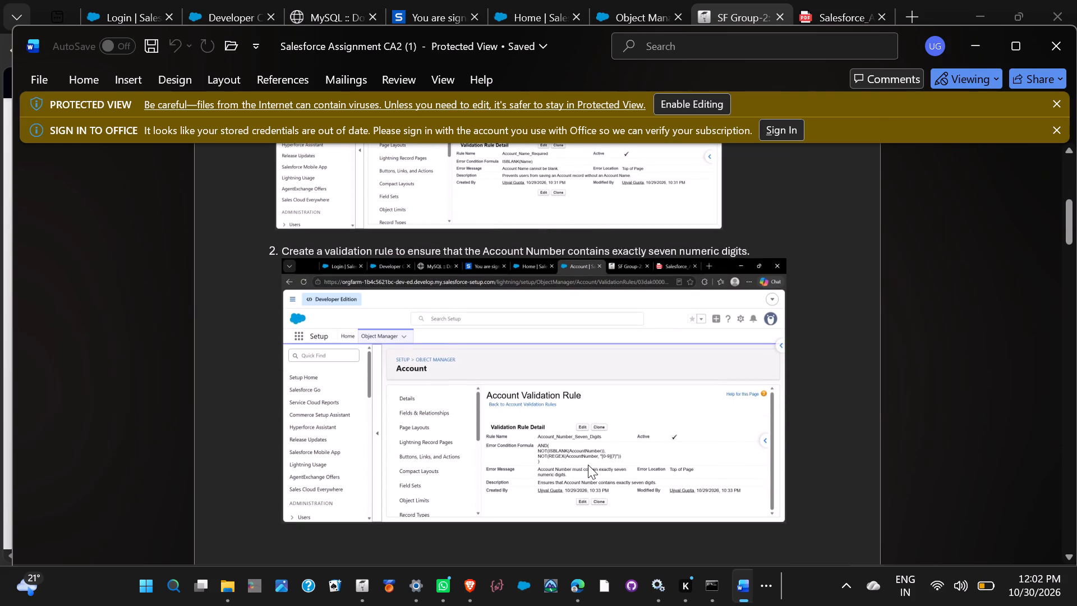
pyautogui.scroll(-2, 588, 465)
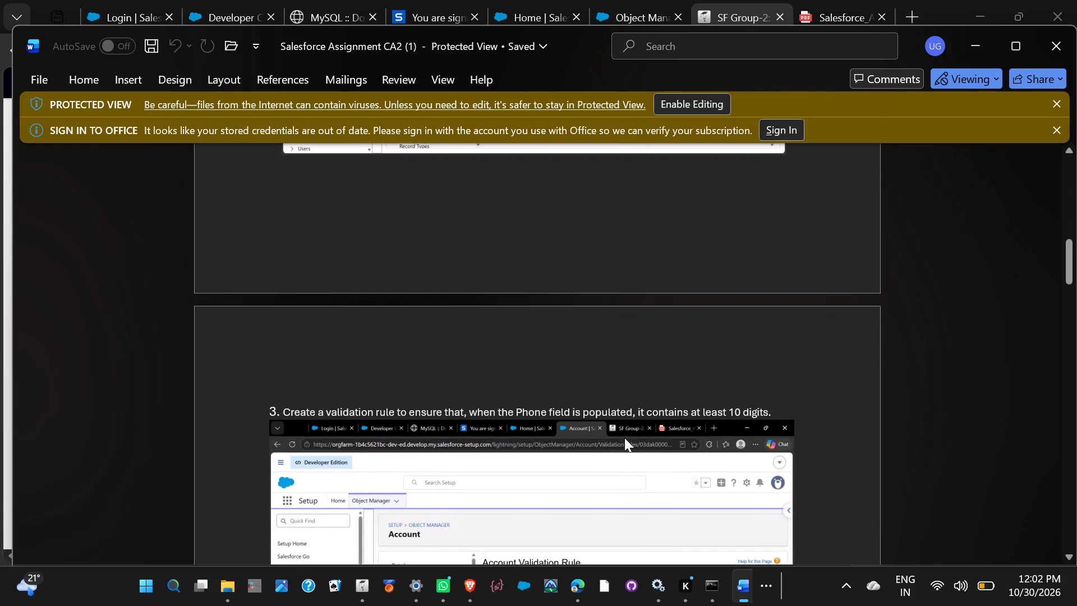
pyautogui.scroll(-1, 706, 418)
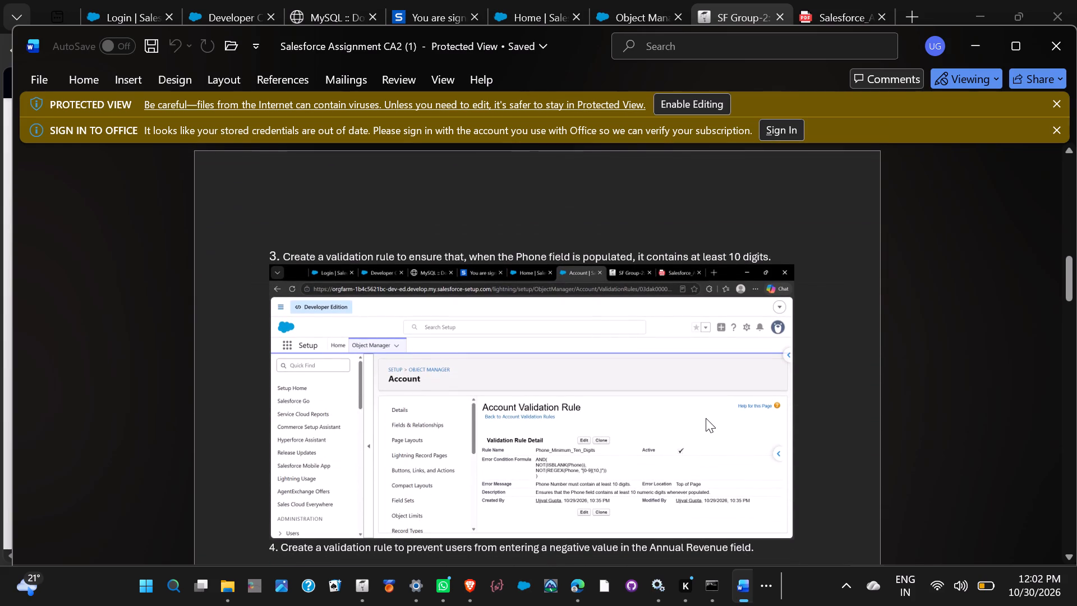
pyautogui.scroll(-2, 706, 418)
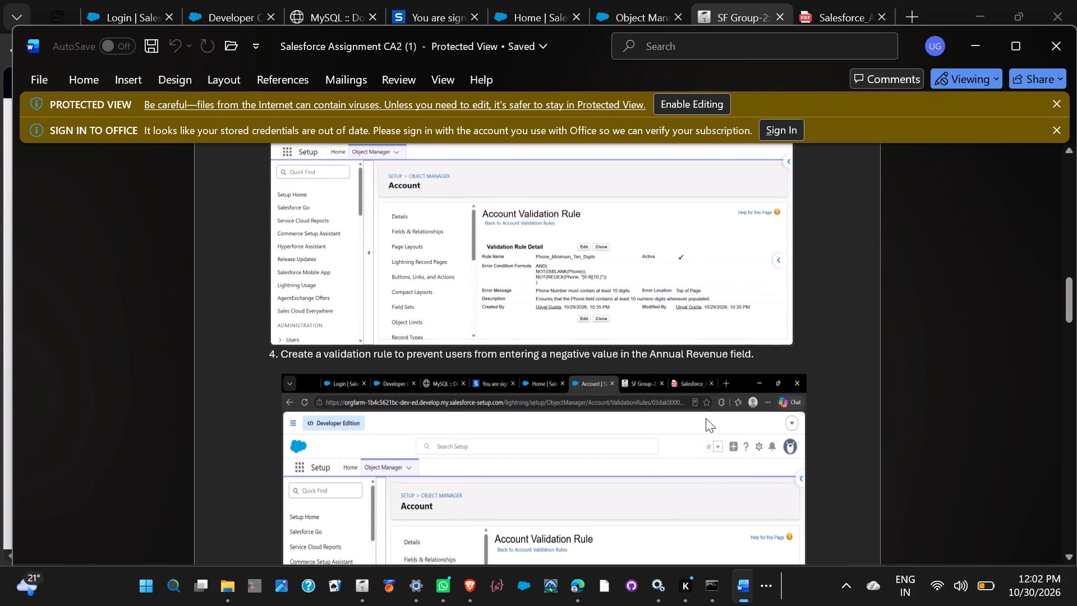
pyautogui.scroll(-2, 706, 418)
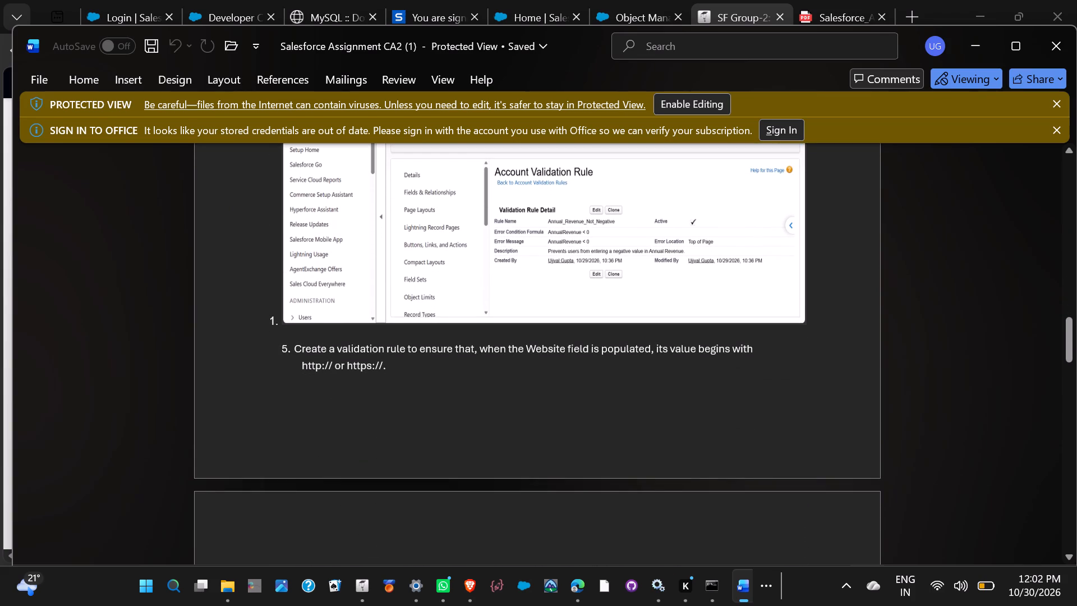
pyautogui.scroll(-2, 363, 405)
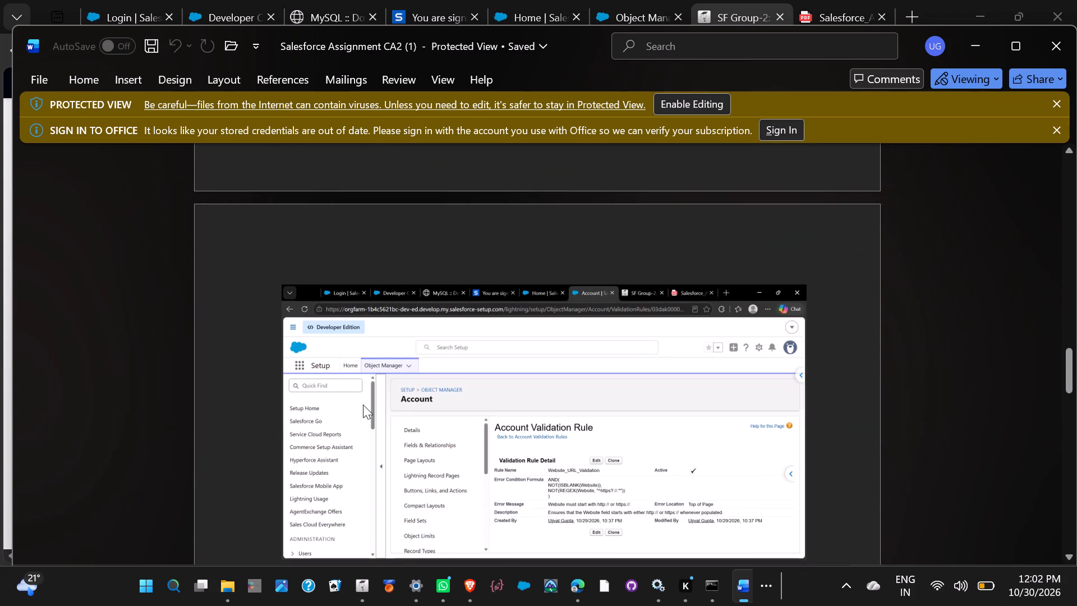
# Compare questions 5 and 6 in the downloaded copy with the Salesforce_Assignment_Questions PDF, including the Part B section table.
pyautogui.click(840, 12)
pyautogui.scroll(1, 579, 235)
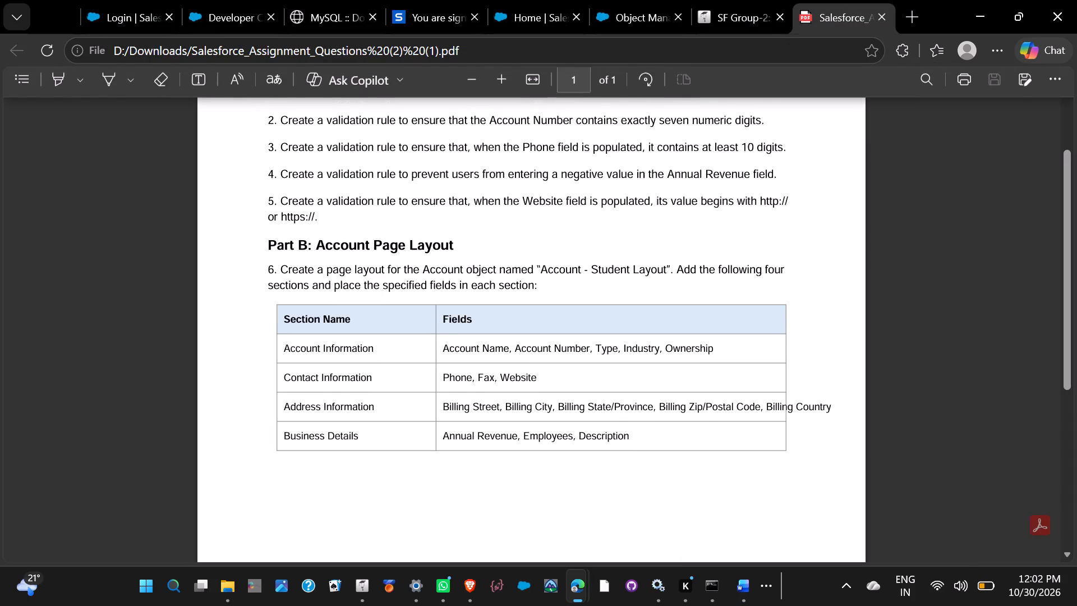
pyautogui.scroll(1, 579, 235)
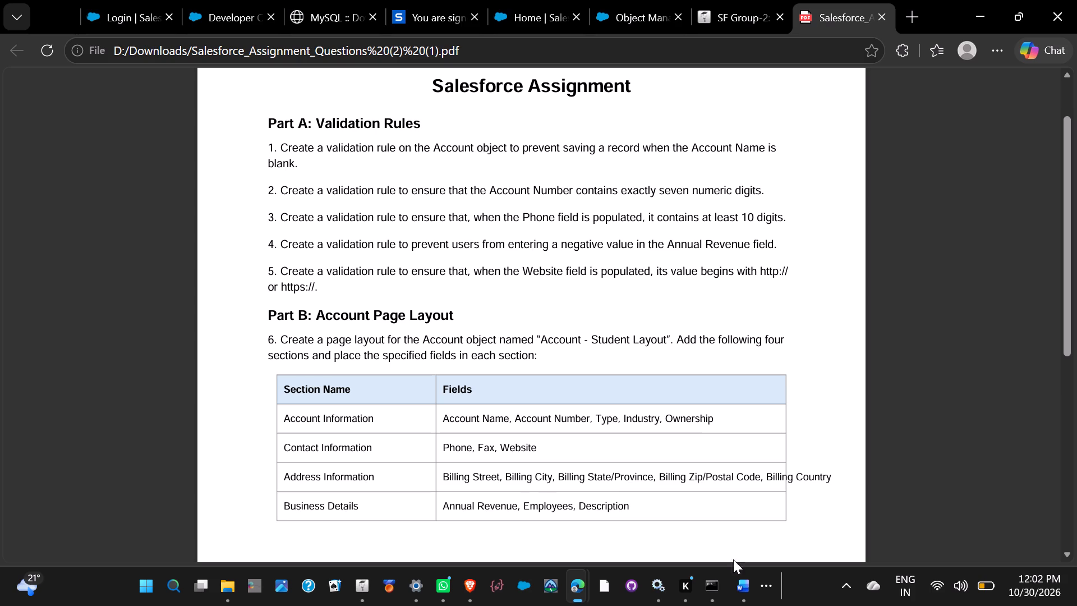
pyautogui.click(744, 576)
pyautogui.scroll(-1, 676, 453)
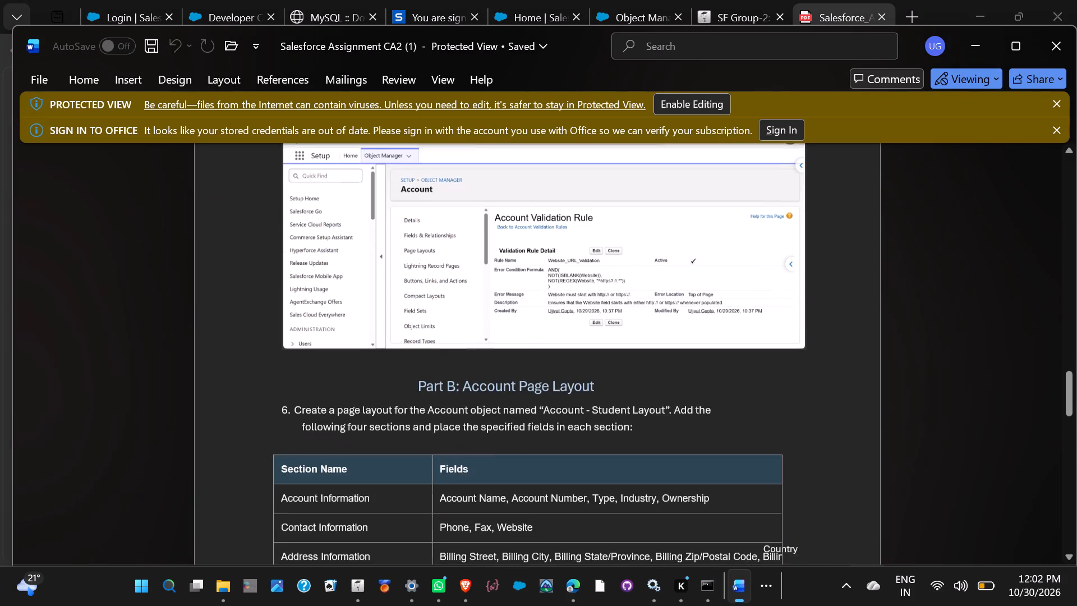
pyautogui.scroll(2, 676, 453)
pyautogui.scroll(-1, 676, 453)
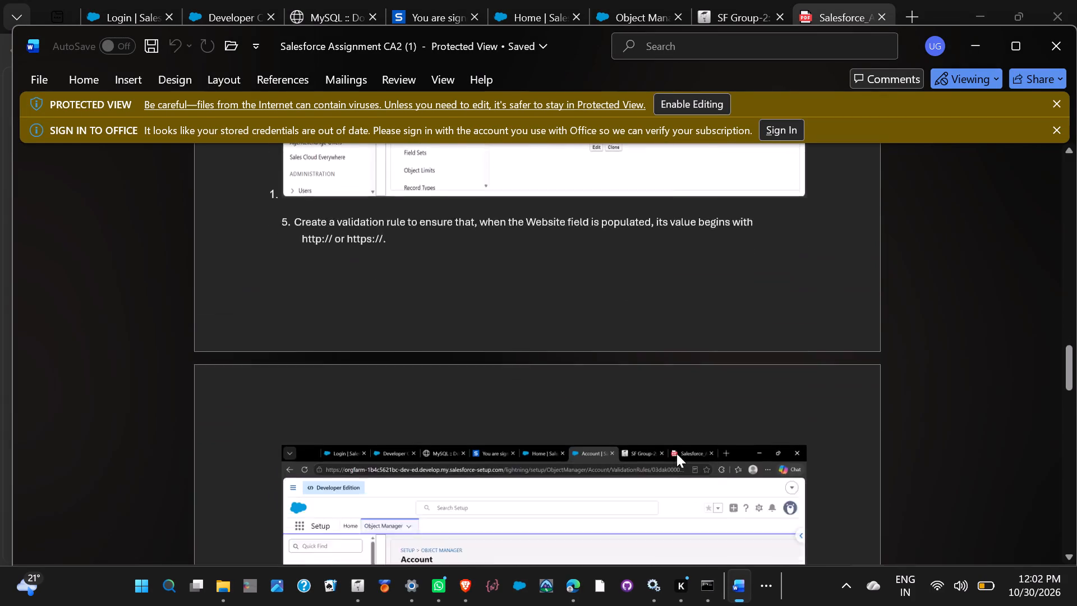
pyautogui.scroll(-1, 676, 453)
pyautogui.scroll(1, 676, 453)
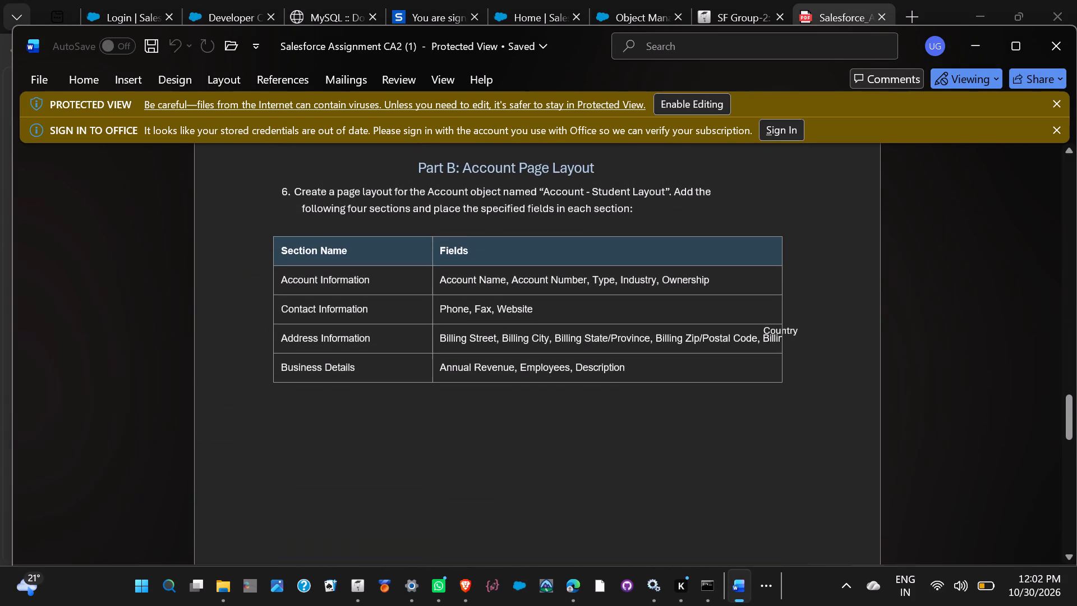
# Check the Account page layout screenshots in the downloaded copy against the four sections and fields listed in the questions PDF.
pyautogui.scroll(-3, 673, 411)
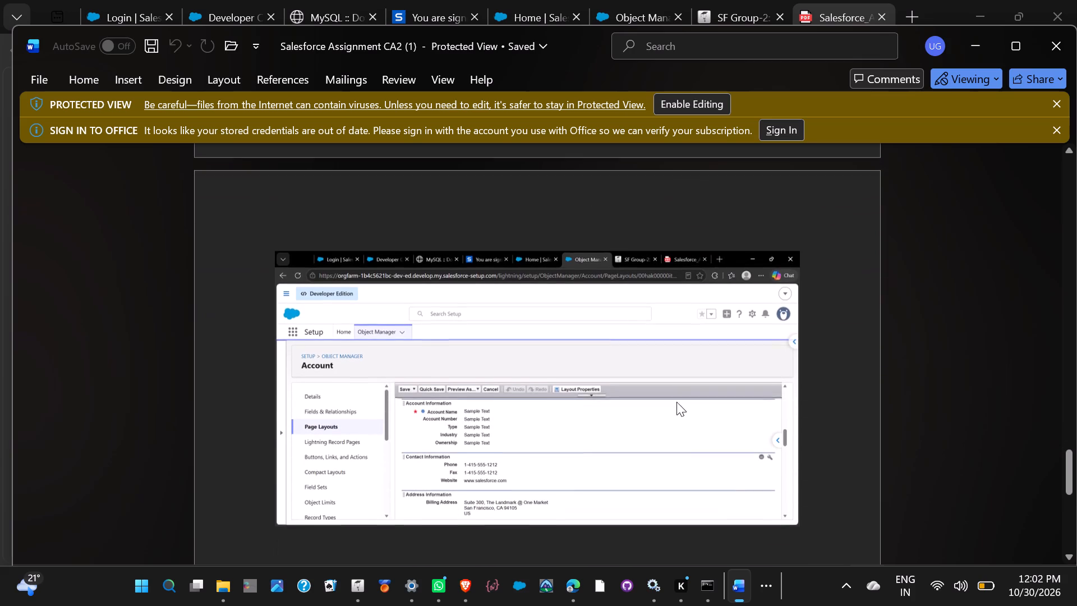
pyautogui.scroll(-2, 676, 402)
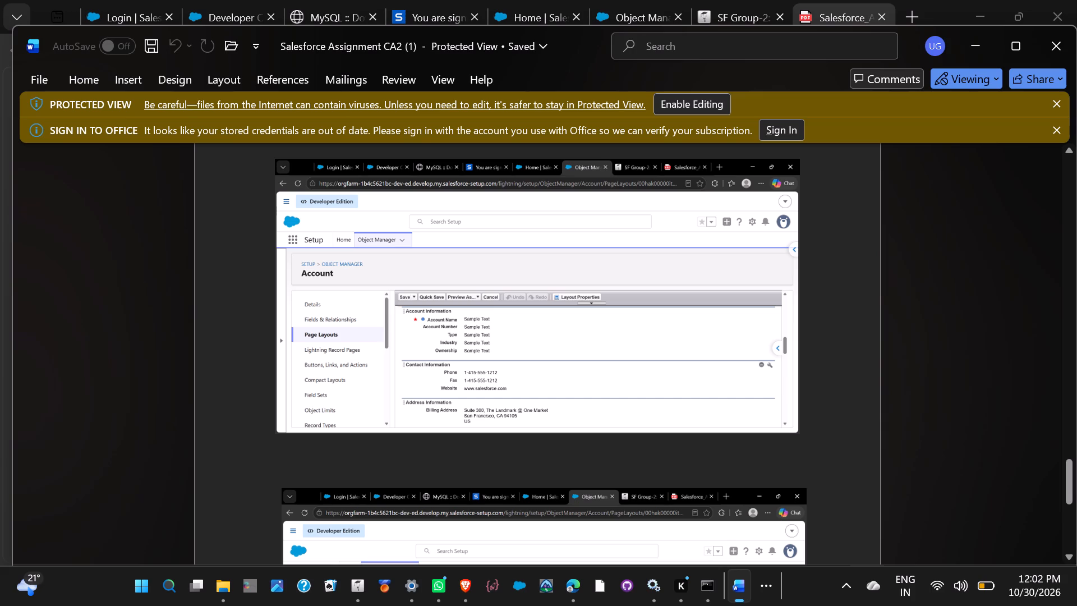
pyautogui.click(836, 21)
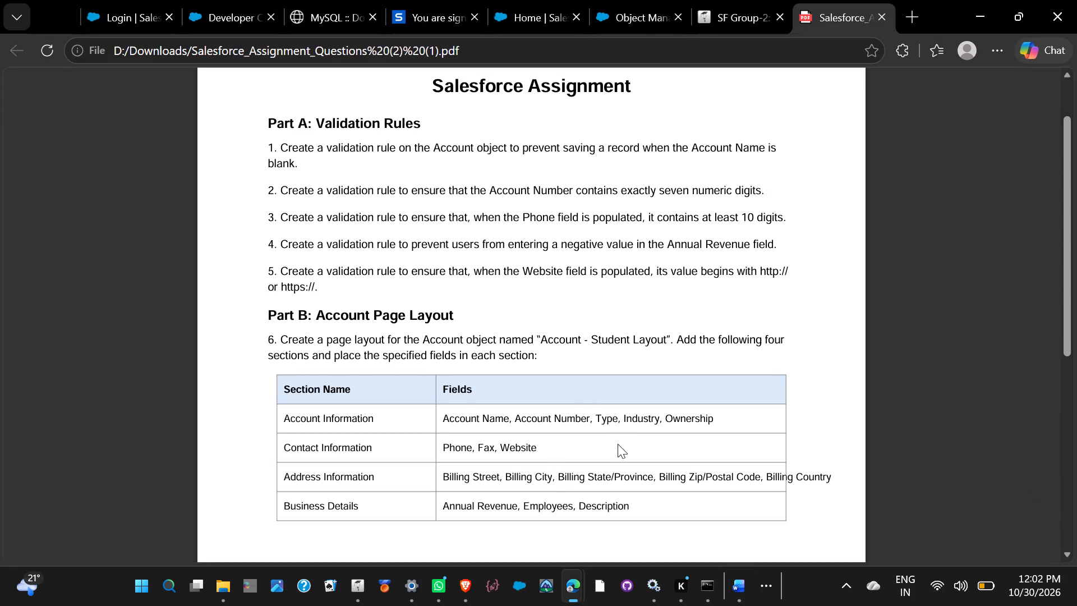
pyautogui.click(734, 586)
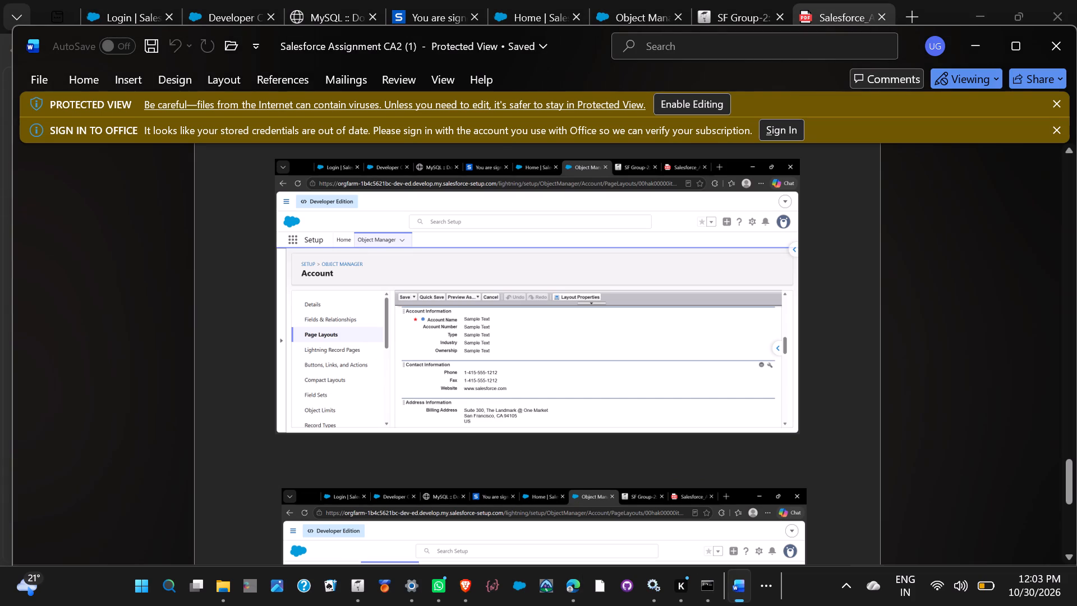
pyautogui.scroll(-1, 649, 441)
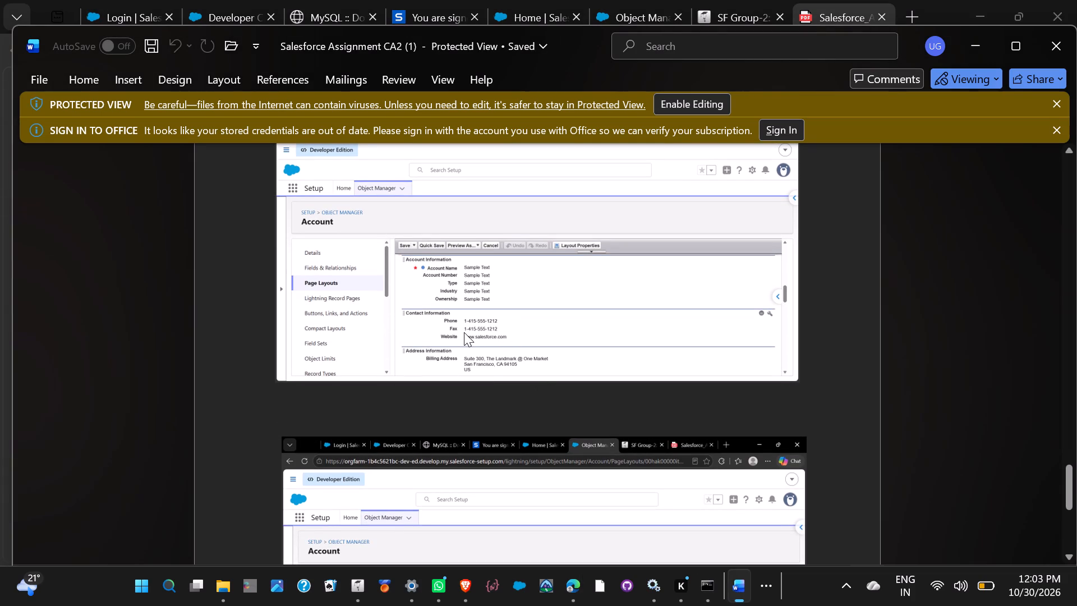
pyautogui.scroll(-2, 464, 332)
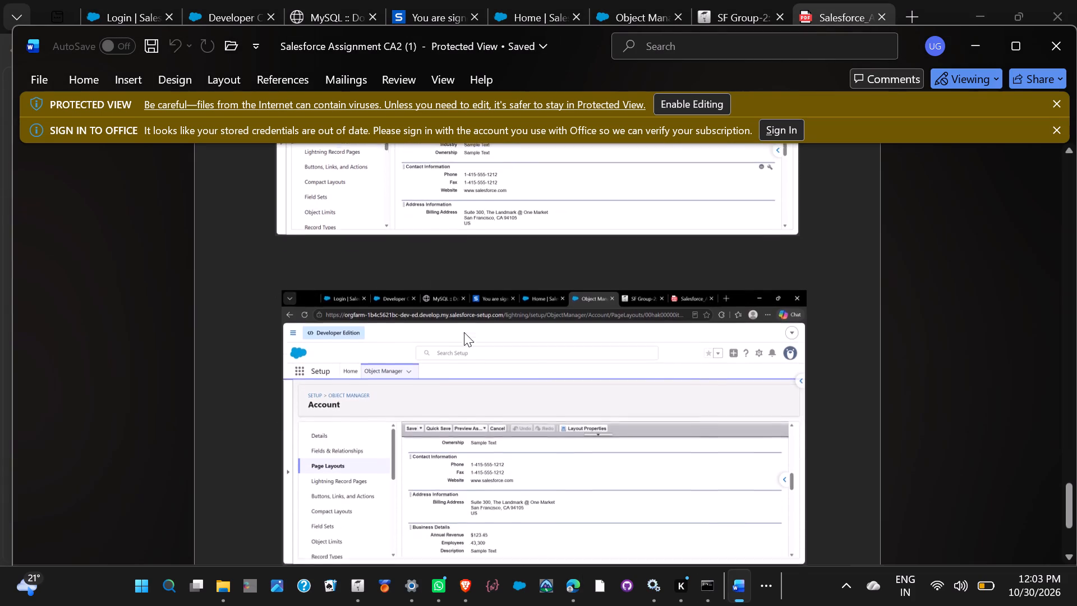
pyautogui.scroll(-1, 464, 332)
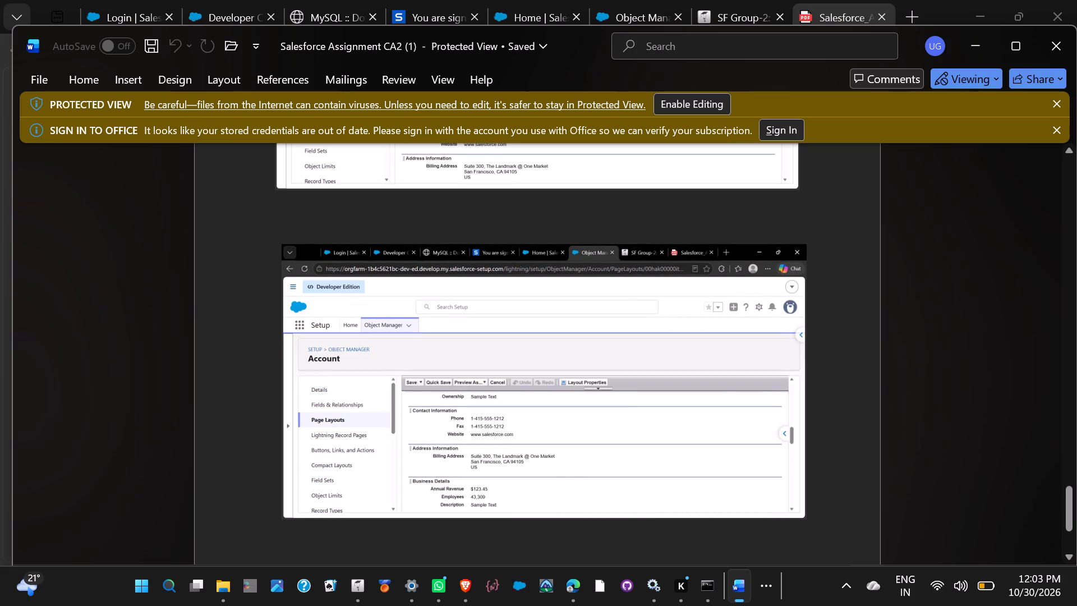
pyautogui.click(733, 594)
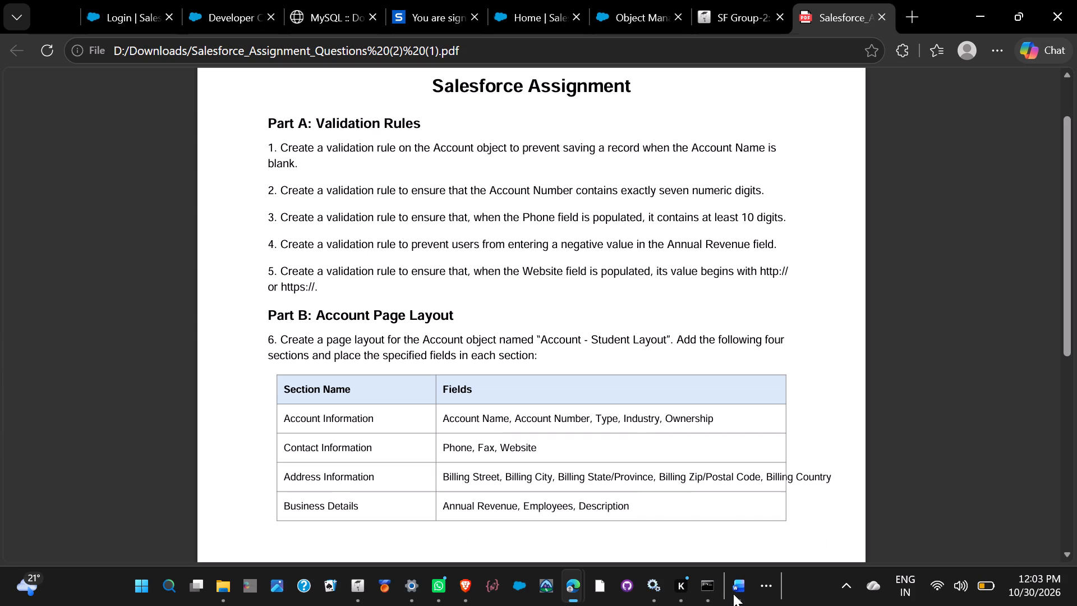
pyautogui.click(733, 594)
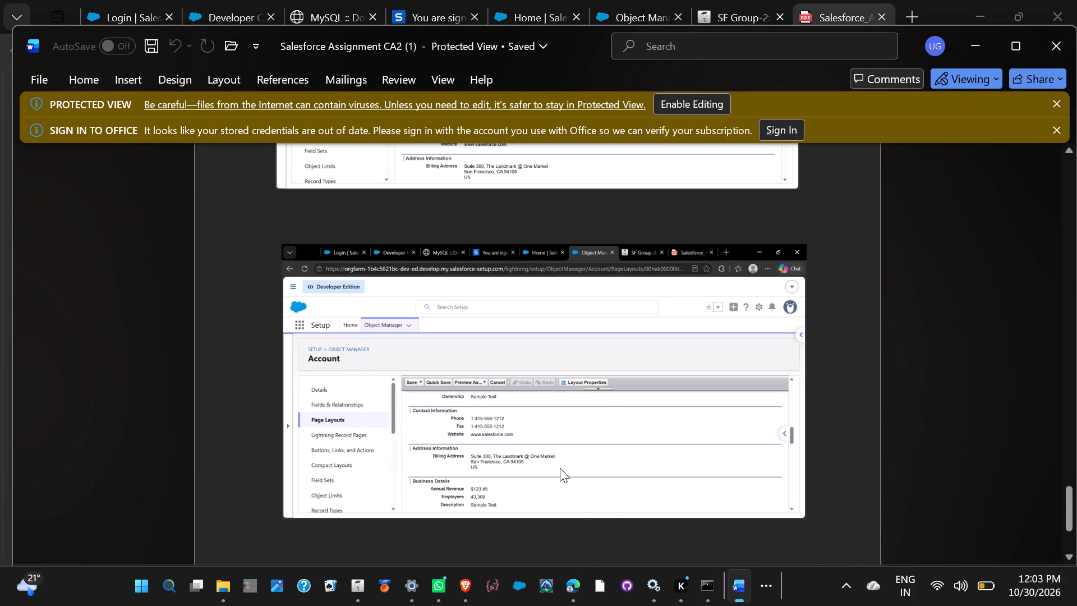
pyautogui.click(731, 584)
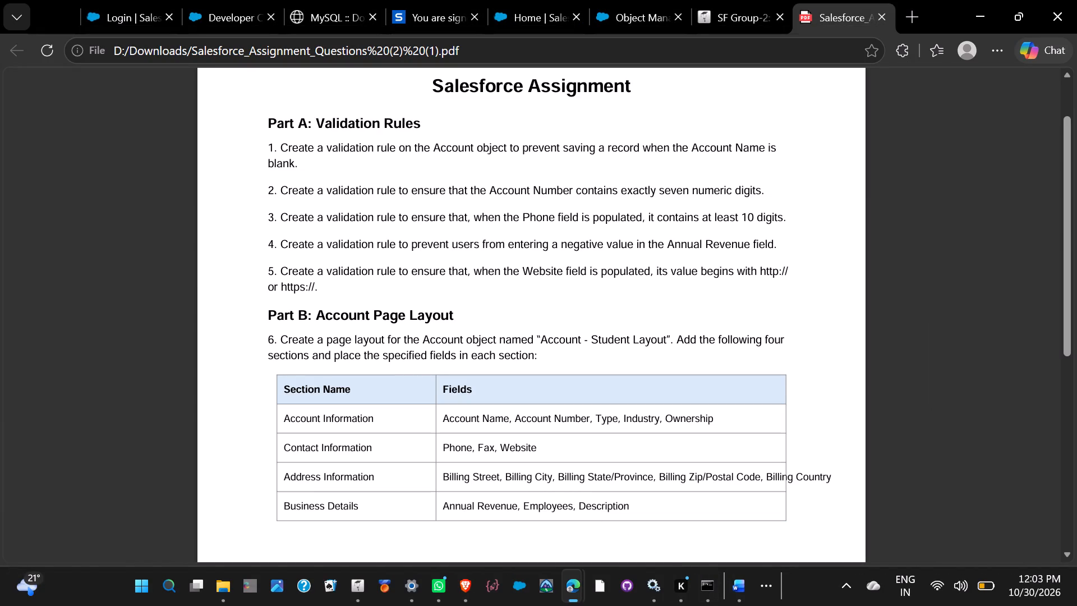
pyautogui.click(733, 594)
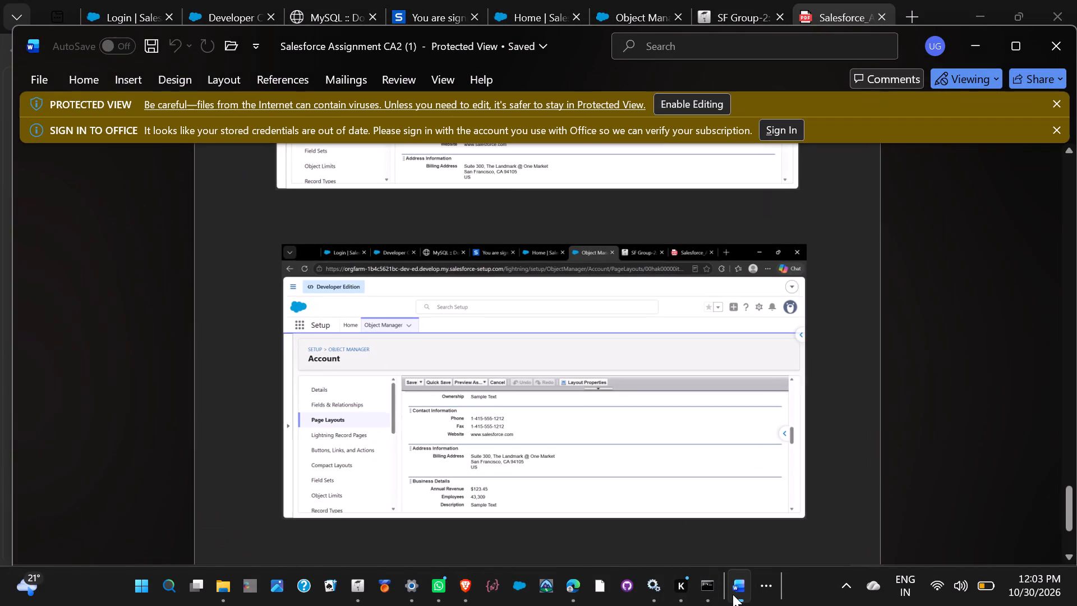
# Look over the Part B page layout pages of the downloaded copy through to the end of the document.
pyautogui.scroll(-1, 746, 501)
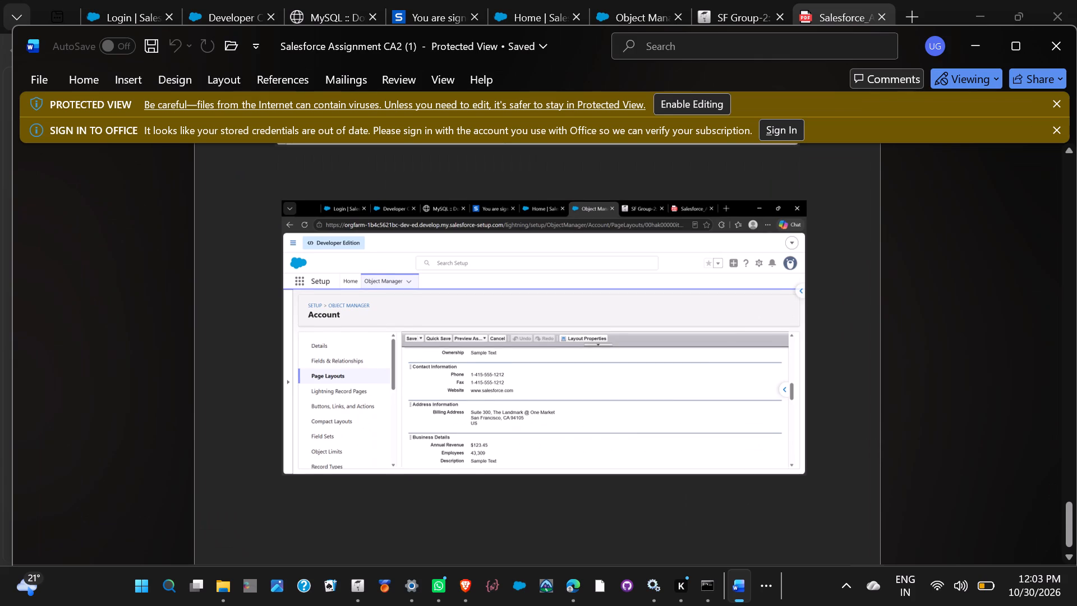
pyautogui.scroll(-2, 746, 501)
pyautogui.scroll(1, 746, 501)
pyautogui.scroll(-3, 746, 501)
pyautogui.scroll(2, 746, 501)
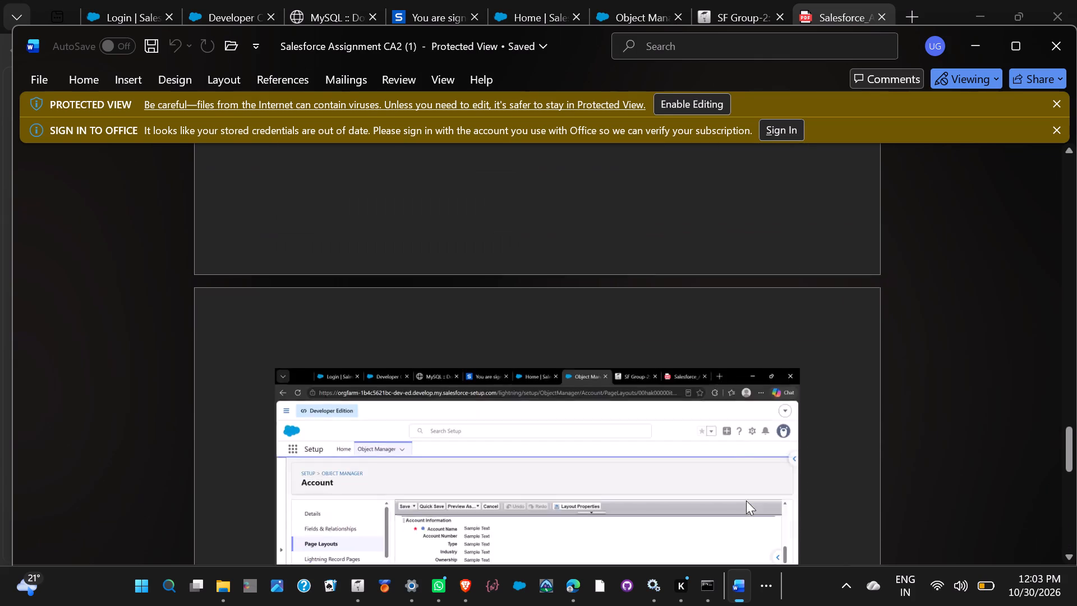
pyautogui.scroll(-11, 746, 501)
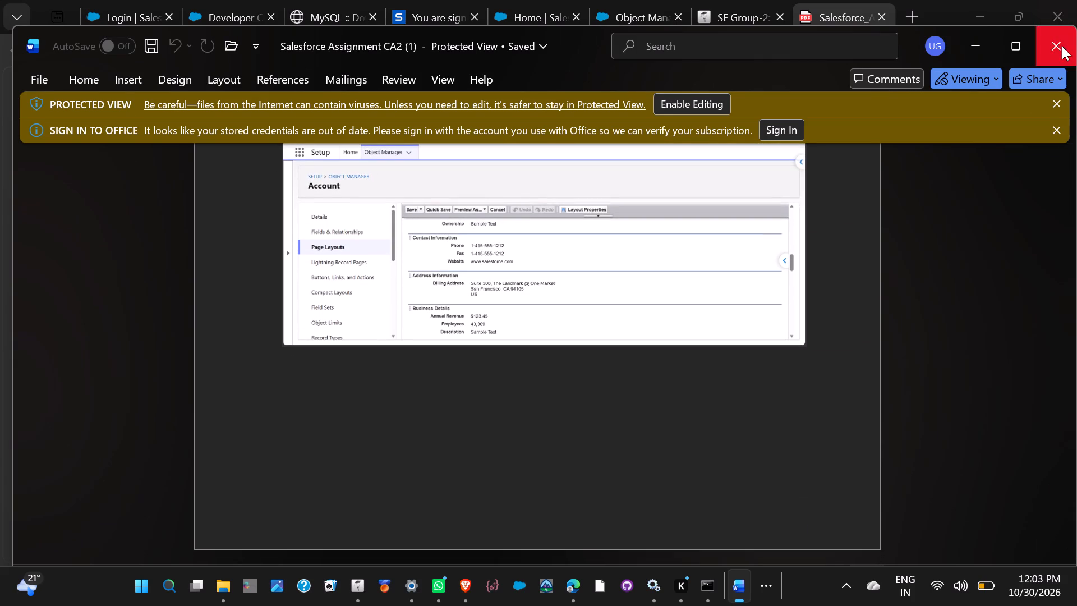
# Close the downloaded Salesforce Assignment CA2 copy in Word and the Salesforce_Assignment_Questions PDF in the browser.
pyautogui.click(1062, 46)
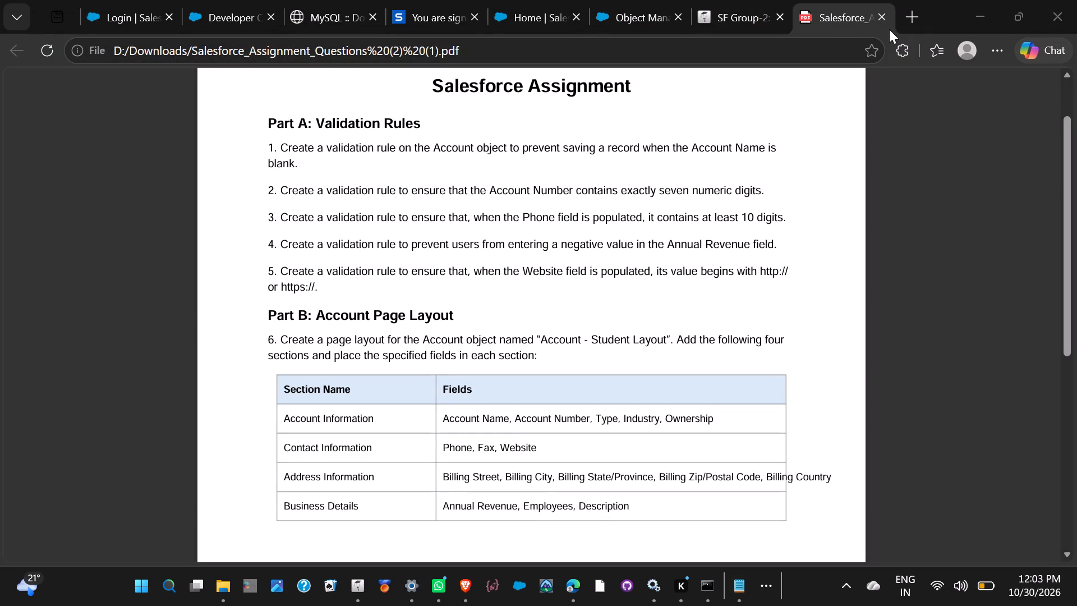
pyautogui.scroll(-3, 715, 228)
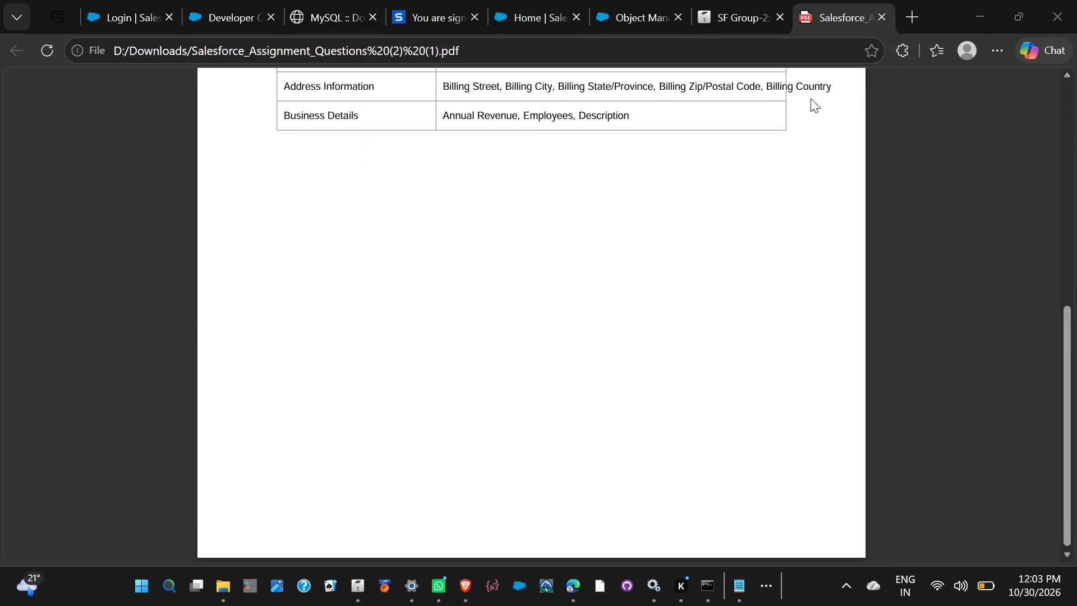
pyautogui.click(881, 12)
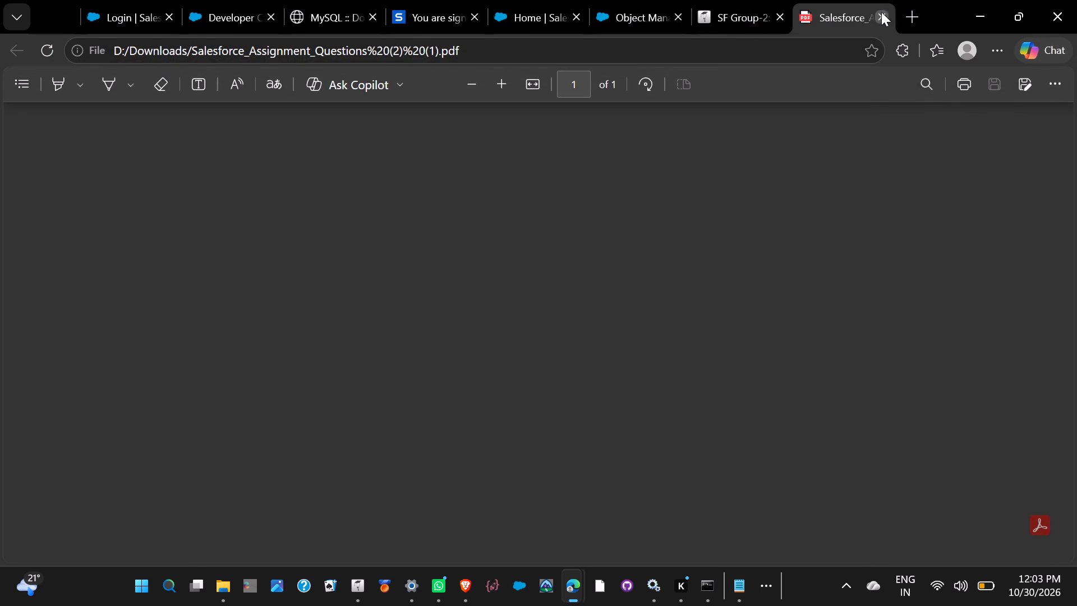
# Go from the CA-2 Assignment page to the SF Group-2 course page and browse its sections.
pyautogui.scroll(1, 330, 266)
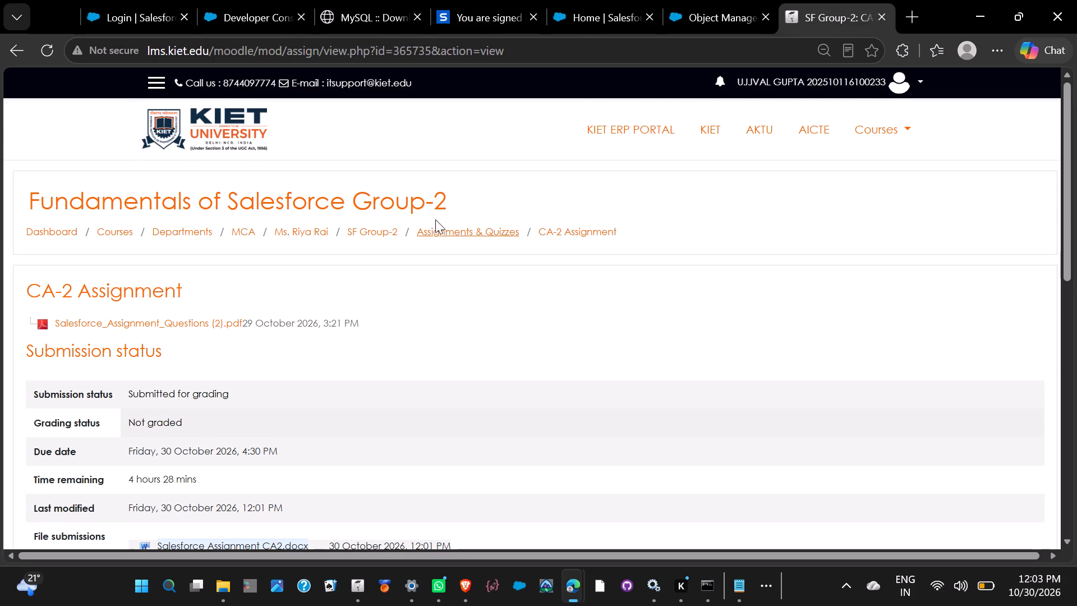
pyautogui.click(389, 228)
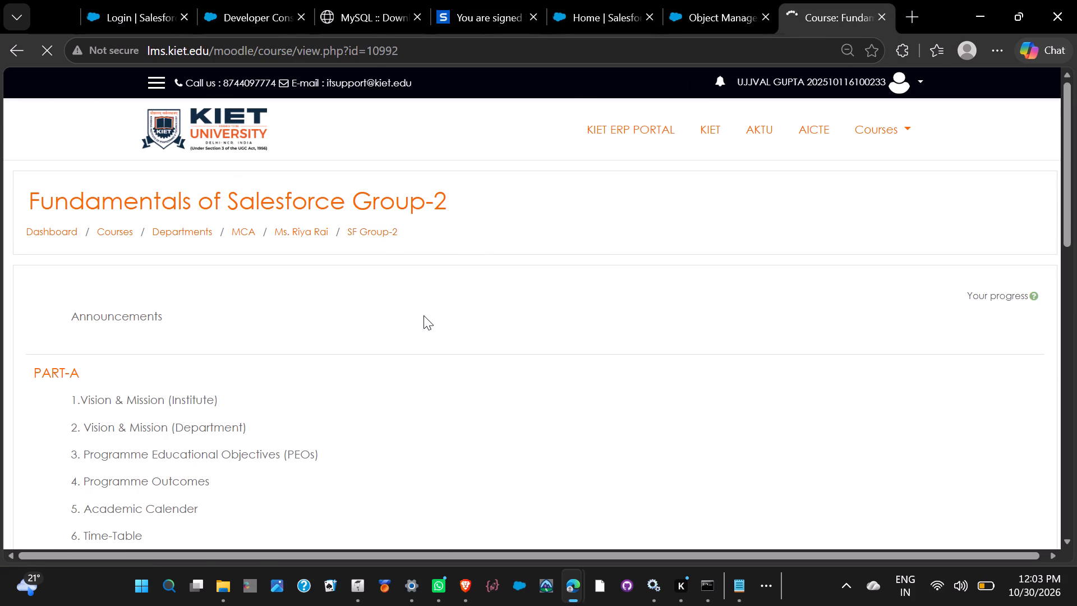
pyautogui.scroll(-2, 424, 315)
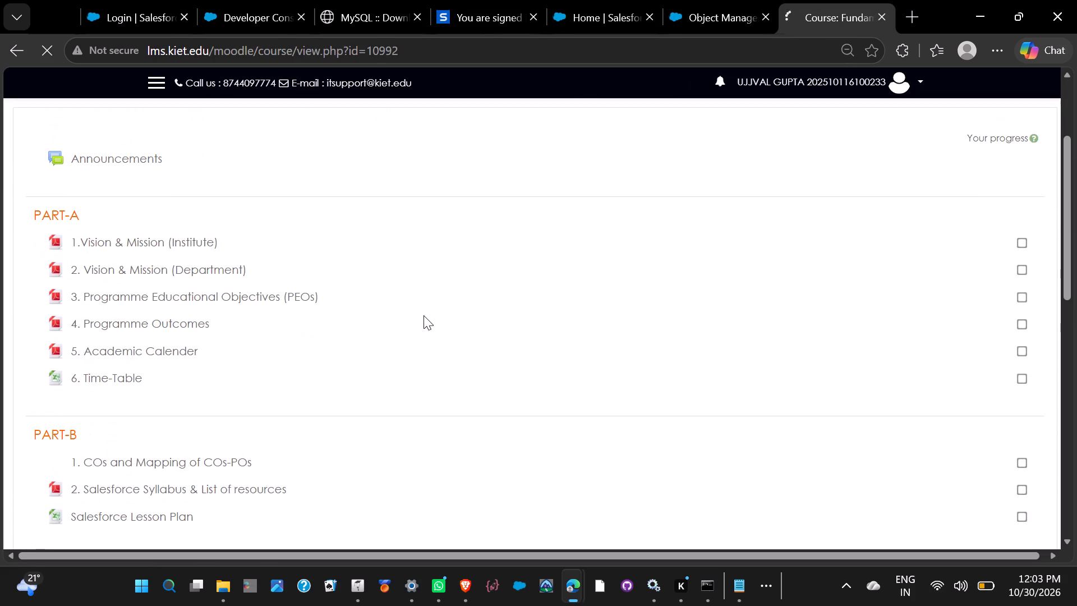
# Check the Assignments & Quizzes section of the course page and reload the page.
pyautogui.scroll(-4, 424, 315)
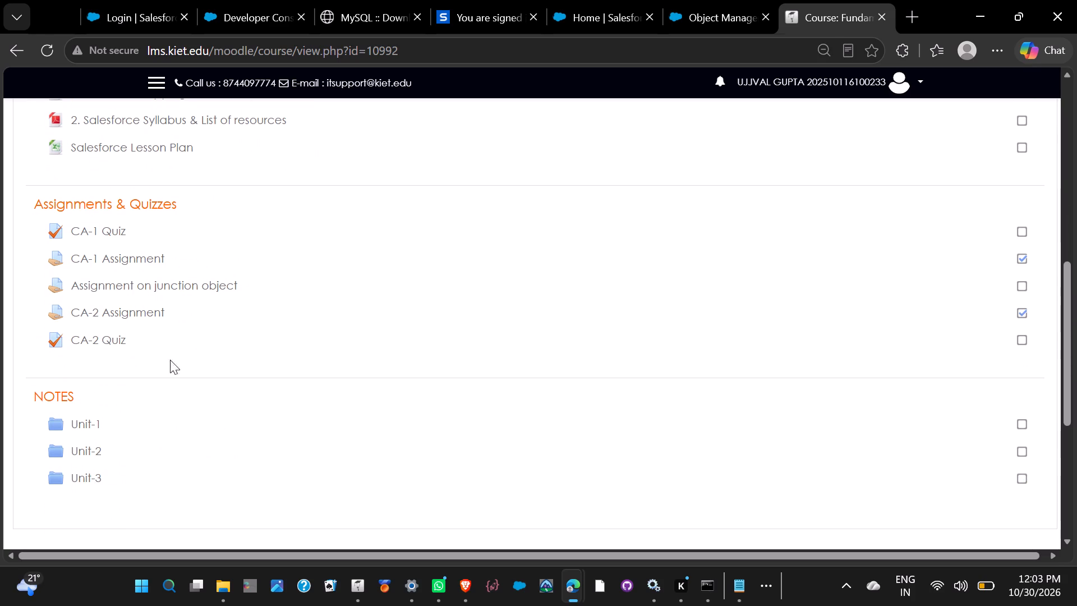
pyautogui.click(48, 46)
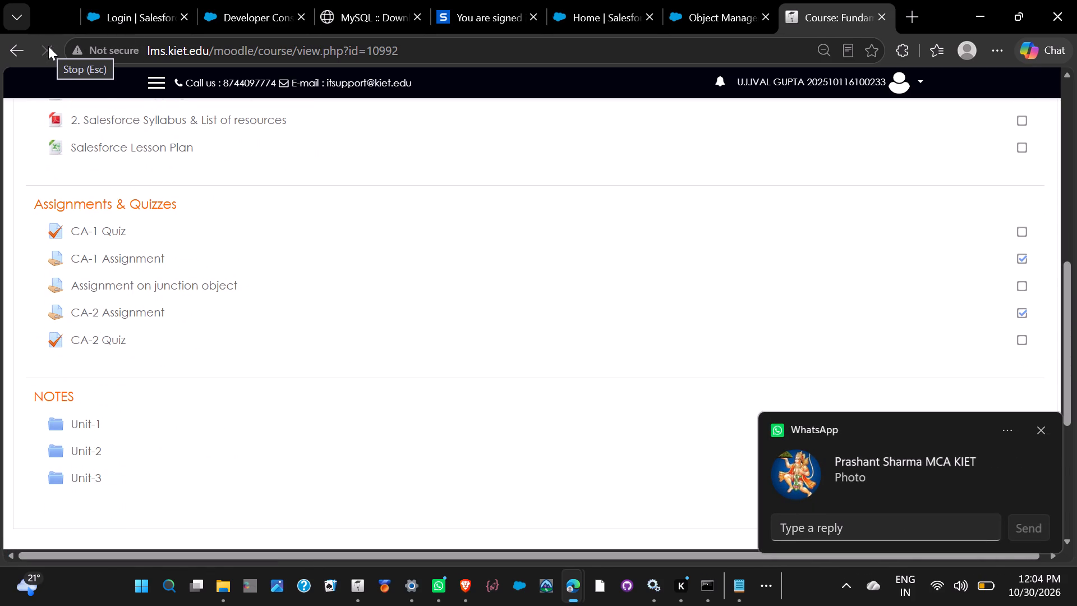
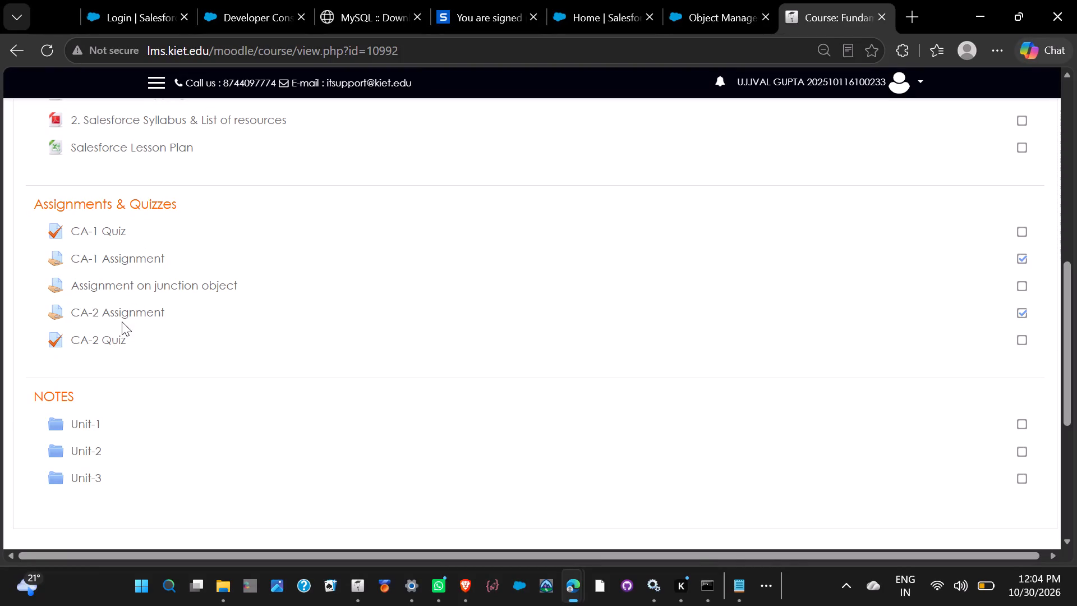
# Check the submission status of CA-2 Assignment and return to the course's Assignments & Quizzes section.
pyautogui.click(123, 309)
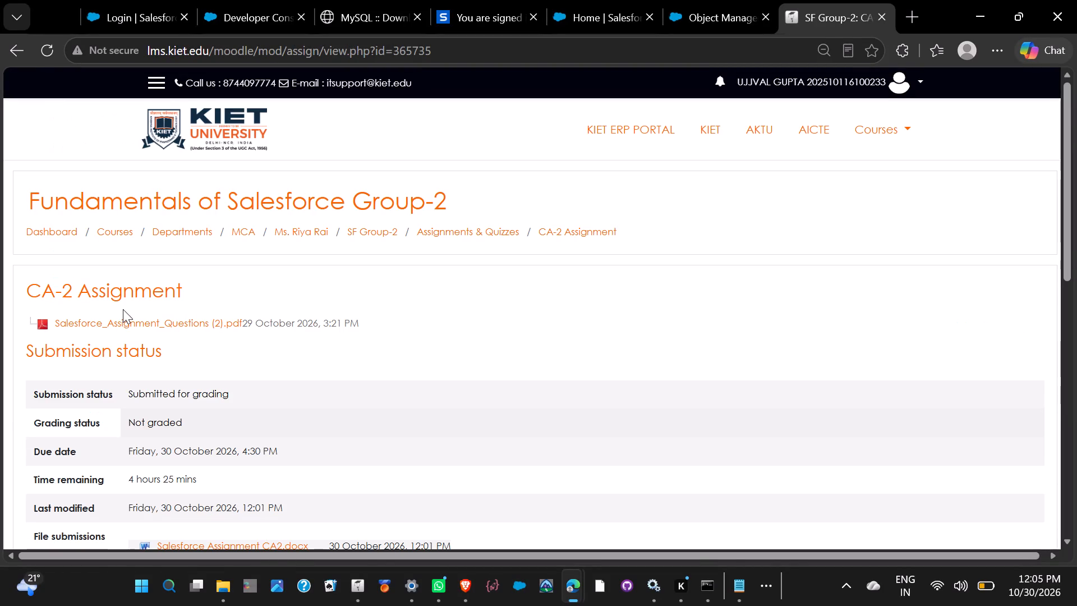
pyautogui.scroll(-1, 123, 309)
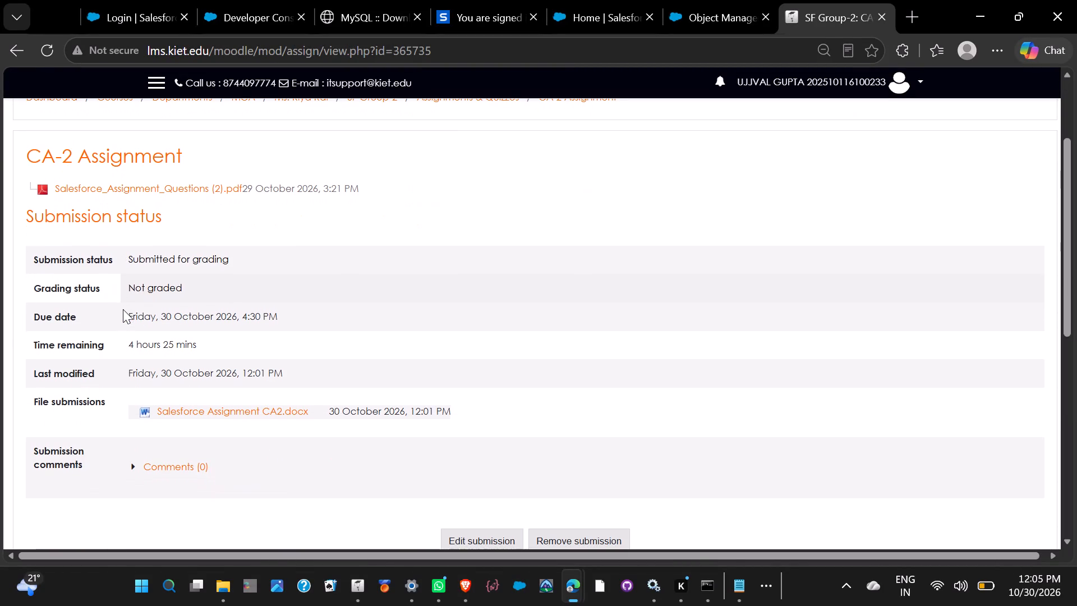
pyautogui.scroll(-2, 194, 374)
pyautogui.scroll(4, 194, 374)
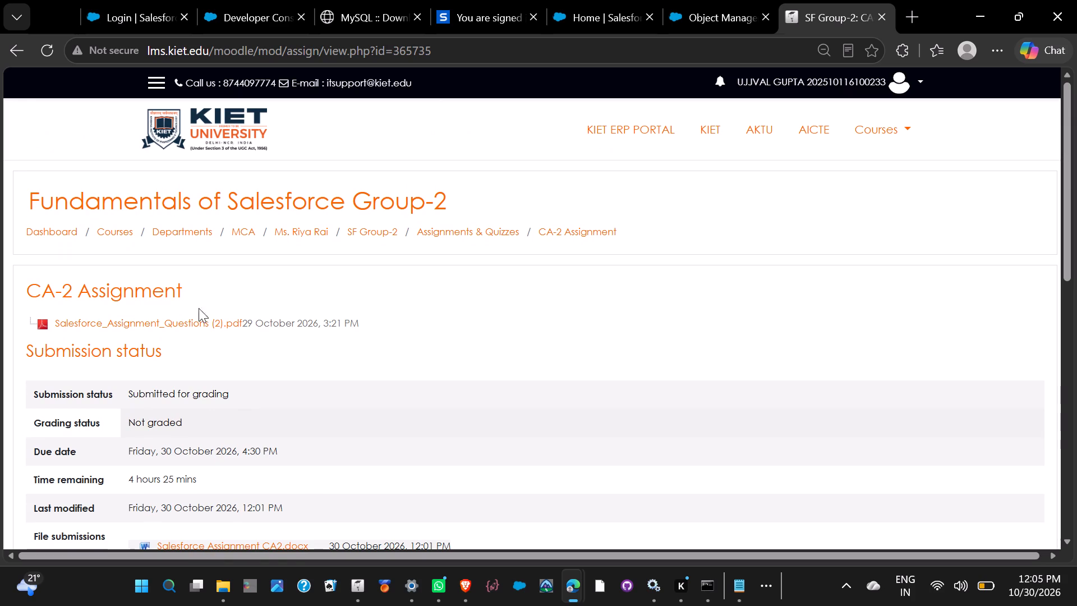
pyautogui.click(430, 236)
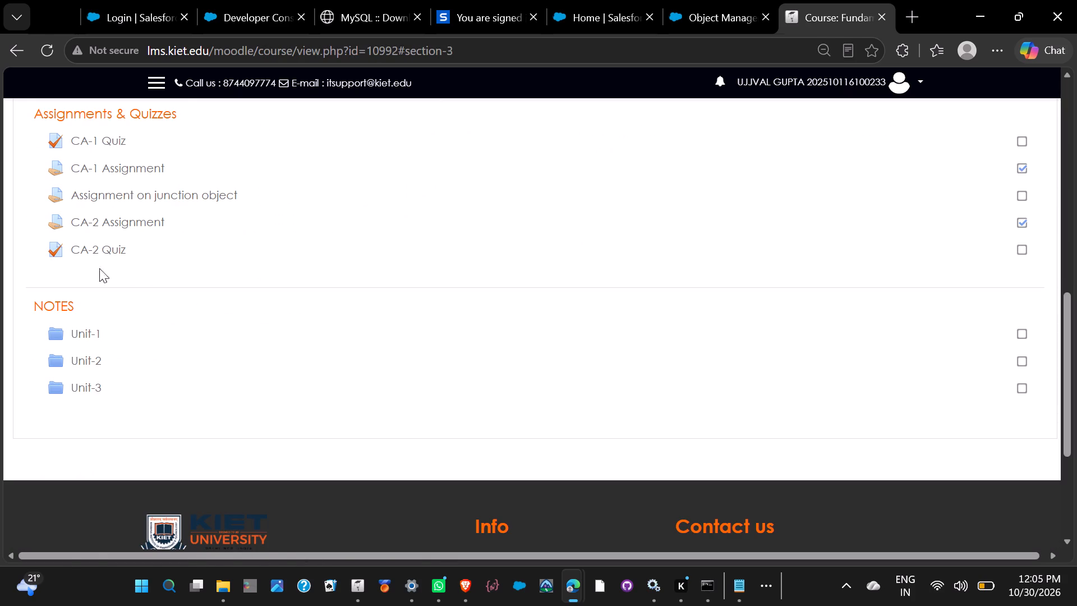
# Check the attempt summary of CA-2 Quiz and return to the course's Assignments & Quizzes section.
pyautogui.click(80, 247)
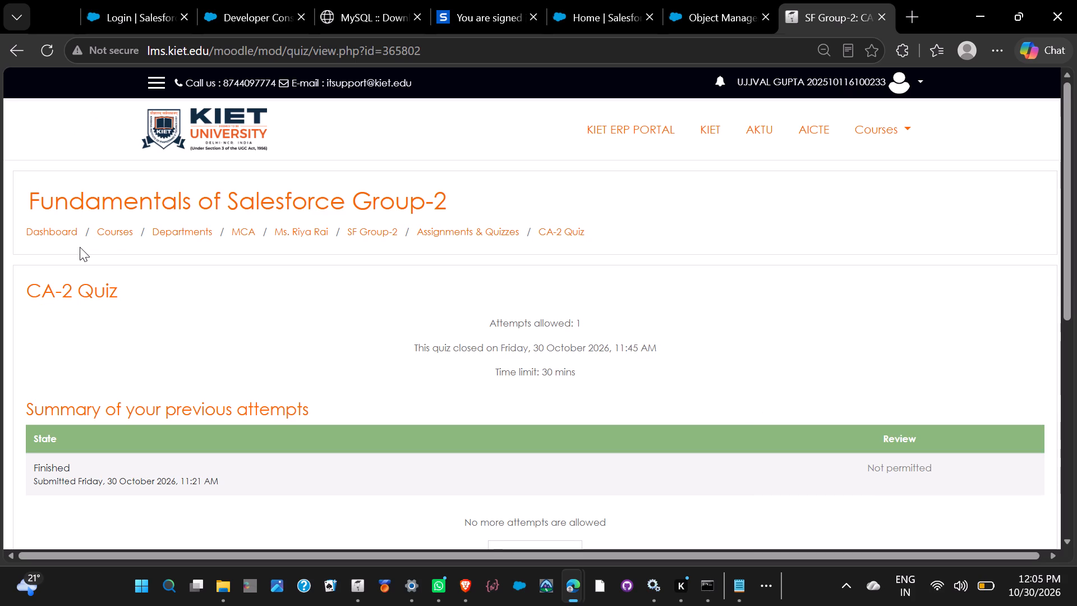
pyautogui.scroll(-1, 80, 247)
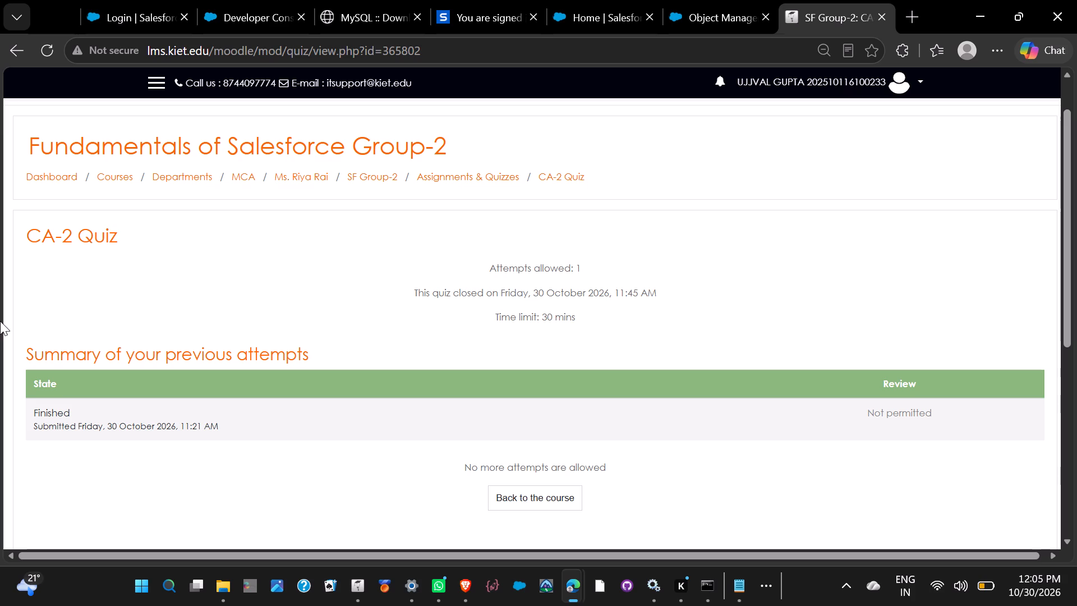
pyautogui.scroll(1, 0, 321)
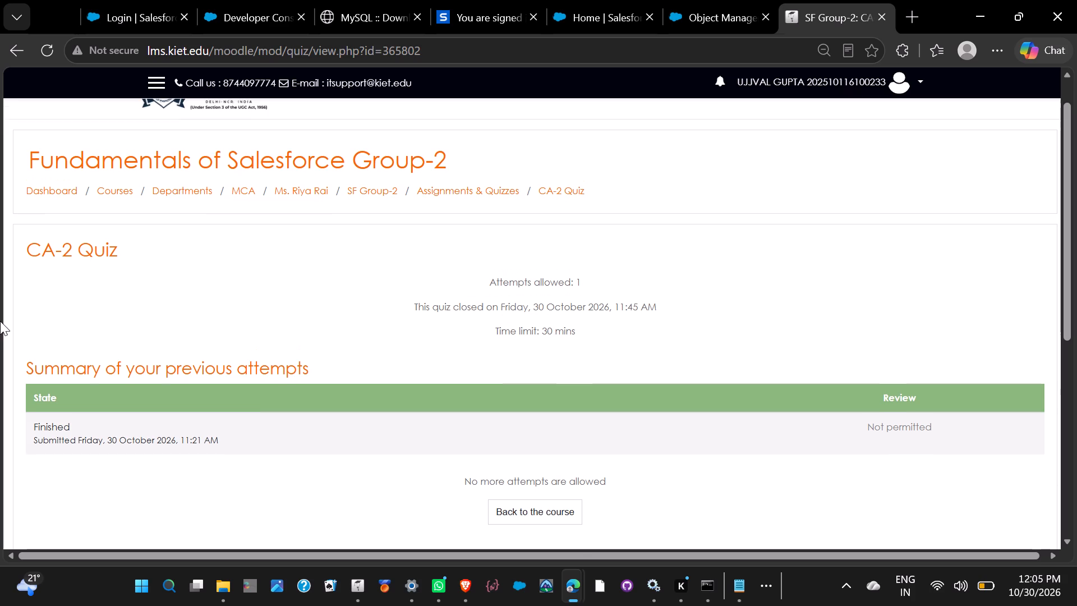
pyautogui.scroll(1, 0, 321)
pyautogui.scroll(-1, 0, 321)
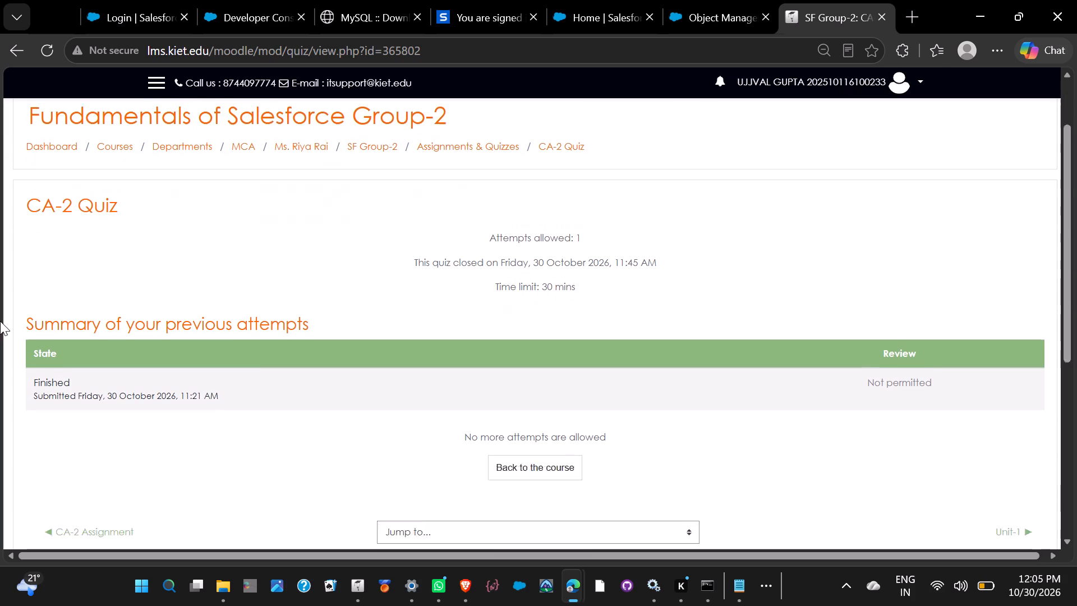
pyautogui.scroll(-1, 0, 321)
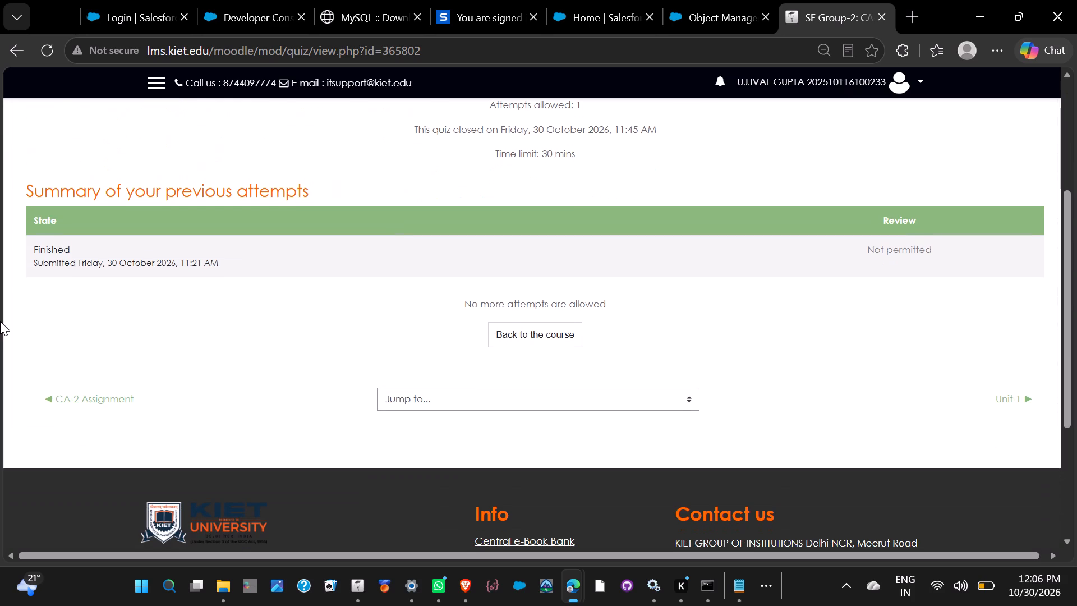
pyautogui.hscroll(12, 0, 321)
pyautogui.scroll(3, 204, 279)
pyautogui.click(453, 237)
pyautogui.click(453, 231)
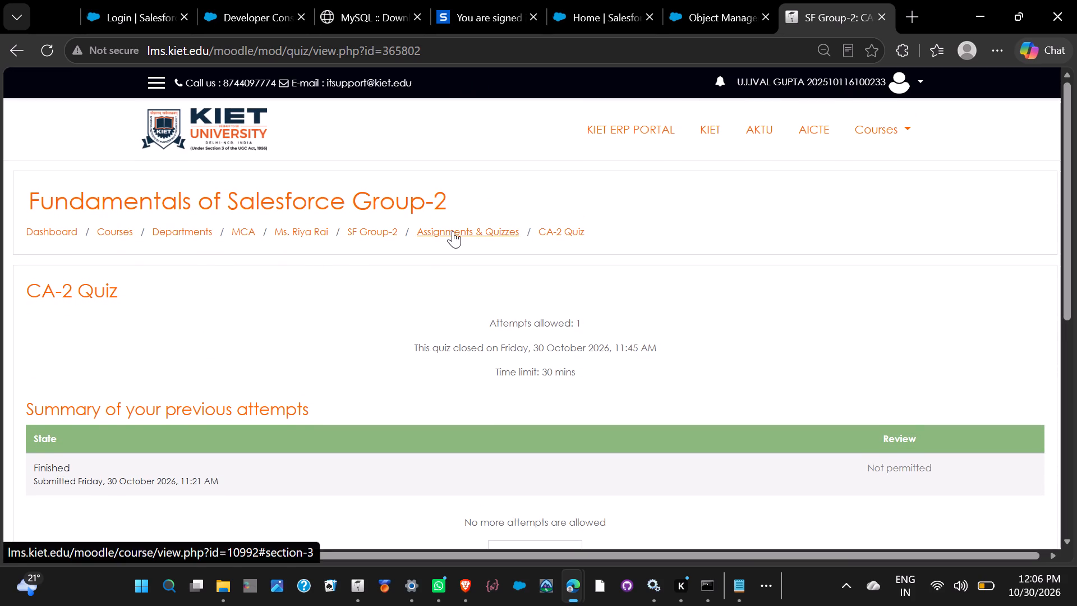
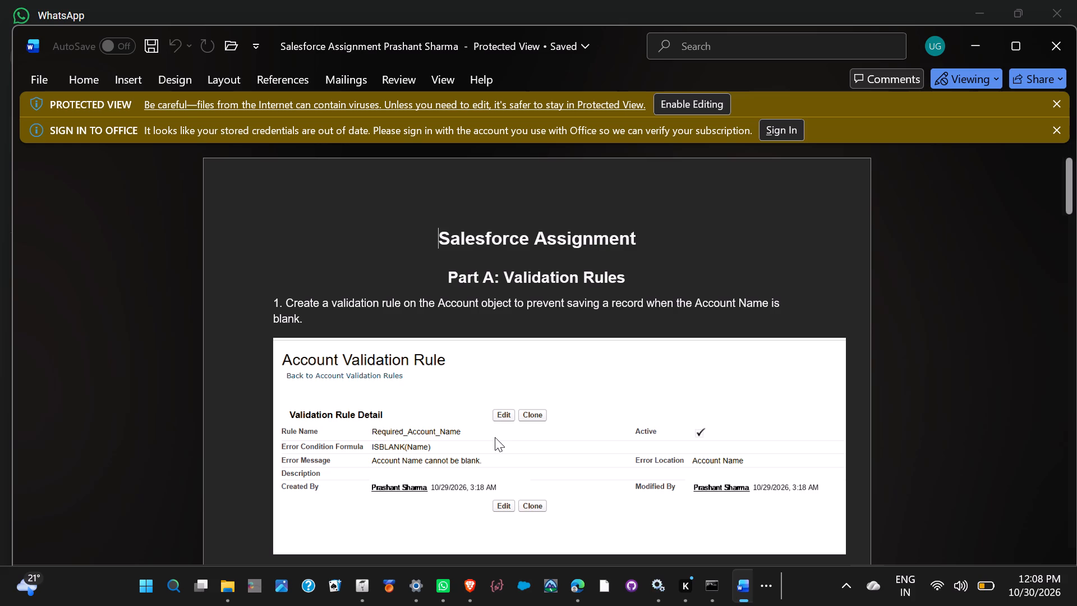
# In Word, review the Salesforce Assignment document's Part A: Validation Rules, checking the Account validation rule question and screenshot pairs.
pyautogui.scroll(-3, 495, 437)
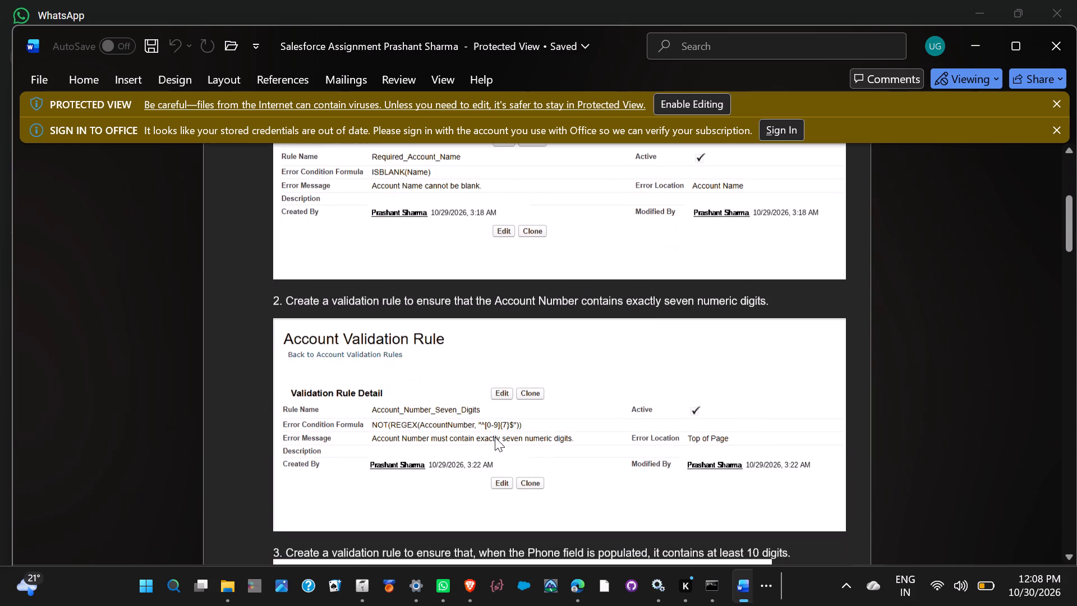
pyautogui.scroll(-3, 495, 437)
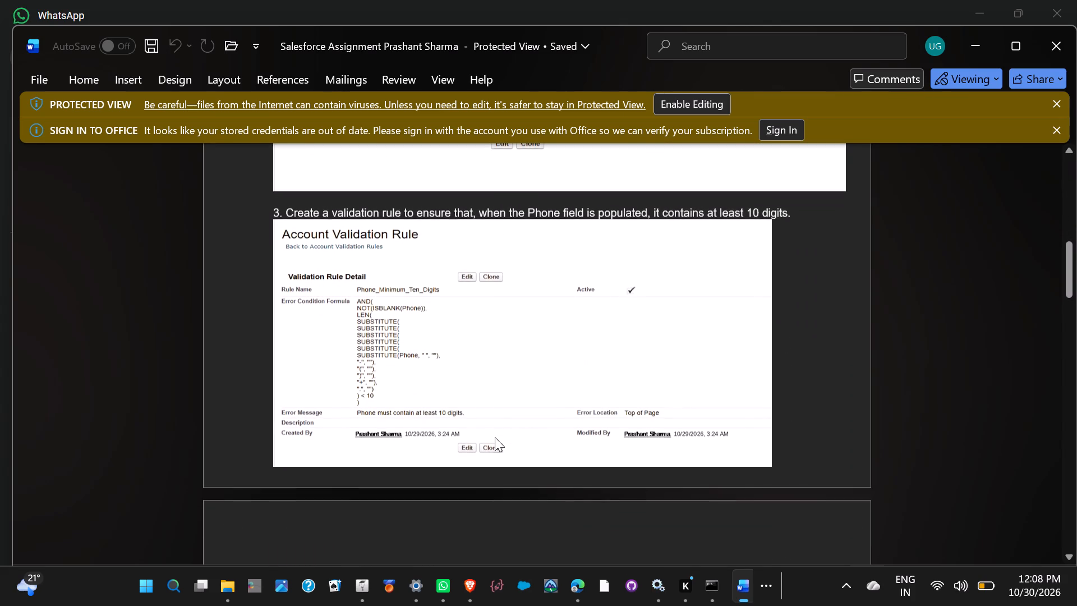
pyautogui.scroll(-6, 495, 437)
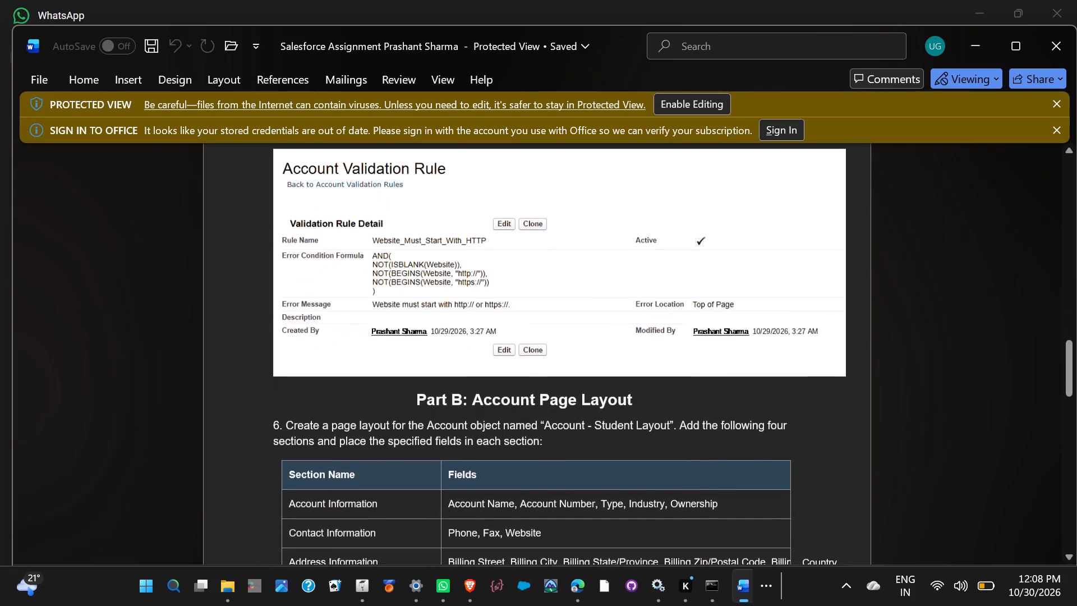
# Review Part B: Account Page Layout, examining the Account - Student Layout question, its page layout screenshots and the surrounding pages.
pyautogui.scroll(-3, 495, 437)
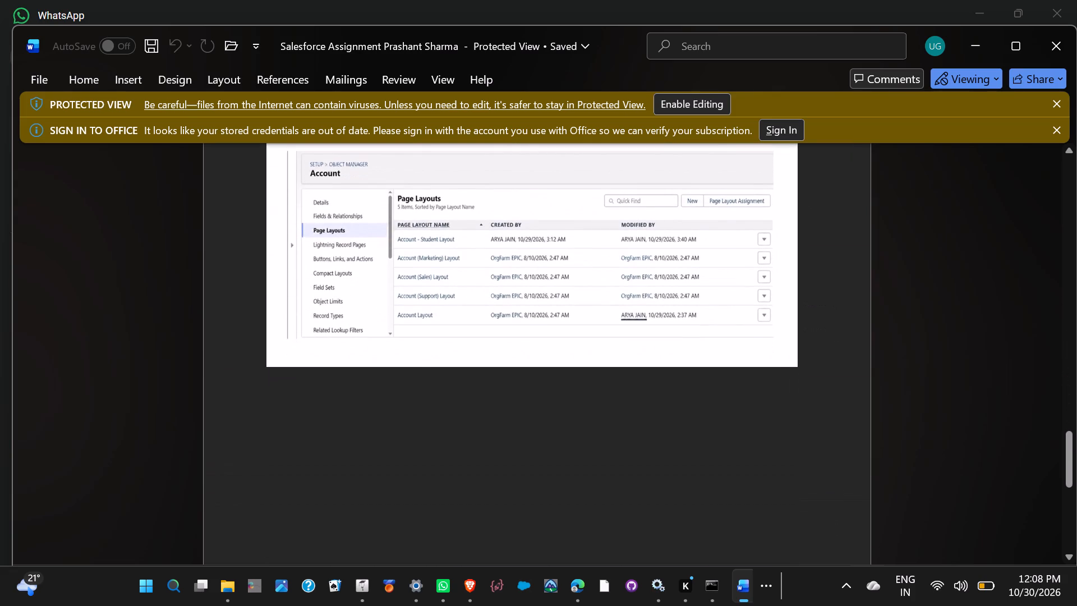
pyautogui.scroll(-1, 495, 437)
pyautogui.keyDown('ctrl'); pyautogui.scroll(1, 495, 437); pyautogui.keyUp('ctrl')
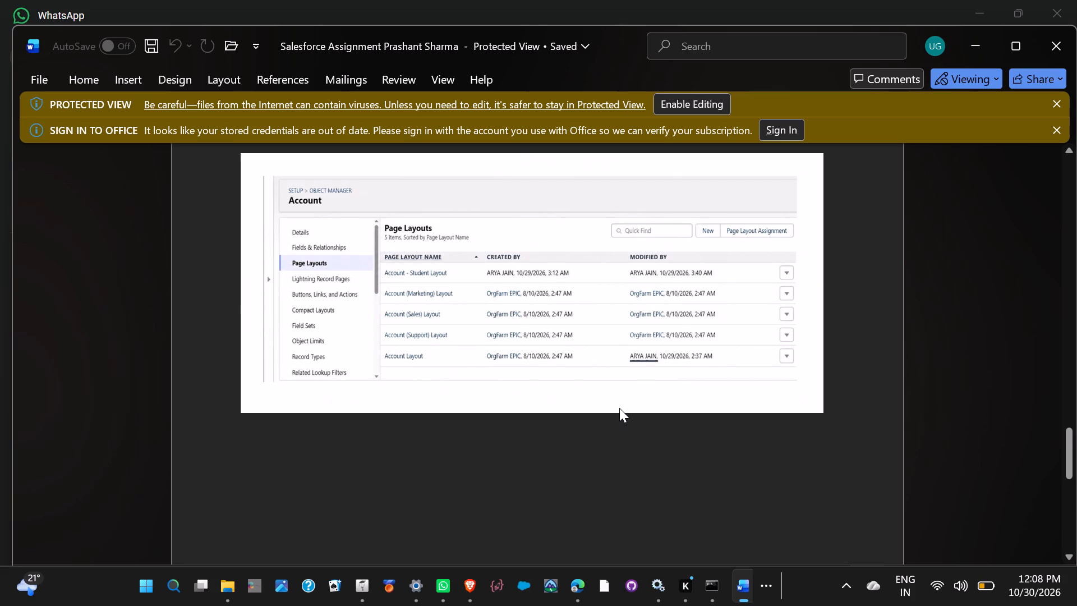
pyautogui.scroll(-5, 619, 408)
pyautogui.scroll(6, 619, 408)
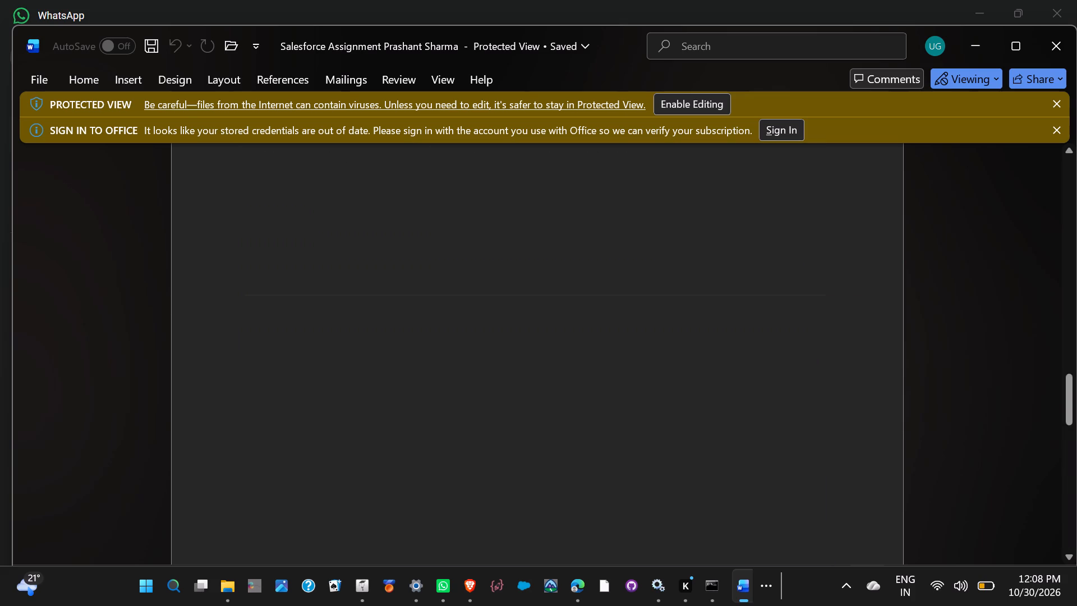
# Return to the beginning of the Salesforce Assignment document to view the first Account validation rule question under Part A: Validation Rules.
pyautogui.scroll(18, 619, 408)
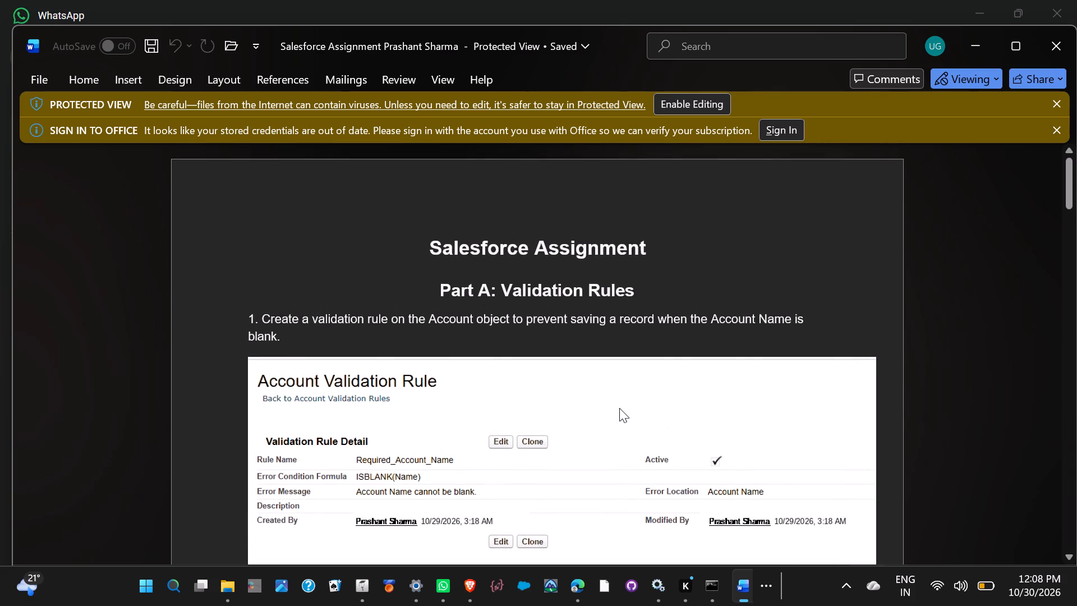